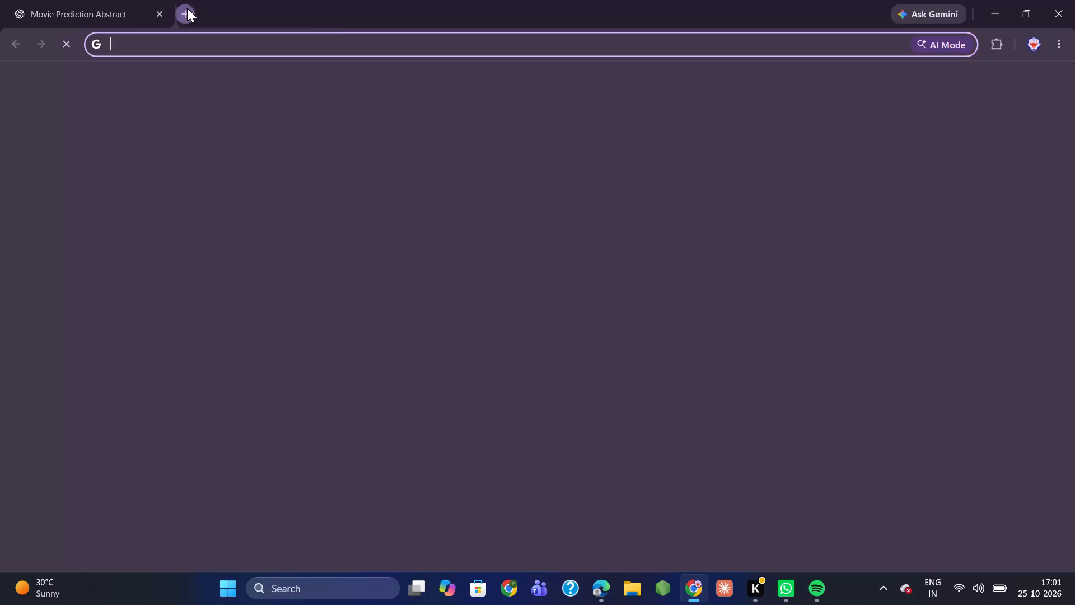
Search the web for "pdf to word" and open the iLovePDF converter page.
{"action": "left_click", "coordinate": [448, 274]}
{"action": "type", "text": "pdf to word"}
{"action": "key", "text": "Return"}
{"action": "left_click", "coordinate": [263, 215]}
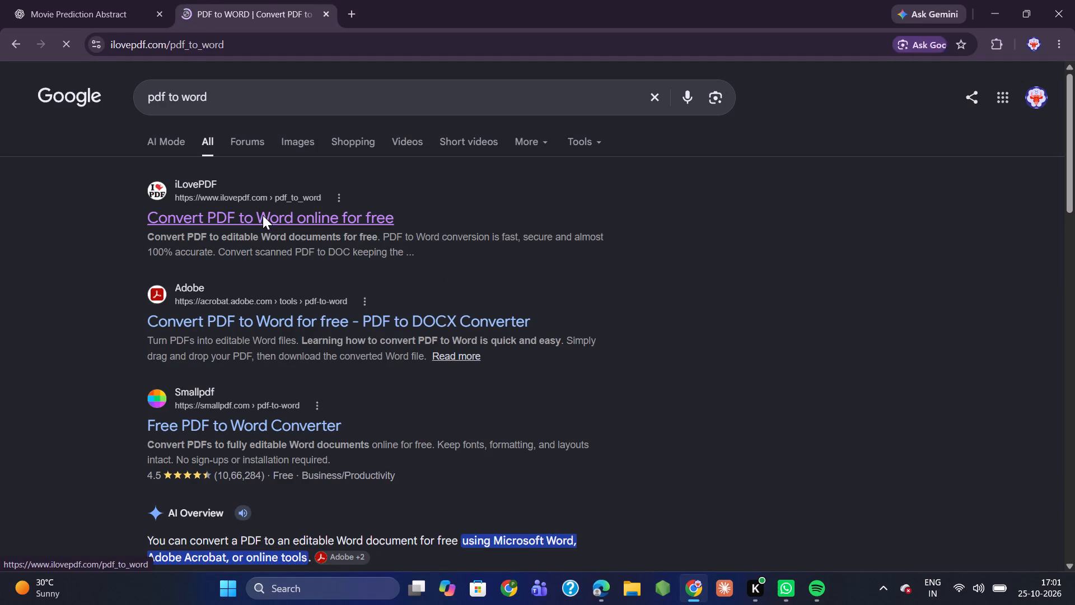
Upload CN CBP.pdf from the Downloads folder and convert it to Word without OCR.
{"action": "left_click", "coordinate": [457, 258]}
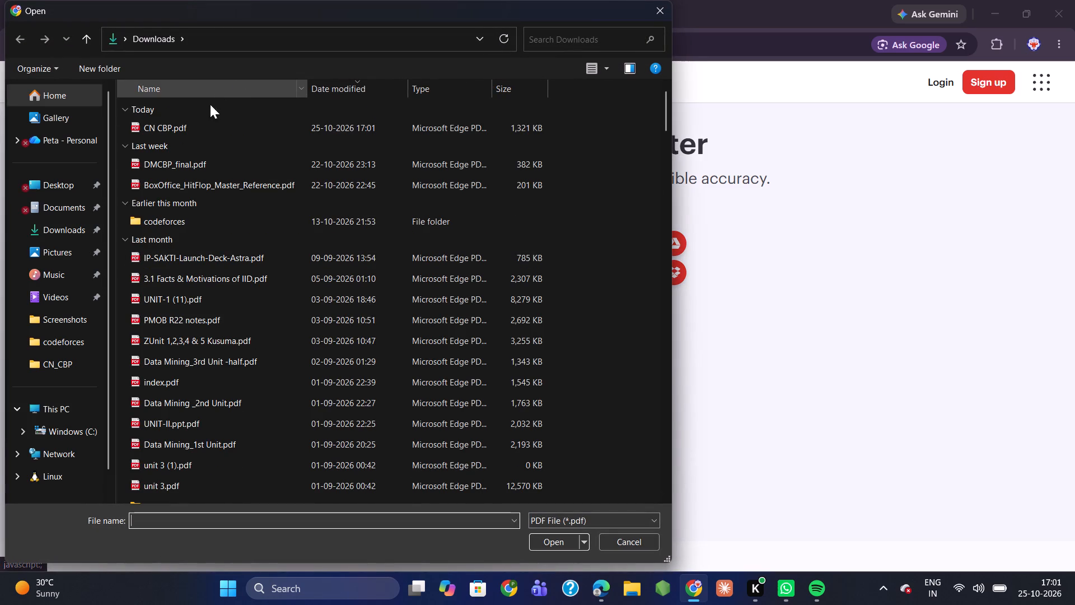
{"action": "left_click", "coordinate": [203, 128]}
{"action": "key", "text": "Return"}
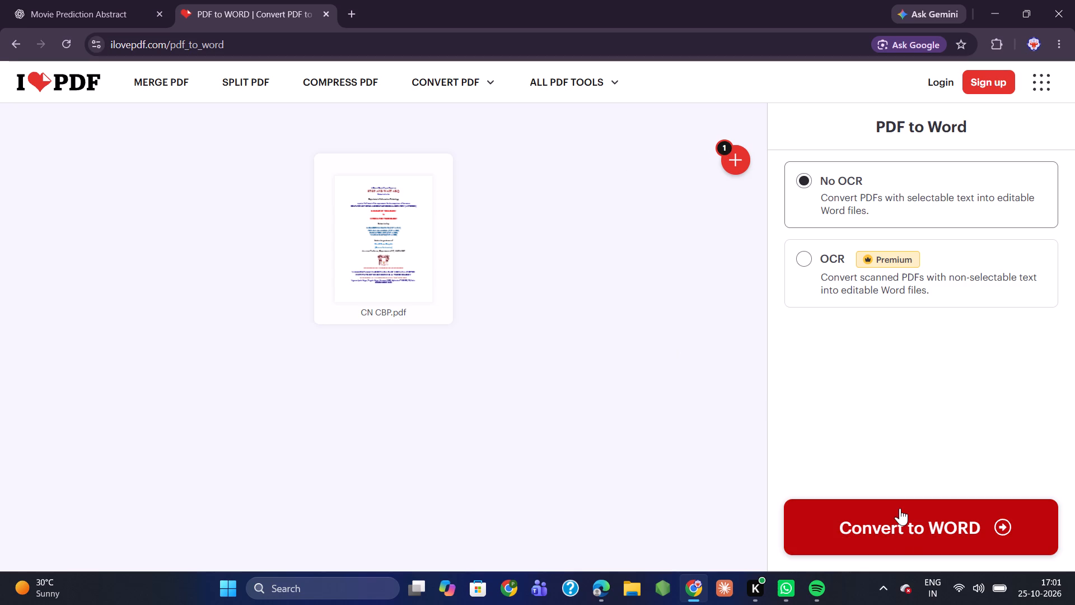
{"action": "left_click", "coordinate": [900, 536]}
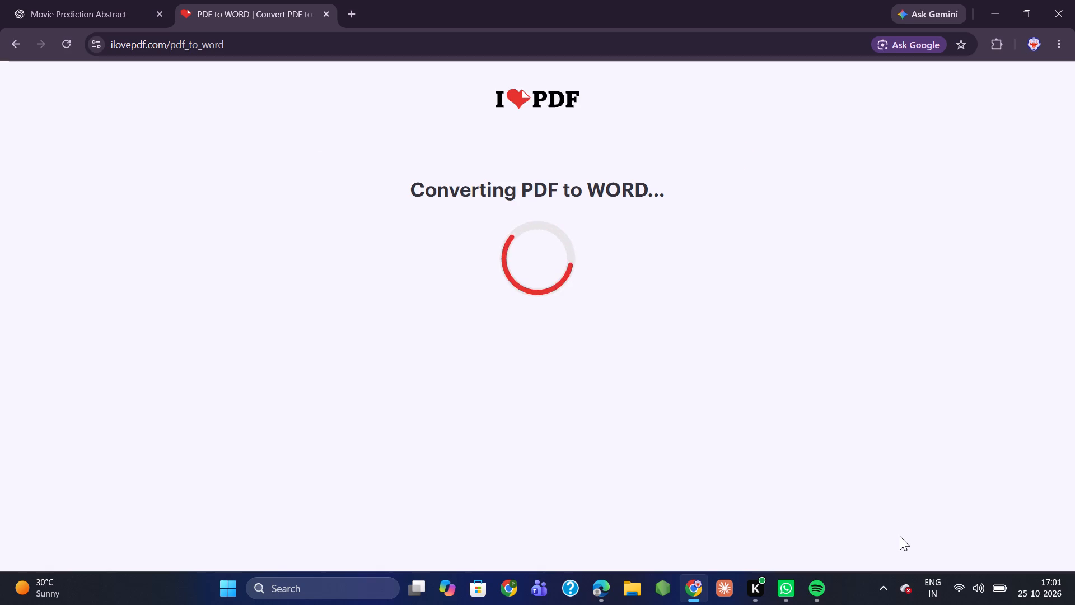
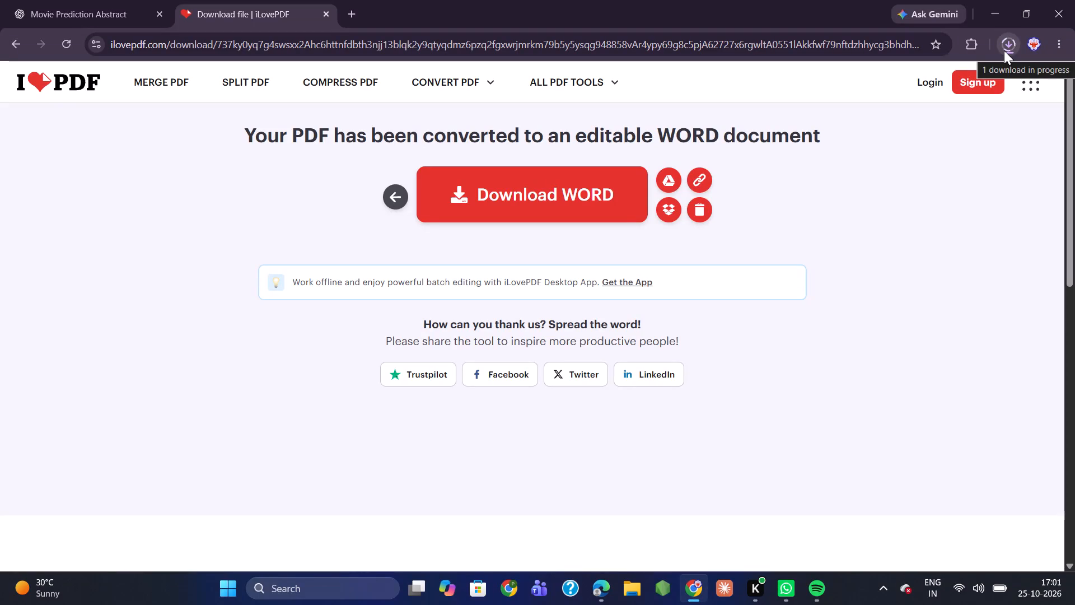
Open the downloaded CN CBP.docx in Word, enable editing and maximize its window.
{"action": "left_click", "coordinate": [1004, 50]}
{"action": "left_click", "coordinate": [1004, 50]}
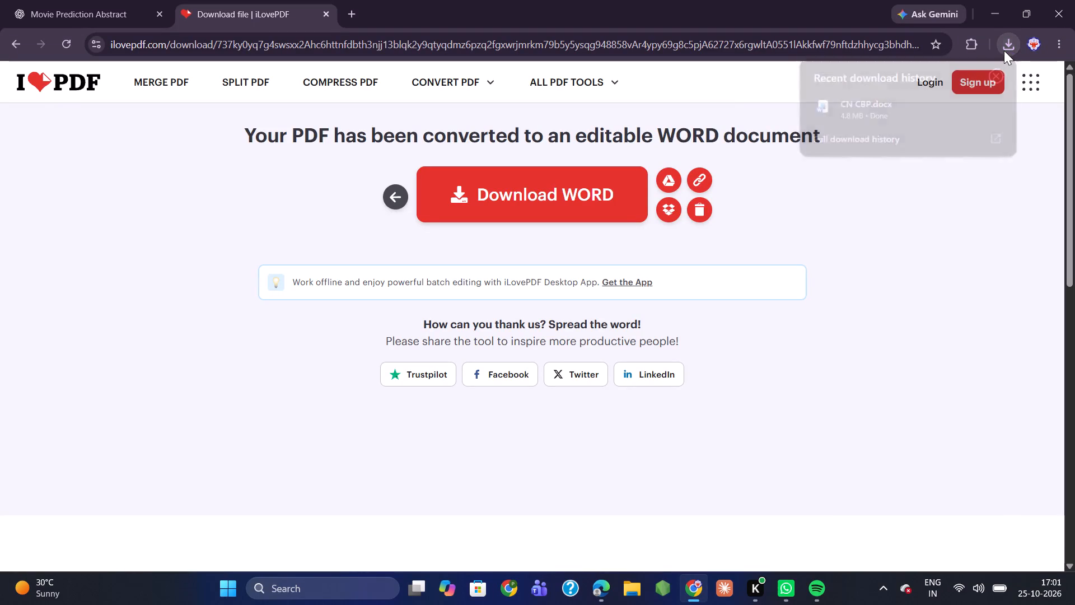
{"action": "left_click", "coordinate": [849, 104]}
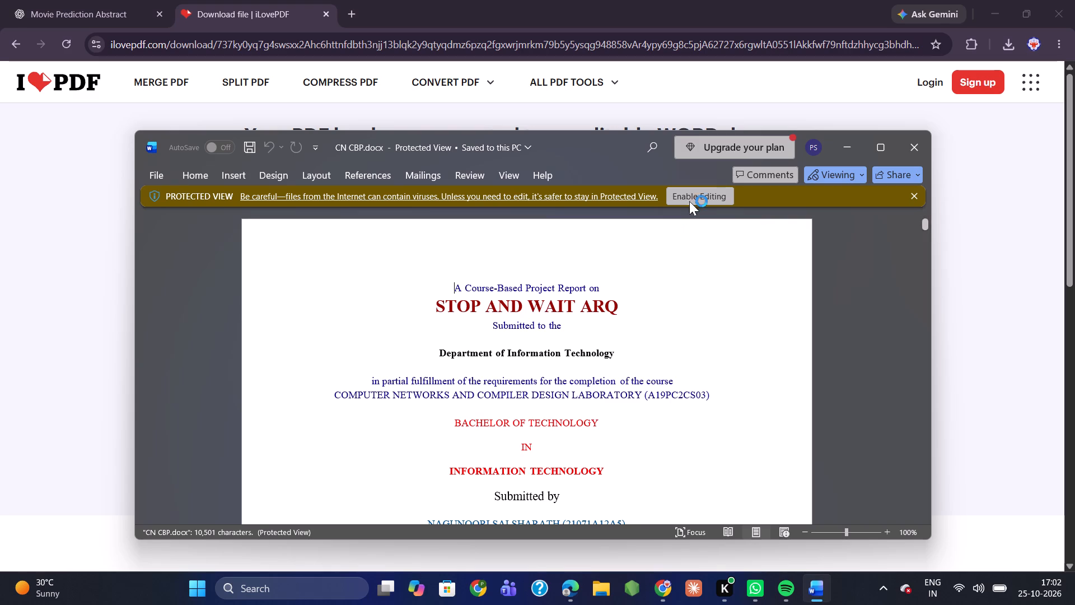
{"action": "left_click", "coordinate": [689, 199]}
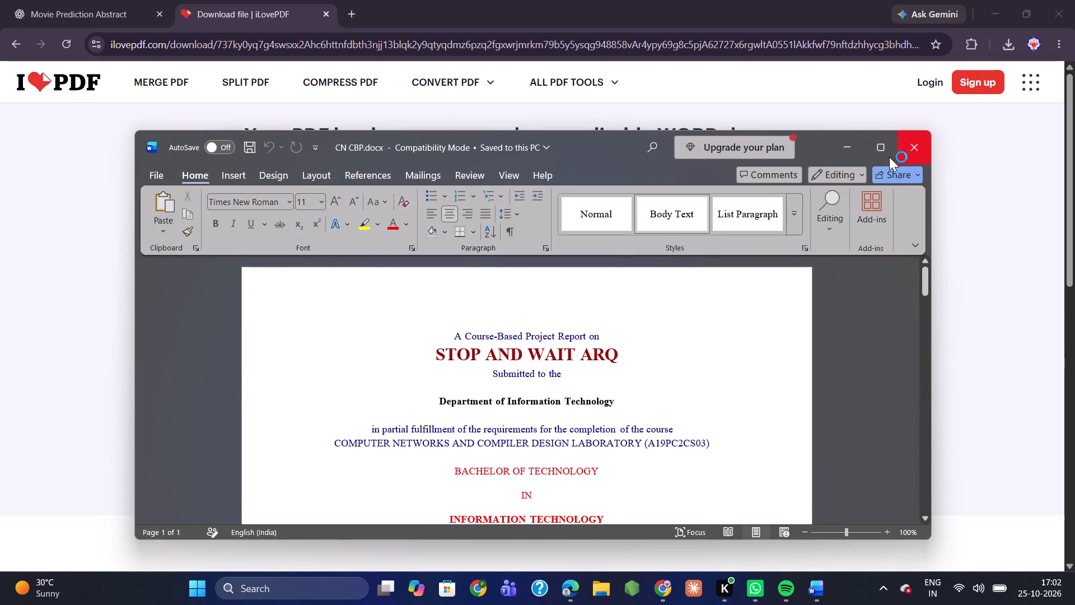
{"action": "left_click", "coordinate": [885, 152]}
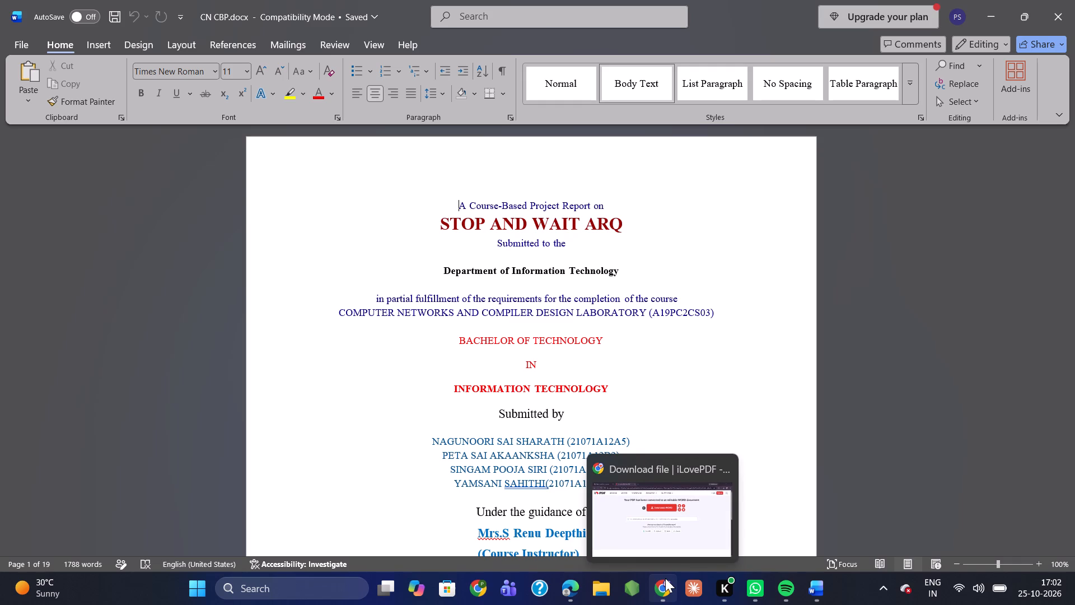
Delete "AND COMPILER DESIGN LABORATORY" from the course name line on the report's cover page.
{"action": "left_click_drag", "start_coordinate": [648, 312], "coordinate": [580, 312]}
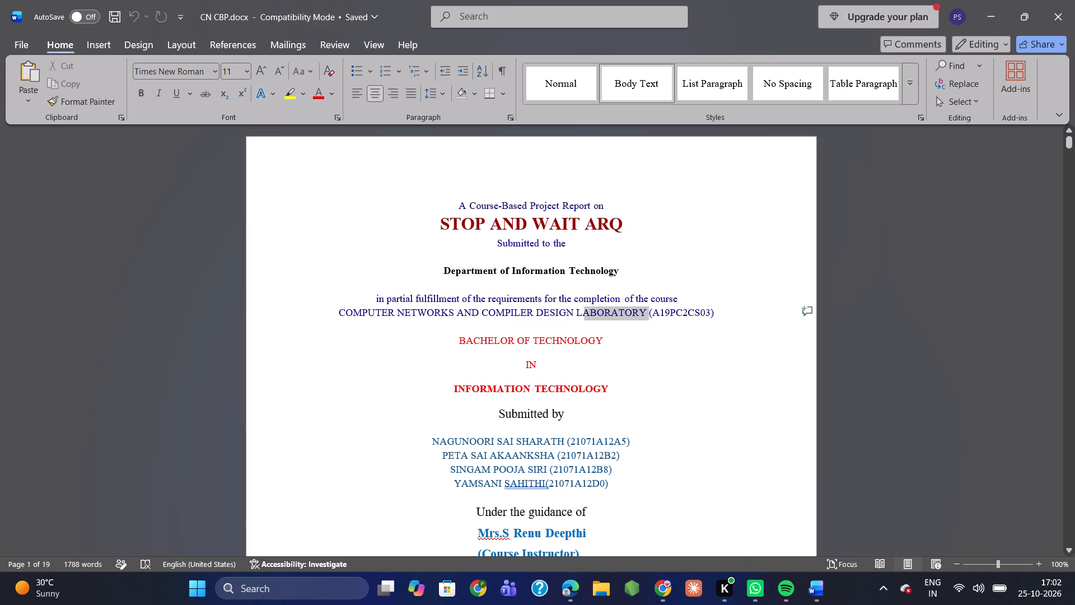
{"action": "left_click_drag", "start_coordinate": [580, 312], "coordinate": [591, 327]}
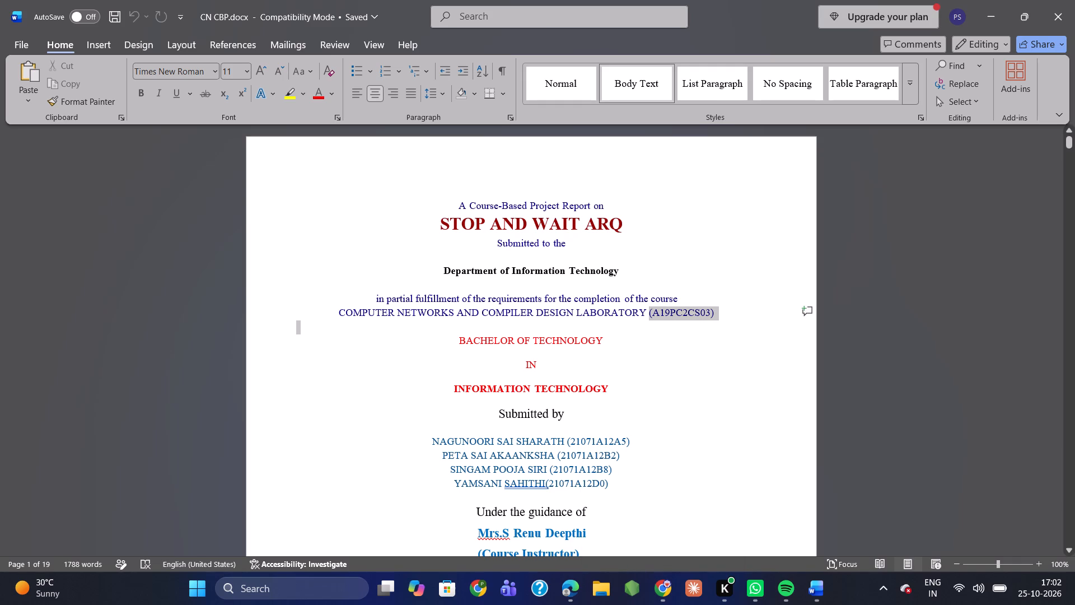
{"action": "left_click_drag", "start_coordinate": [591, 327], "coordinate": [599, 322]}
{"action": "left_click_drag", "start_coordinate": [576, 311], "coordinate": [501, 314]}
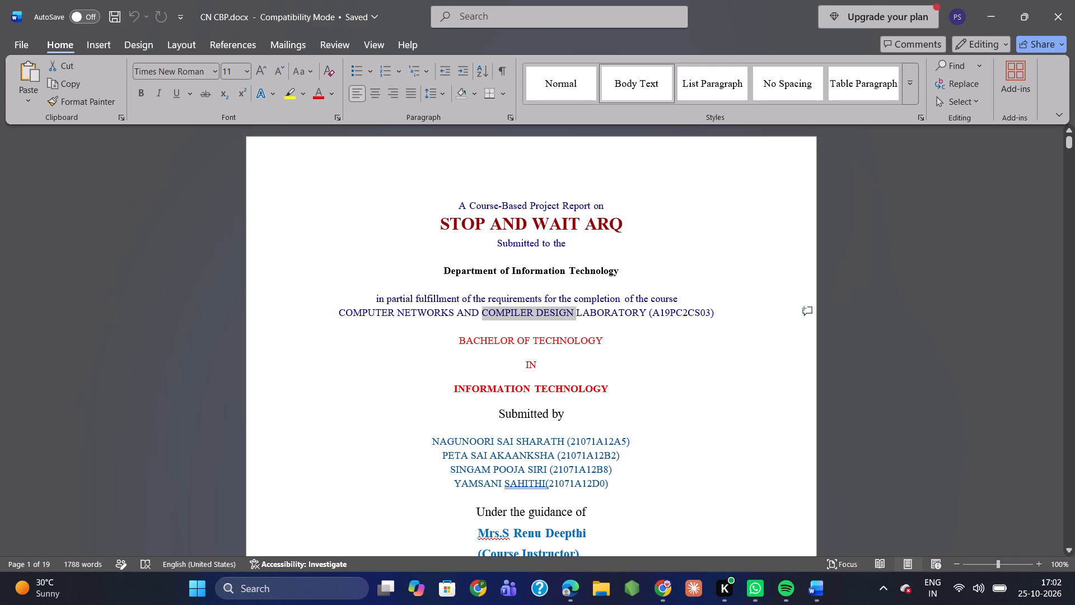
{"action": "left_click_drag", "start_coordinate": [501, 314], "coordinate": [454, 320]}
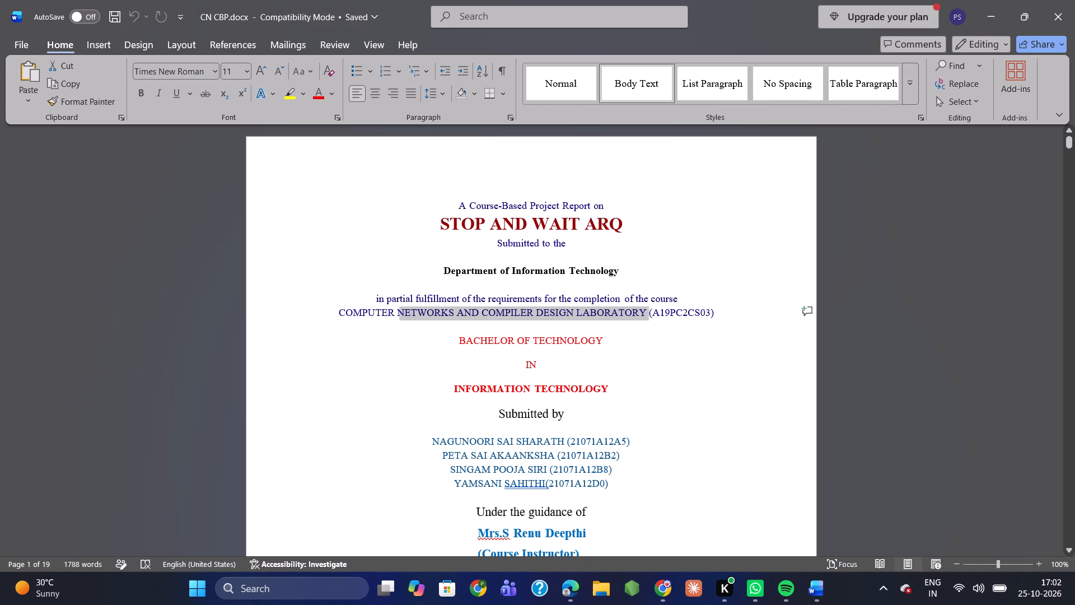
{"action": "left_click_drag", "start_coordinate": [454, 320], "coordinate": [460, 314]}
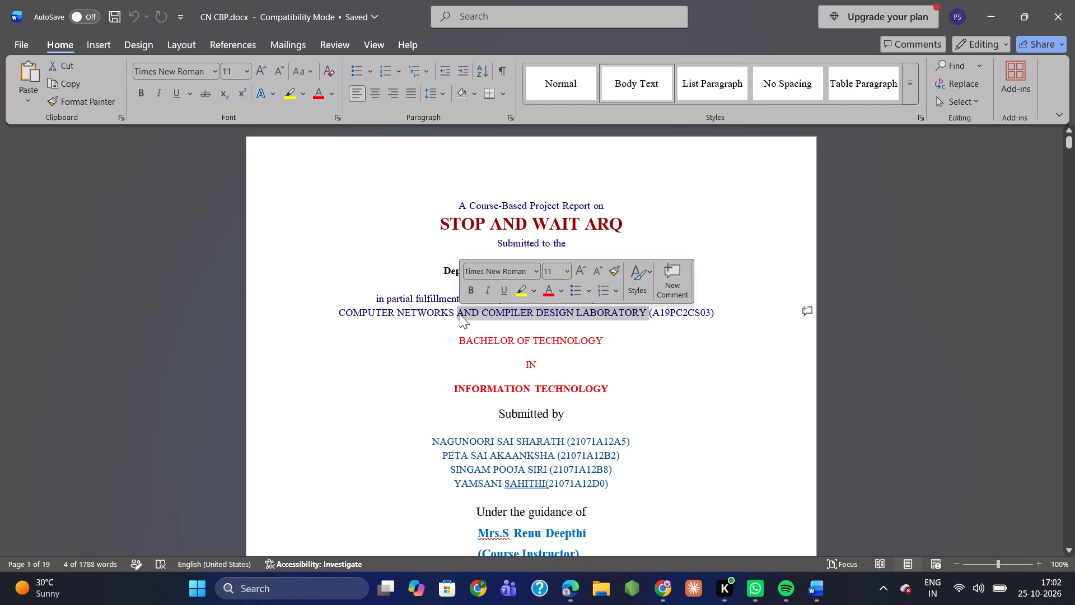
{"action": "key", "text": "BackSpace"}
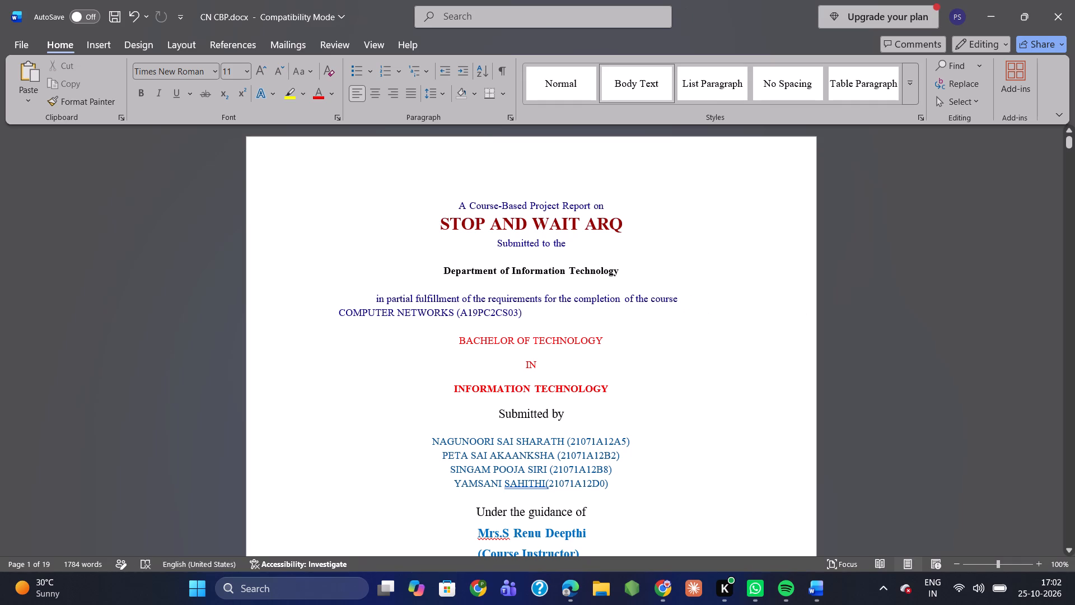
Center the cover-page paragraph that contains the COMPUTER NETWORKS course line.
{"action": "left_click", "coordinate": [336, 311]}
{"action": "left_click", "coordinate": [374, 92]}
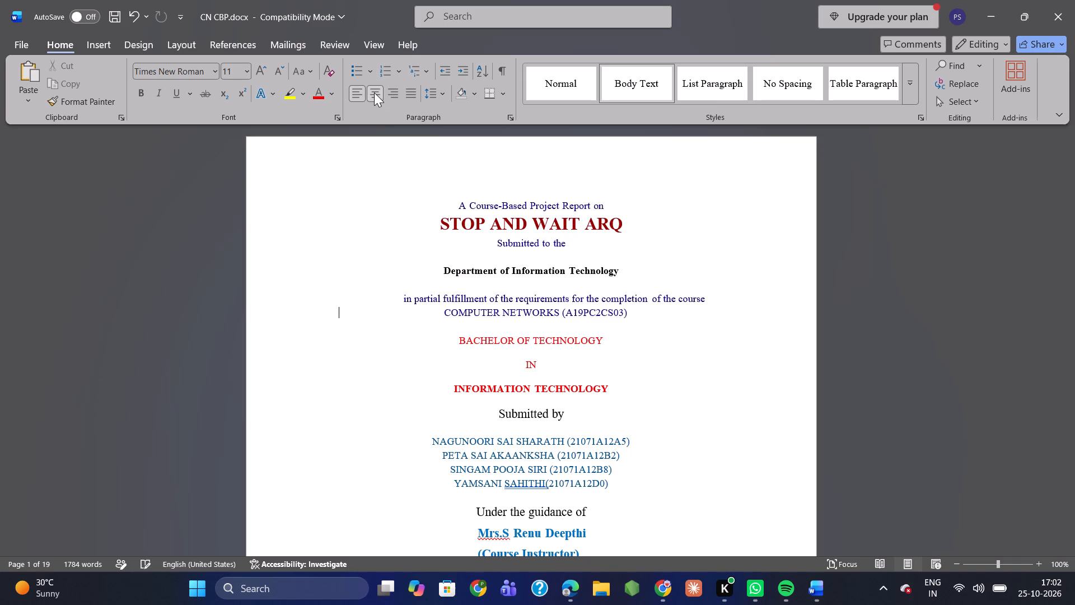
{"action": "left_click_drag", "start_coordinate": [621, 311], "coordinate": [617, 311]}
{"action": "left_click_drag", "start_coordinate": [617, 311], "coordinate": [568, 311]}
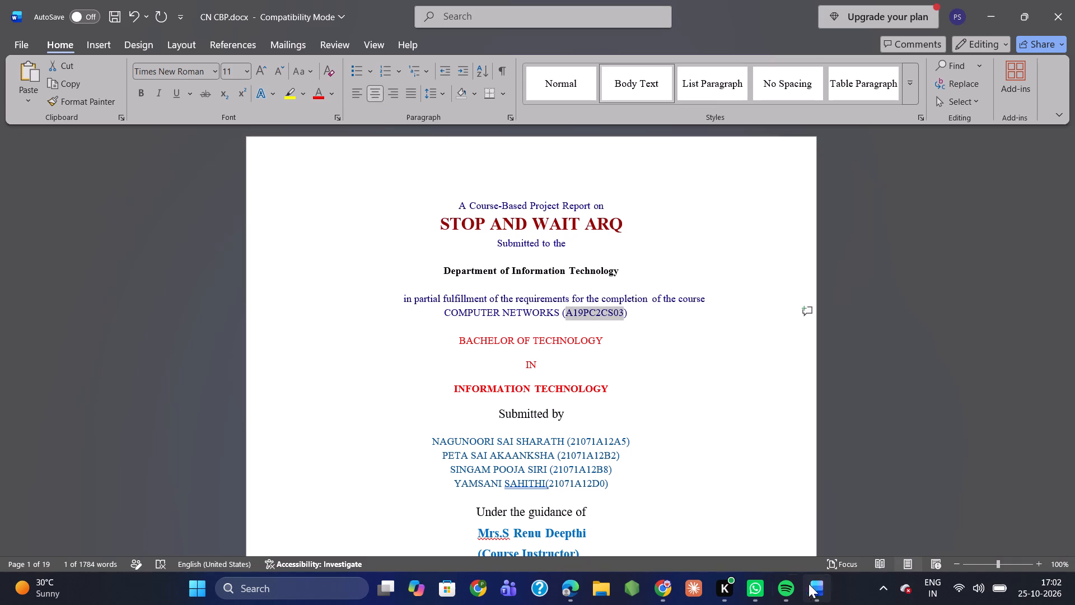
In Chrome, search the web for "eduprime", open the VNRVJIET website and log in to its EduPrime student portal.
{"action": "left_click", "coordinate": [677, 578]}
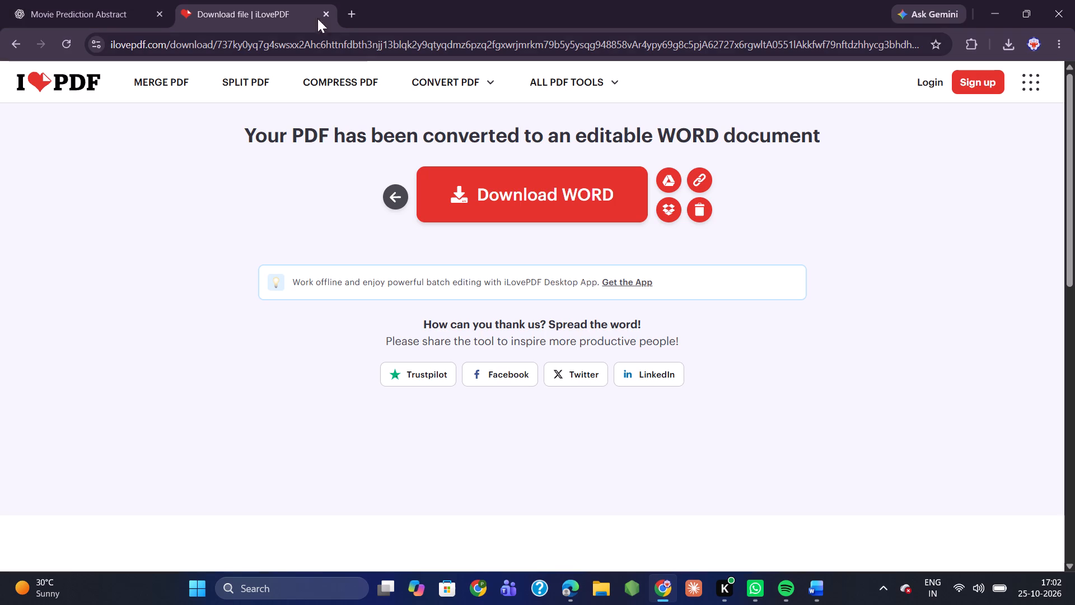
{"action": "left_click", "coordinate": [353, 4]}
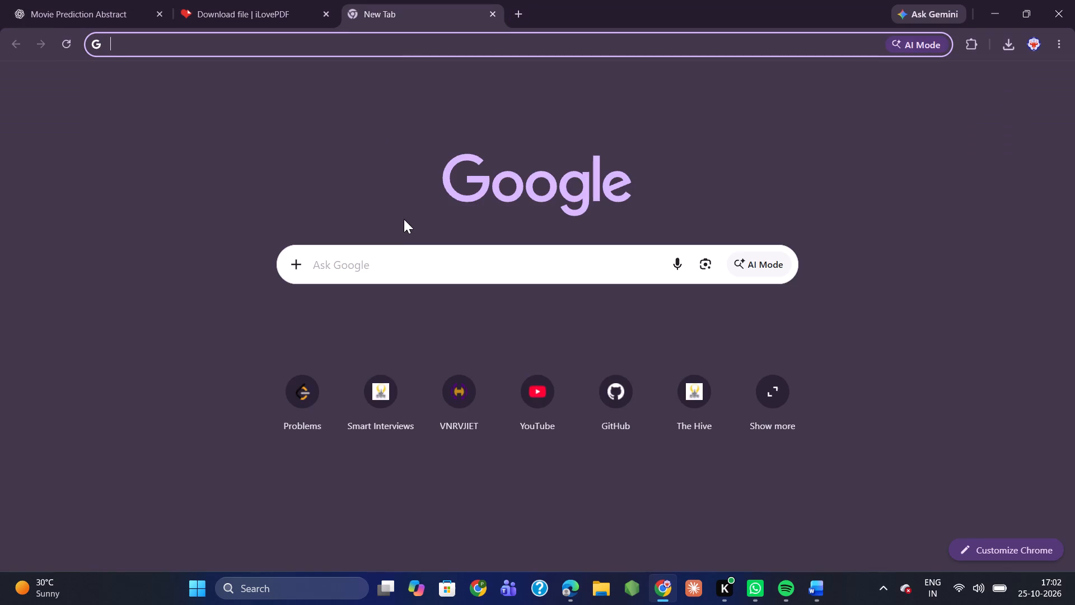
{"action": "left_click", "coordinate": [384, 275]}
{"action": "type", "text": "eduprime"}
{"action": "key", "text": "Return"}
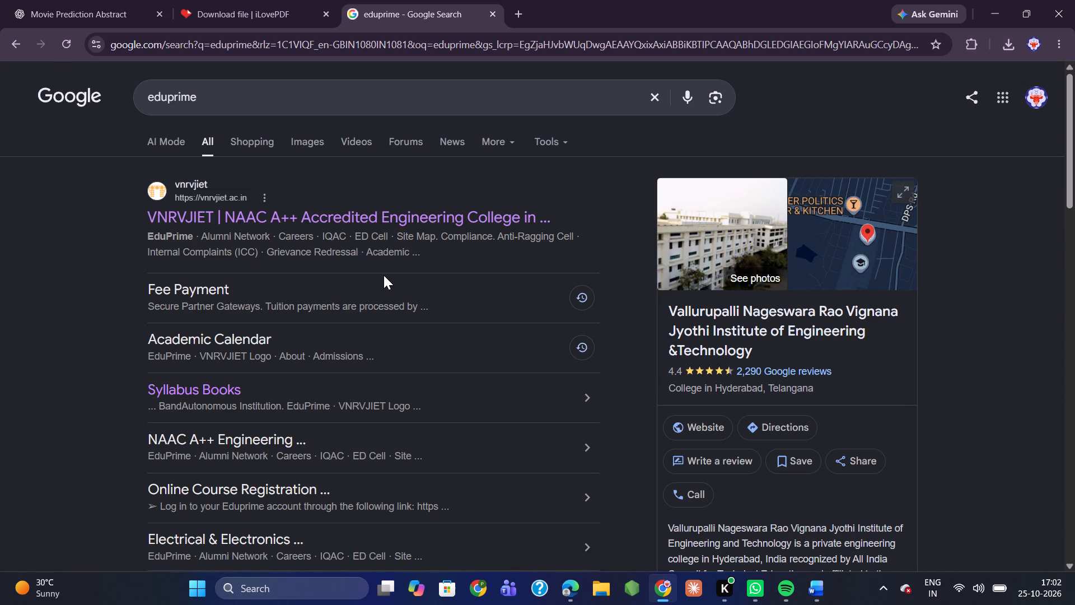
{"action": "left_click", "coordinate": [321, 220]}
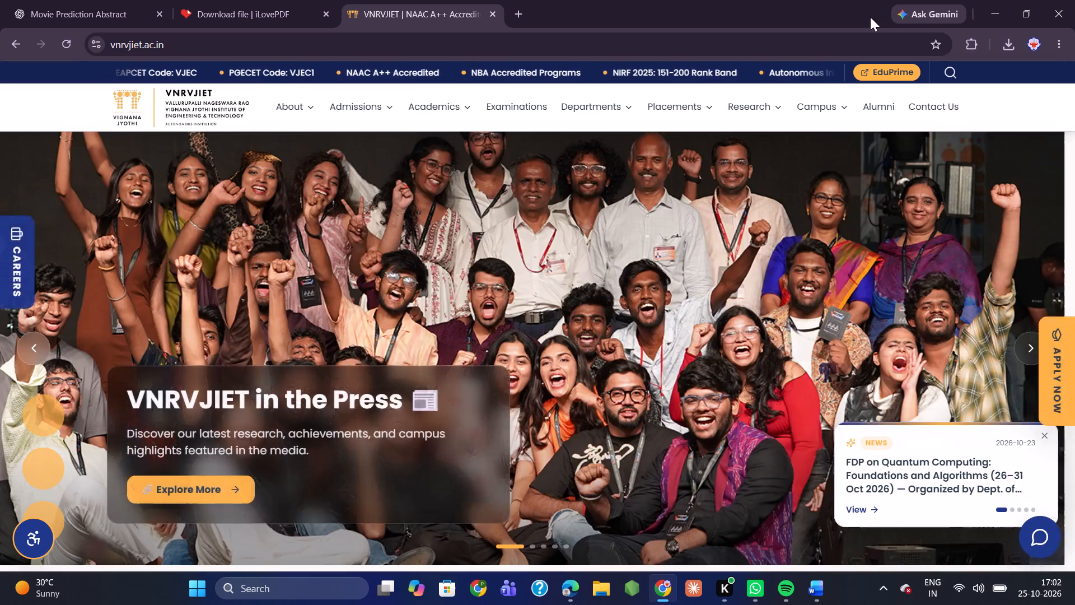
{"action": "left_click", "coordinate": [722, 176]}
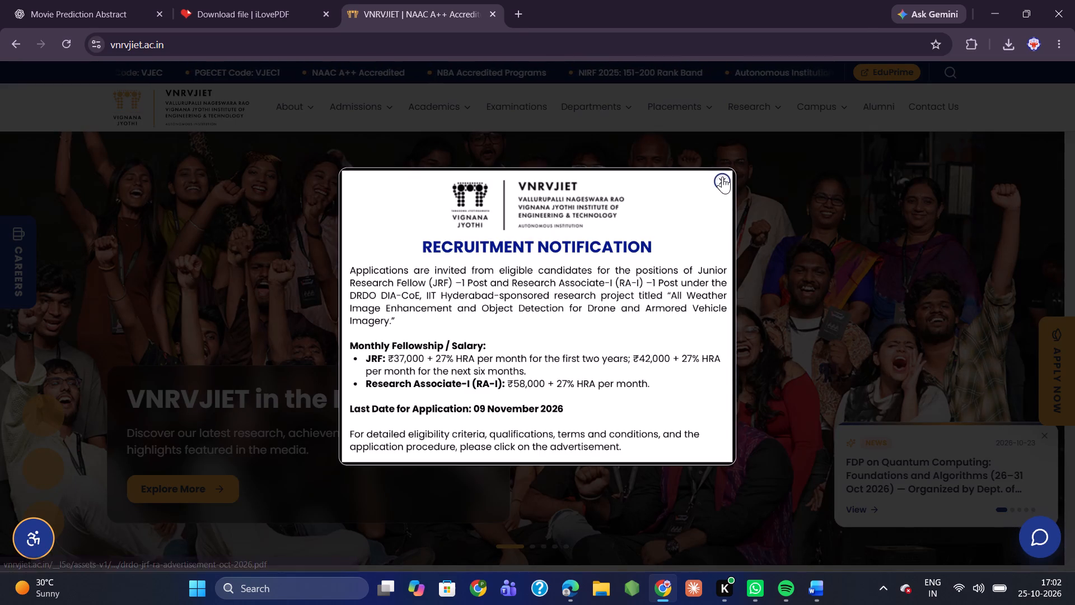
{"action": "left_click", "coordinate": [897, 75]}
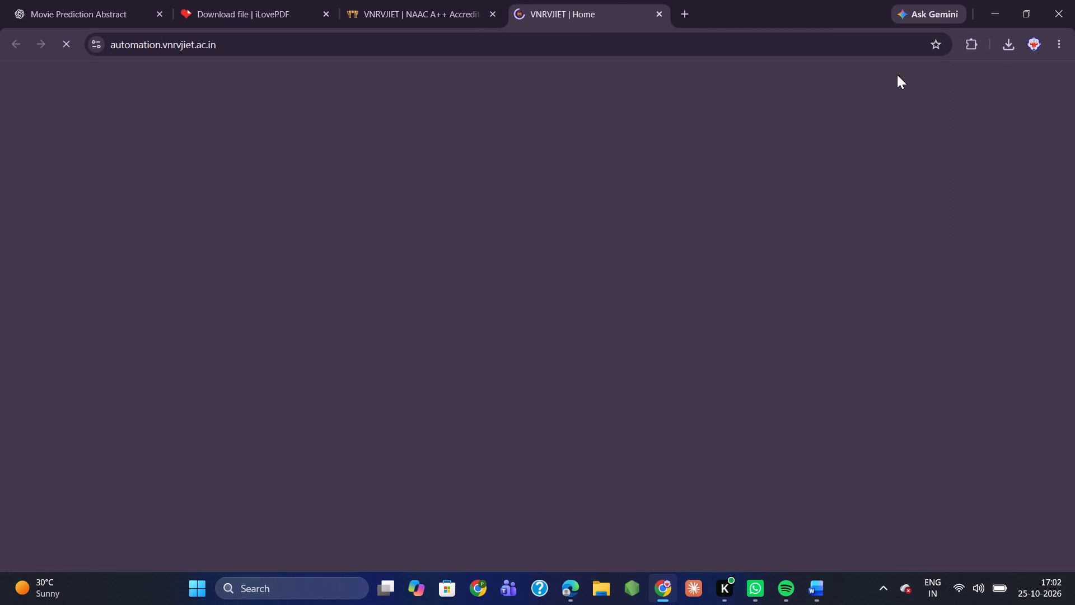
{"action": "left_click", "coordinate": [526, 387]}
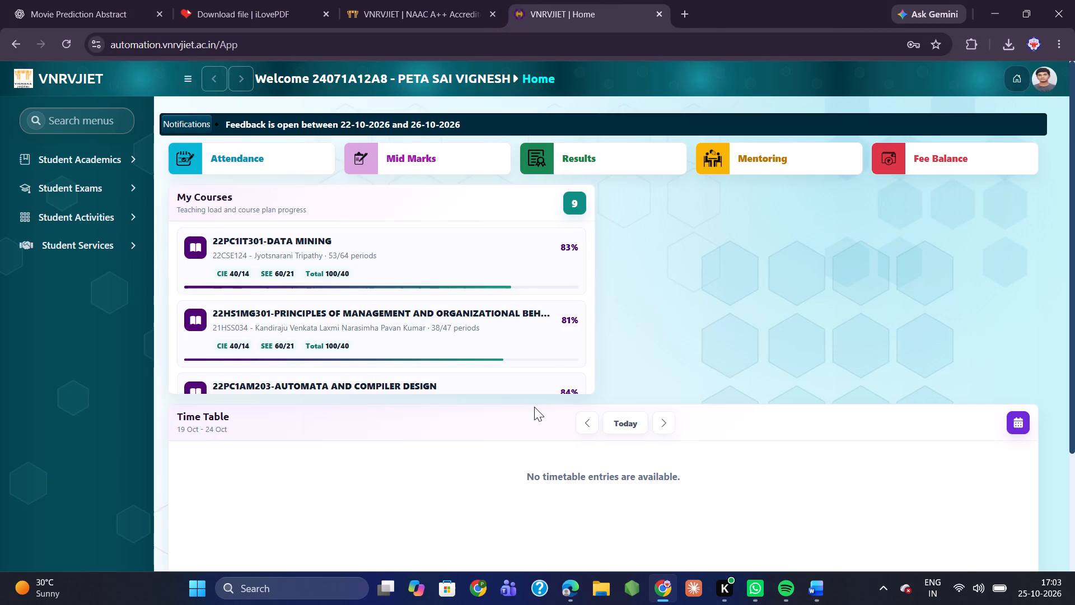
Examine the portal's attendance, mid marks and My Courses list for the code of the computer networks laboratory course.
{"action": "scroll", "coordinate": [462, 344], "scroll_direction": "down", "scroll_amount": 1}
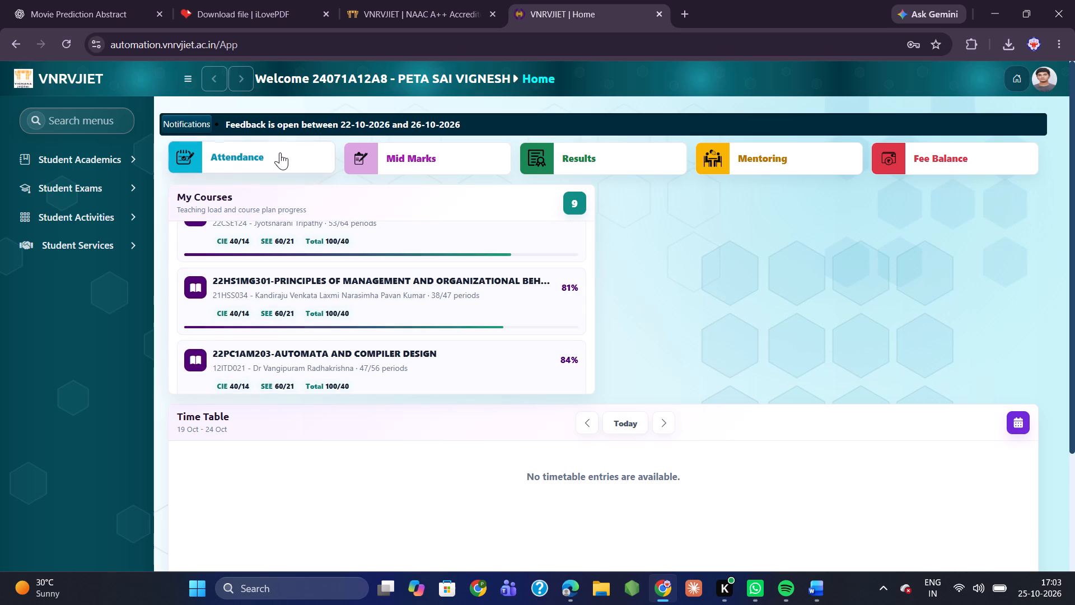
{"action": "left_click", "coordinate": [280, 152]}
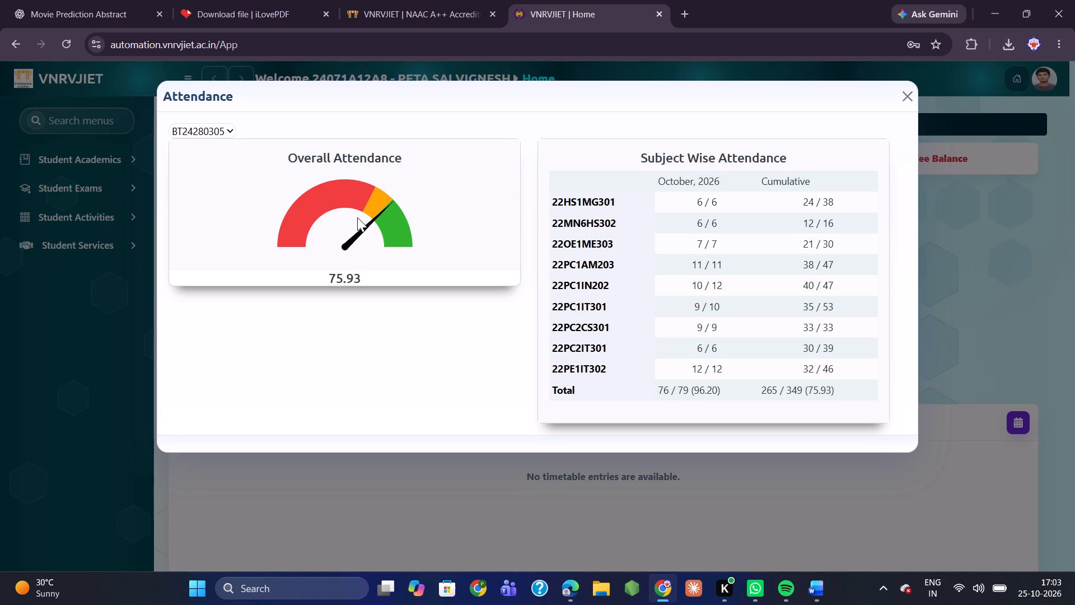
{"action": "left_click", "coordinate": [900, 89]}
{"action": "left_click", "coordinate": [417, 160]}
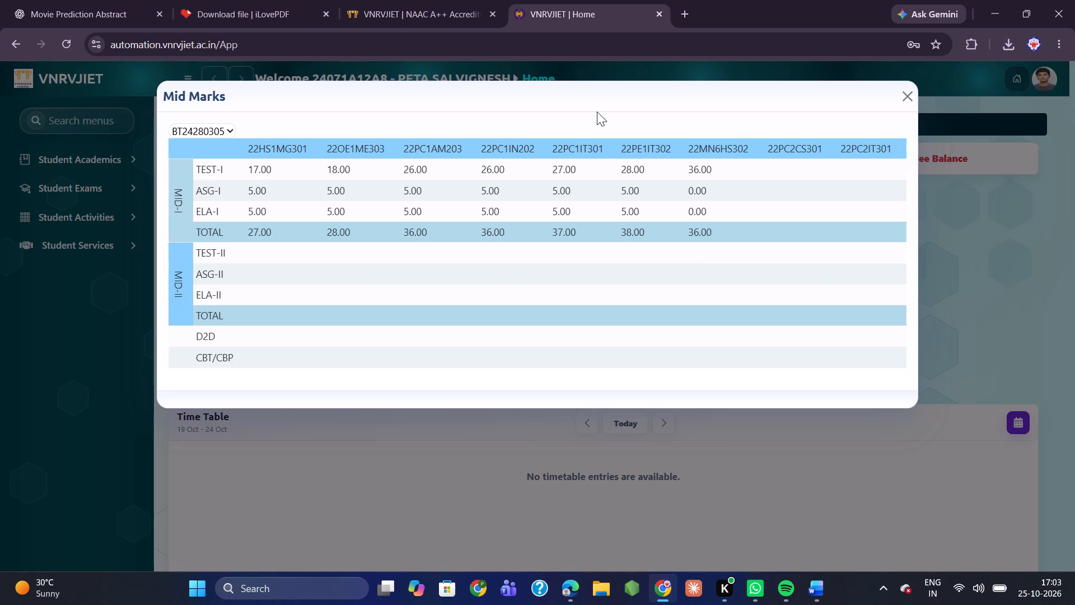
{"action": "left_click", "coordinate": [901, 95]}
{"action": "left_click", "coordinate": [403, 157]}
{"action": "left_click", "coordinate": [900, 94]}
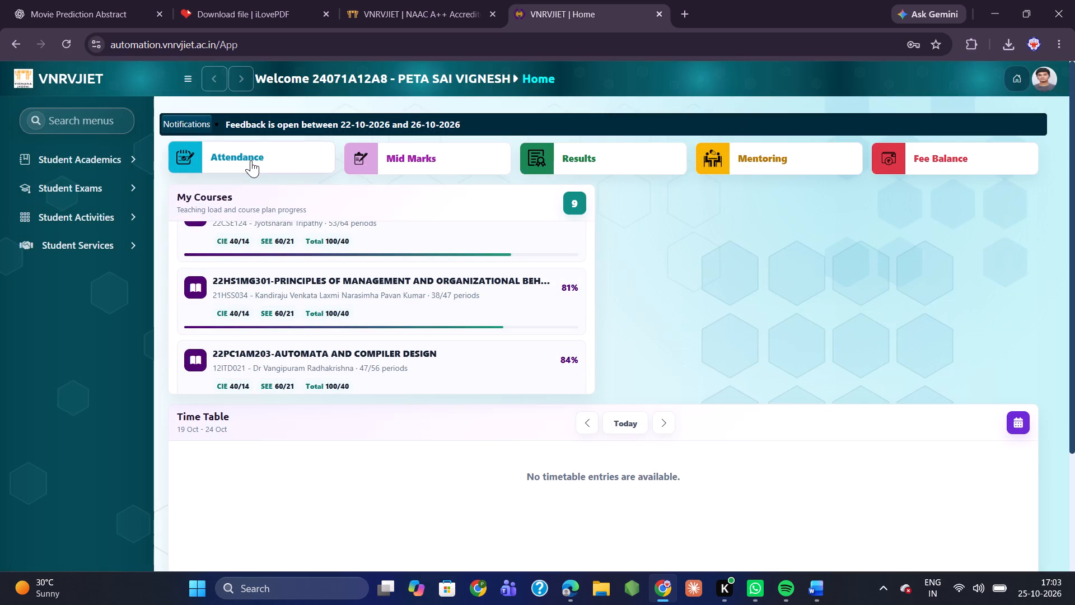
{"action": "left_click", "coordinate": [428, 159]}
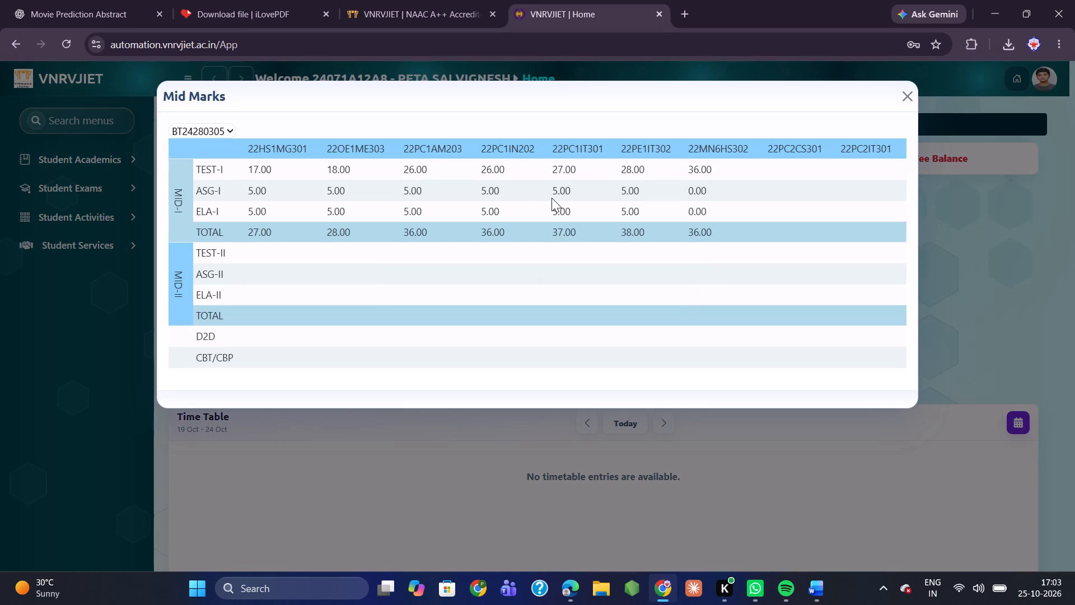
{"action": "left_click", "coordinate": [906, 92]}
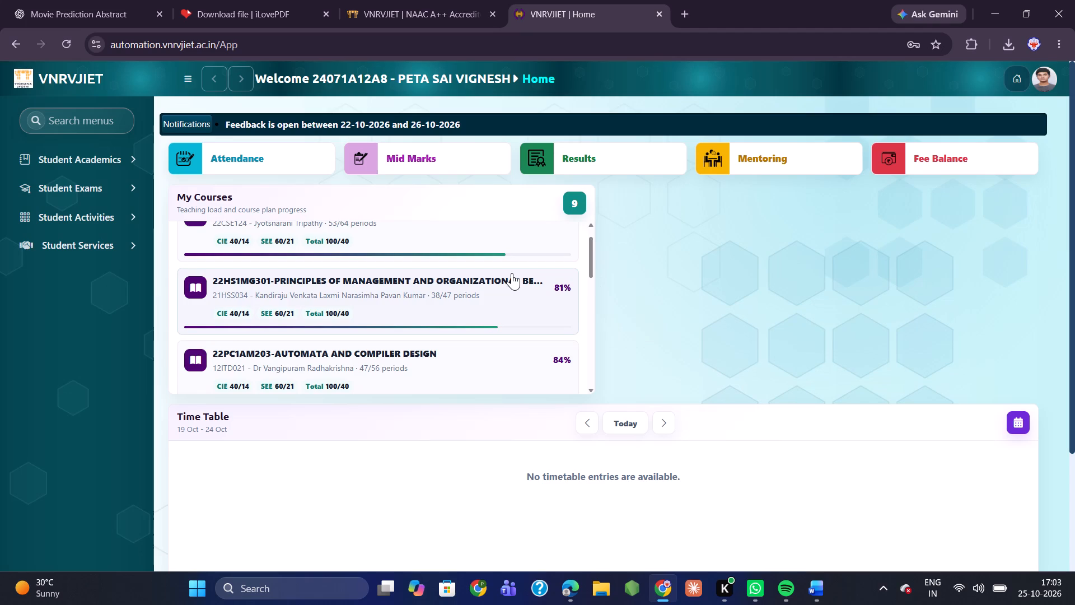
{"action": "scroll", "coordinate": [512, 273], "scroll_direction": "down", "scroll_amount": 2}
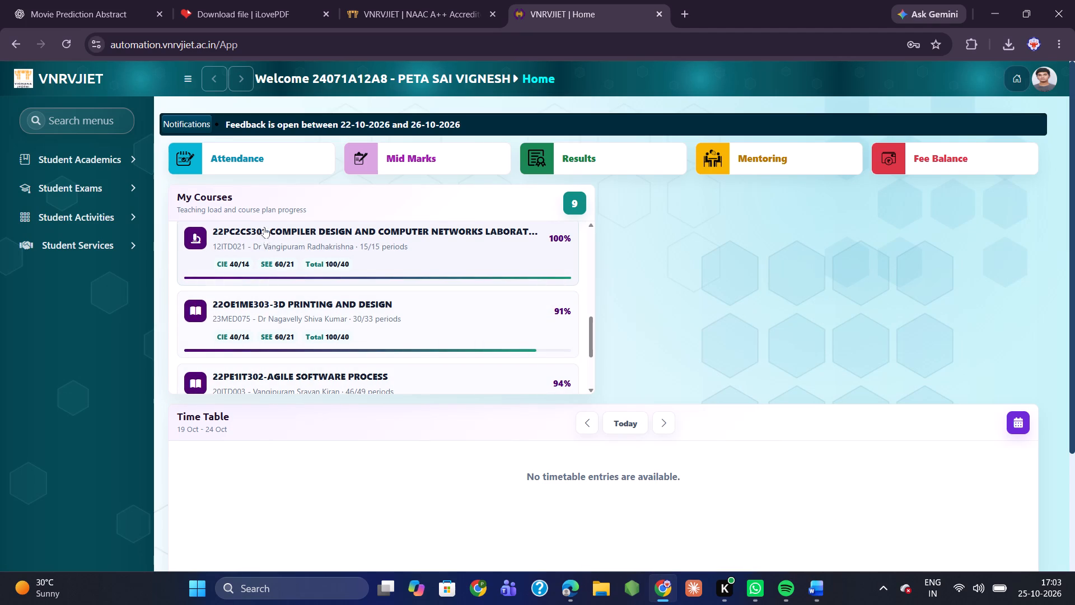
Back in Word, change the course code after COMPUTER NETWORKS on the cover page to 22PC2CS301.
{"action": "left_click", "coordinate": [812, 584]}
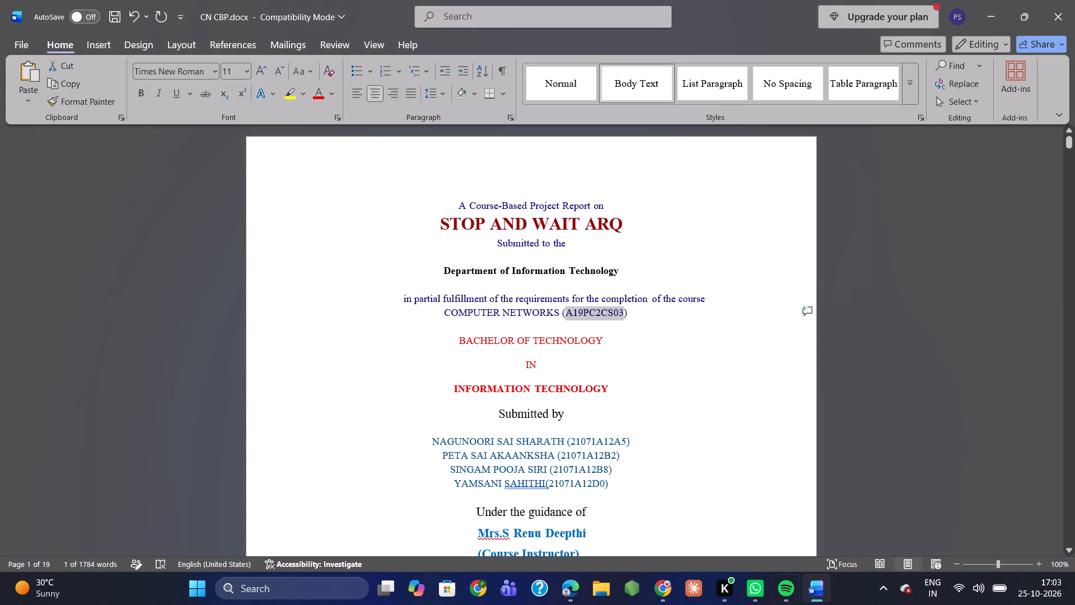
{"action": "left_click", "coordinate": [583, 312]}
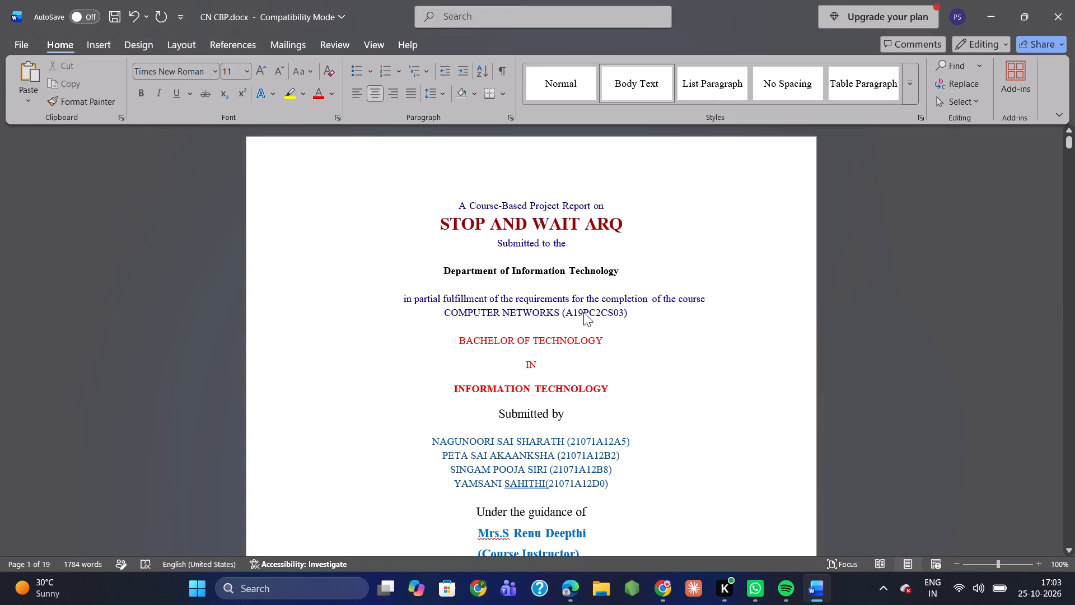
{"action": "key", "text": "BackSpace"}
{"action": "key", "text": "BackSpace"}
{"action": "key", "text": "BackSpace"}
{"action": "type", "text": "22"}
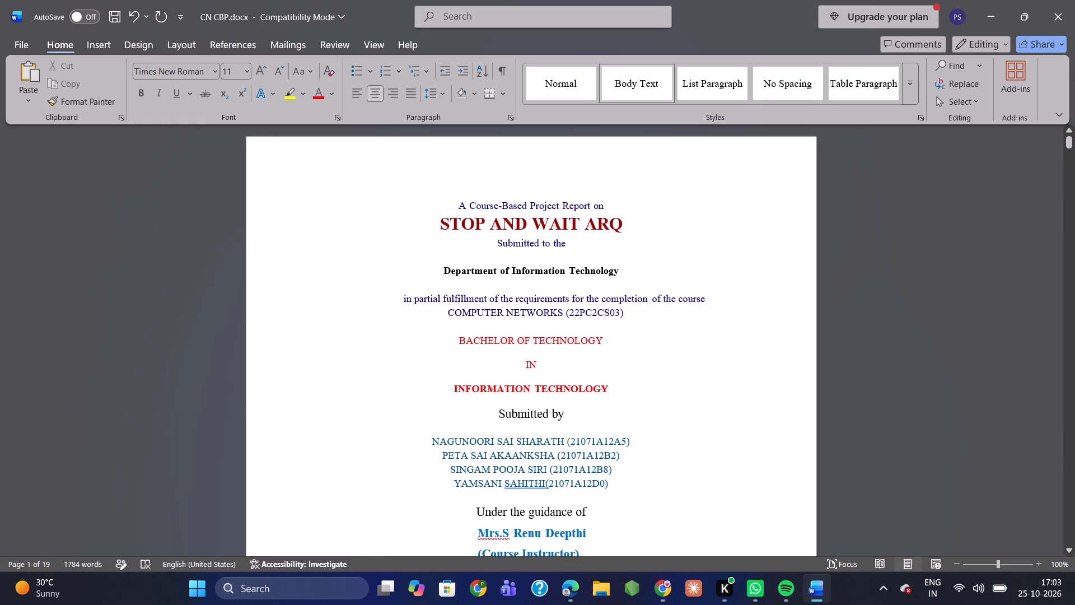
{"action": "left_click", "coordinate": [614, 311]}
{"action": "key", "text": "BackSpace"}
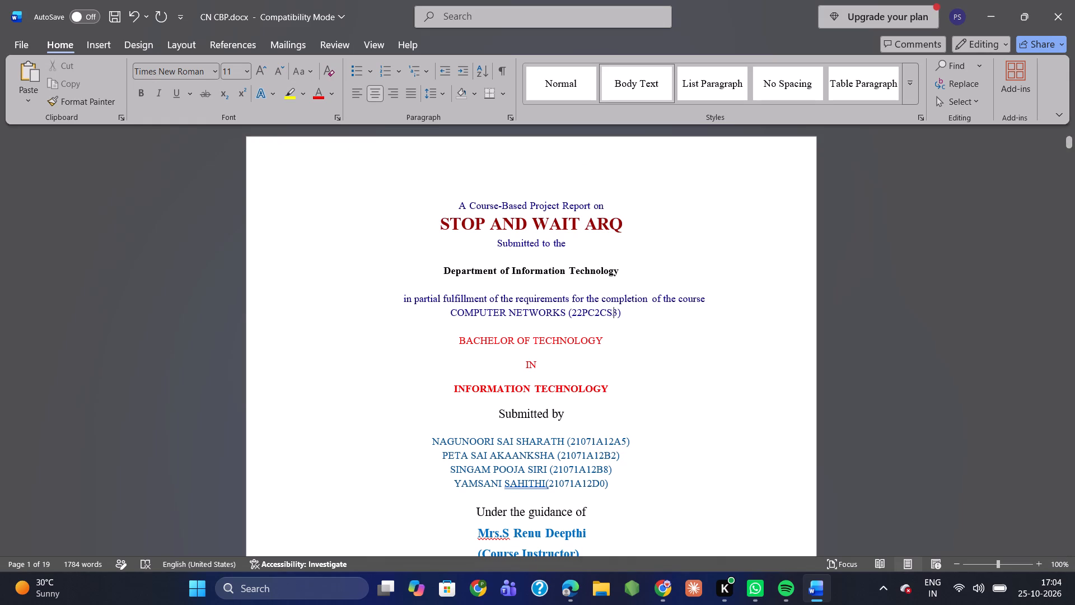
{"action": "key", "text": "Right"}
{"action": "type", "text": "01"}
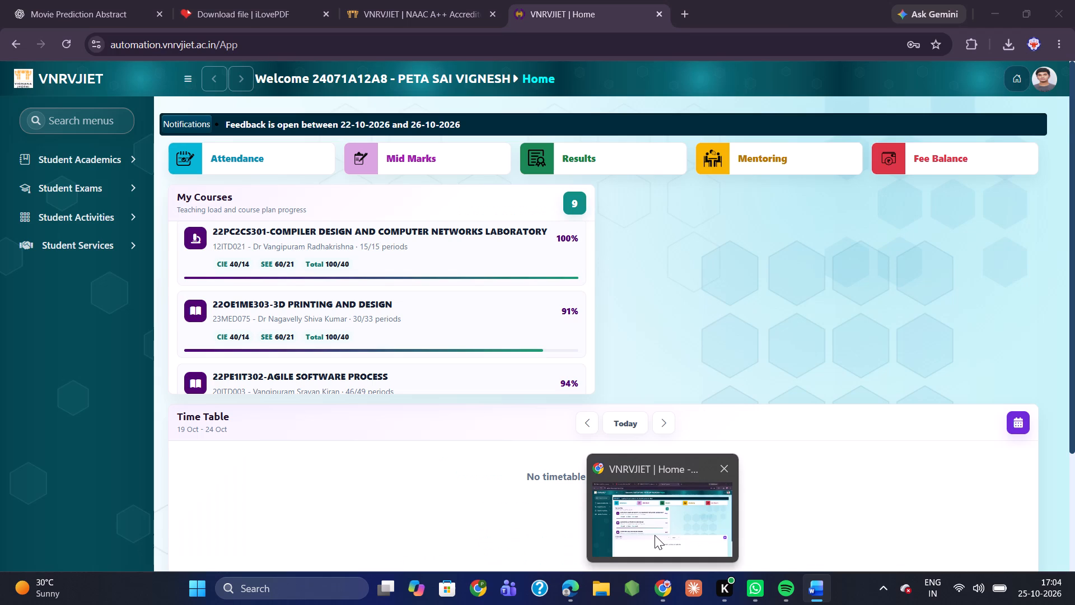
In Word, replace the first student's name under Submitted by with the current first team member's name in capitals.
{"action": "scroll", "coordinate": [634, 322], "scroll_direction": "down", "scroll_amount": 1}
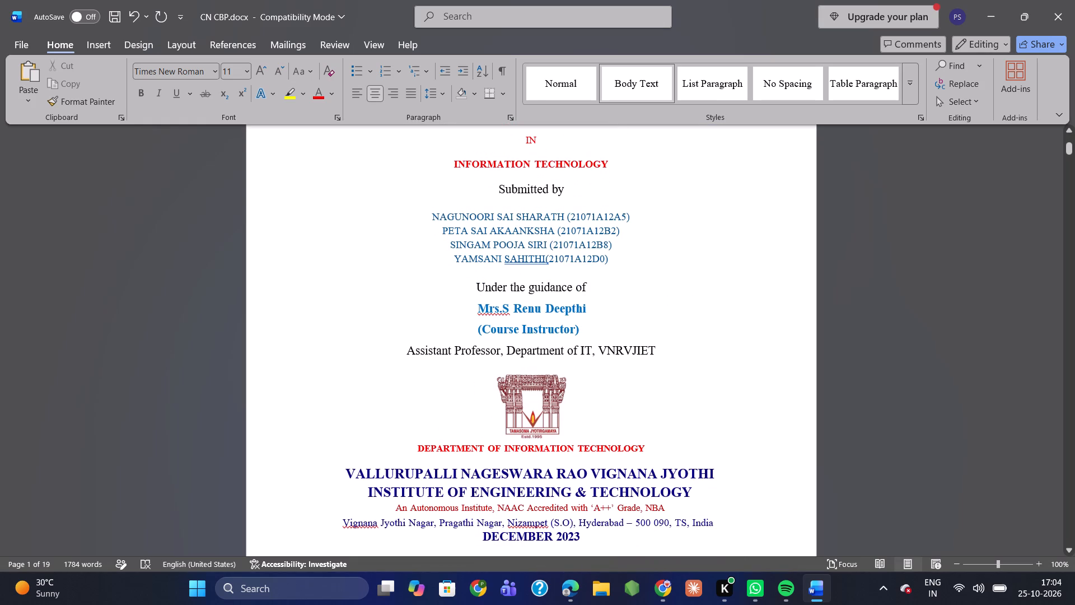
{"action": "left_click", "coordinate": [632, 218]}
{"action": "key", "text": "Return"}
{"action": "left_click_drag", "start_coordinate": [564, 217], "coordinate": [437, 219]}
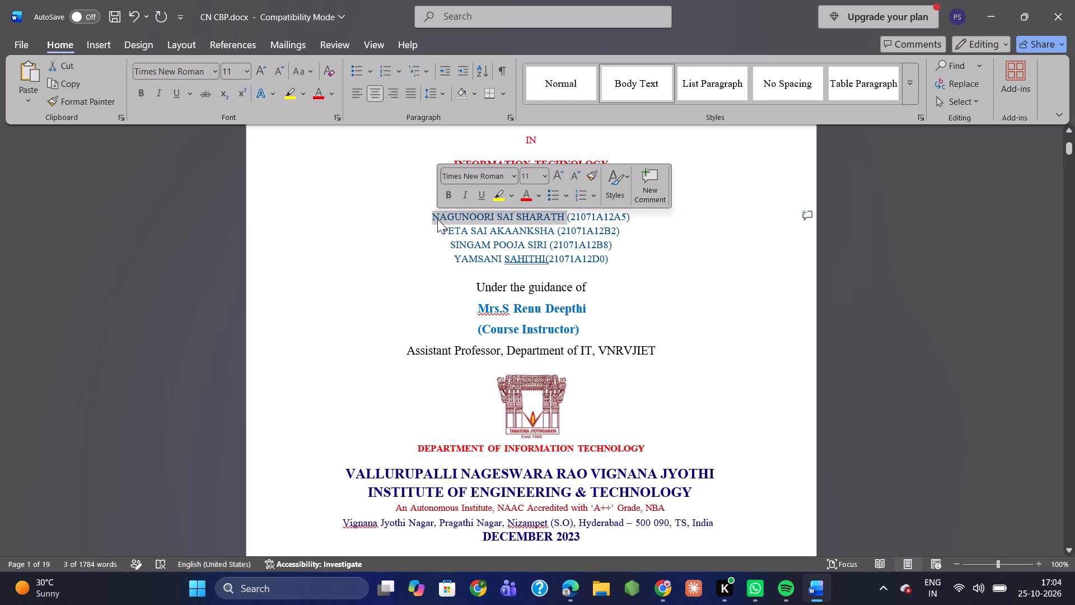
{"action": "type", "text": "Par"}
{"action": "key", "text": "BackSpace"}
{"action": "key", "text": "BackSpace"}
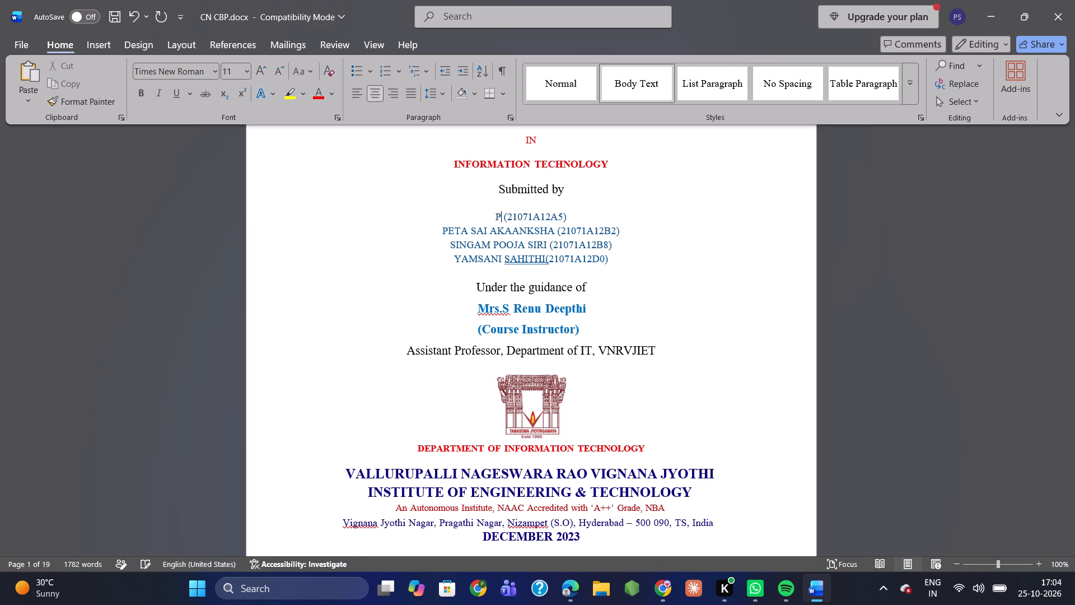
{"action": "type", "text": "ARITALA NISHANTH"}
Widen the gap between the first student's name and roll number with spaces, keeping both on one line.
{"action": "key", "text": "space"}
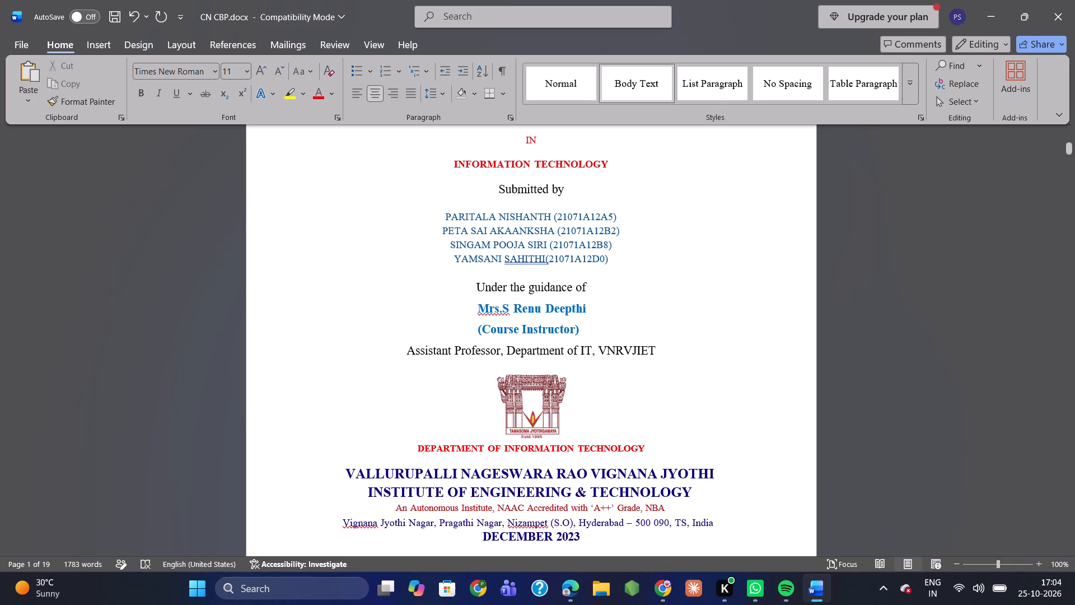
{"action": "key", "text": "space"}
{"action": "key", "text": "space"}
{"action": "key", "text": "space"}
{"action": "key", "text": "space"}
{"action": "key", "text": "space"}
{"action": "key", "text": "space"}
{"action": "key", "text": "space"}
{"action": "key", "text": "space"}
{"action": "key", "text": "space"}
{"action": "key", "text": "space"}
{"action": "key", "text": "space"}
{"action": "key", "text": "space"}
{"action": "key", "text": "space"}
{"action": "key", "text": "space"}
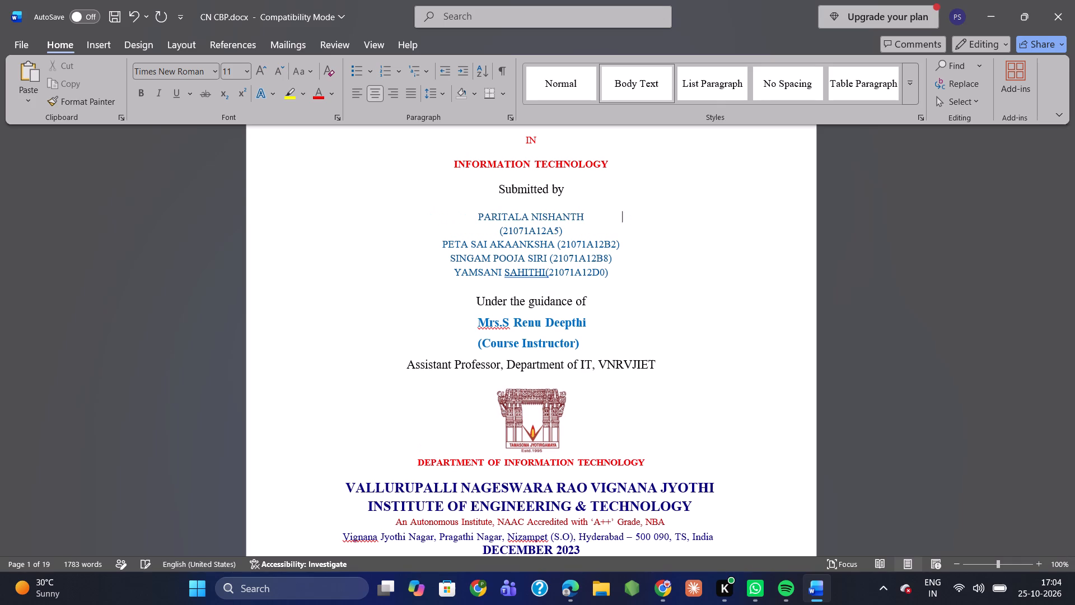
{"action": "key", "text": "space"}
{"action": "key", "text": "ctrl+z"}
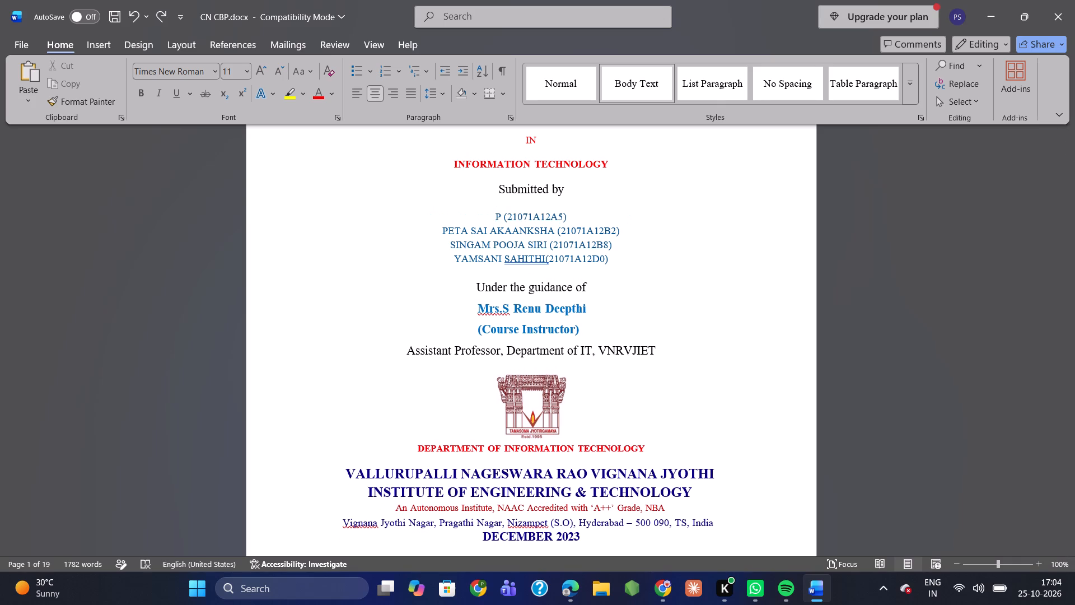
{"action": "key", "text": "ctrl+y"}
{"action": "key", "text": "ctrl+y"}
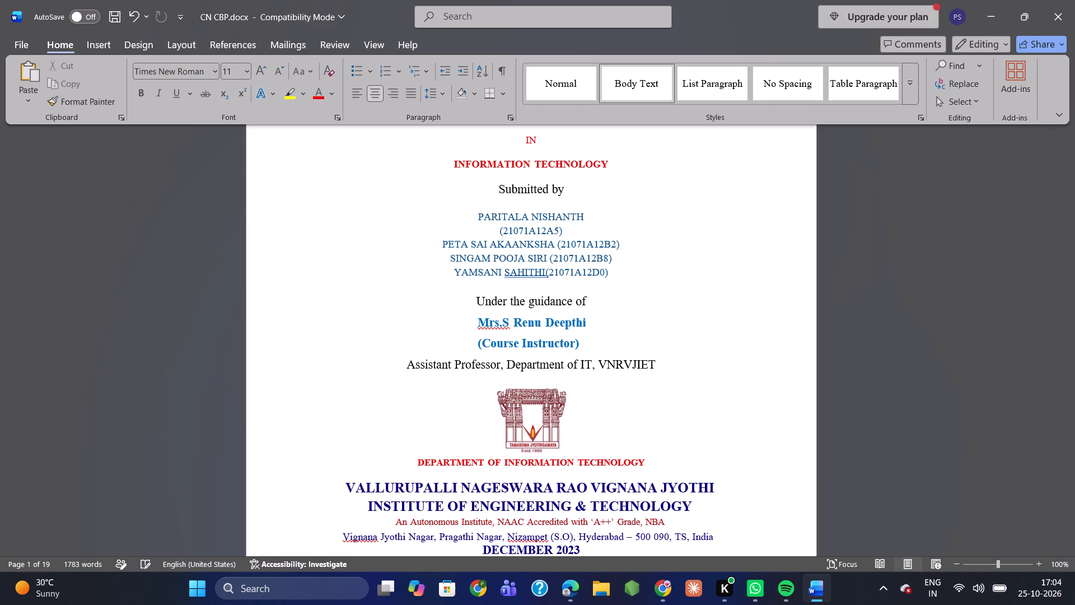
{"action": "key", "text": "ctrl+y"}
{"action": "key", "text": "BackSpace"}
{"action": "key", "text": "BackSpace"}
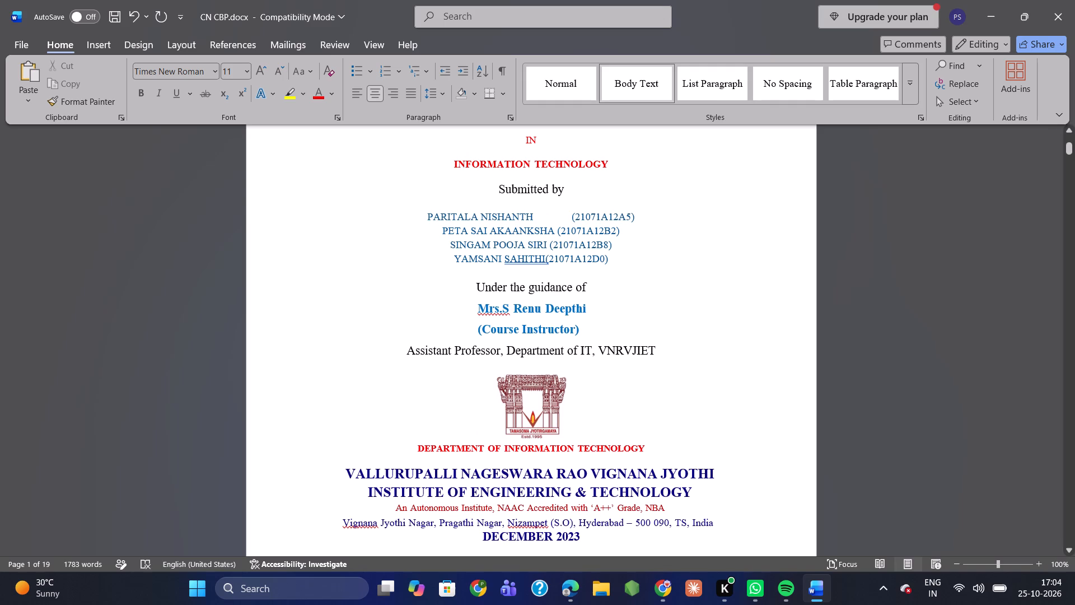
Update the first student's roll number to the current team member's, with year prefix 24.
{"action": "left_click", "coordinate": [629, 218]}
{"action": "key", "text": "BackSpace"}
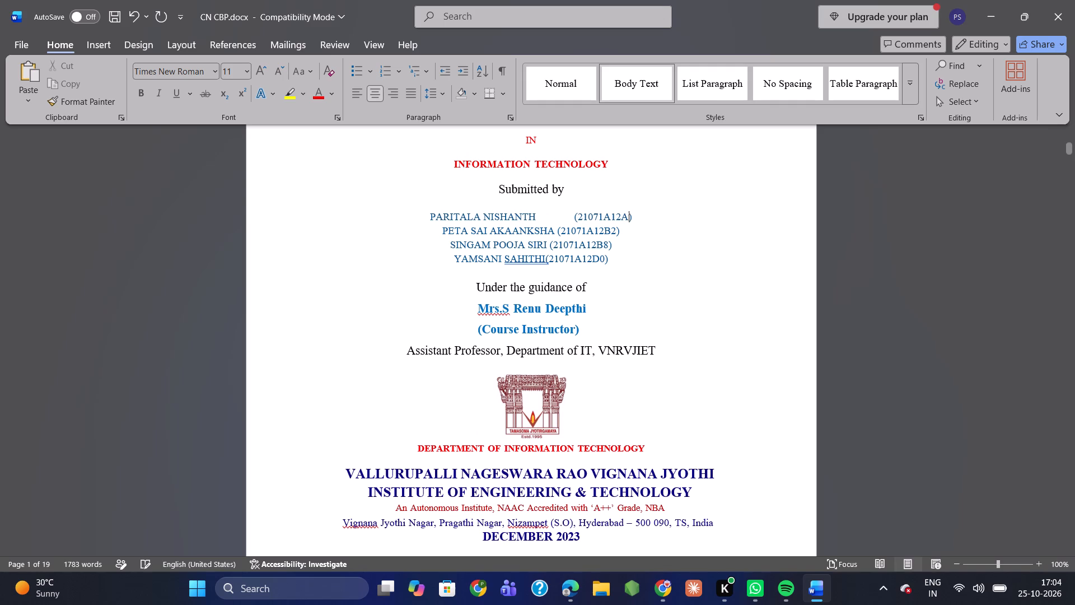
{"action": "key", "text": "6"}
{"action": "left_click", "coordinate": [583, 218]}
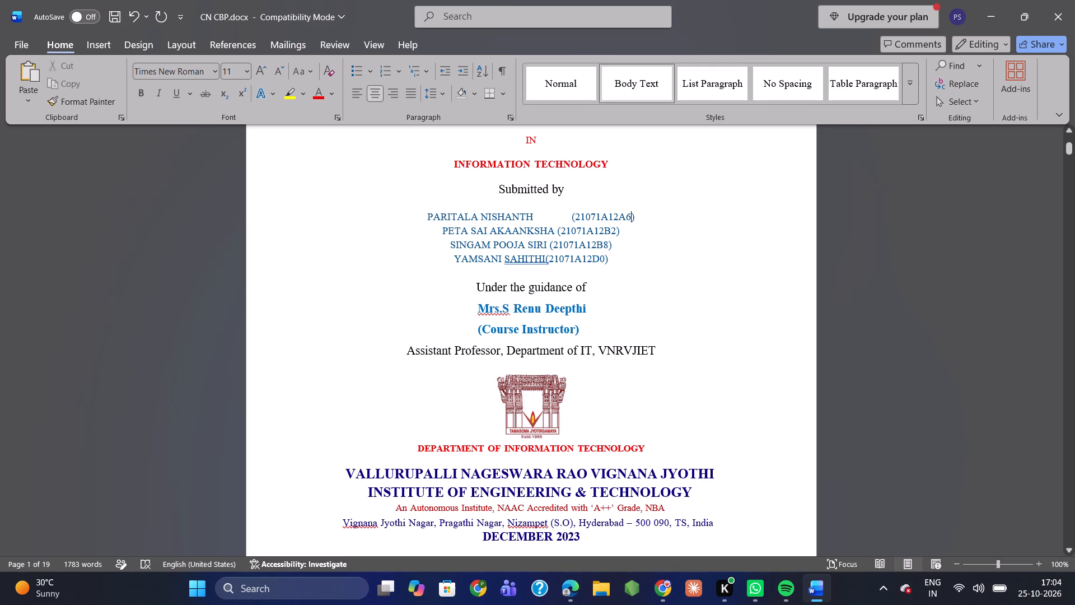
{"action": "key", "text": "Right"}
{"action": "key", "text": "BackSpace"}
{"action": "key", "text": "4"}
Add a new line below the first student and enter the second team member's name in capitals.
{"action": "left_click", "coordinate": [638, 213]}
{"action": "key", "text": "Return"}
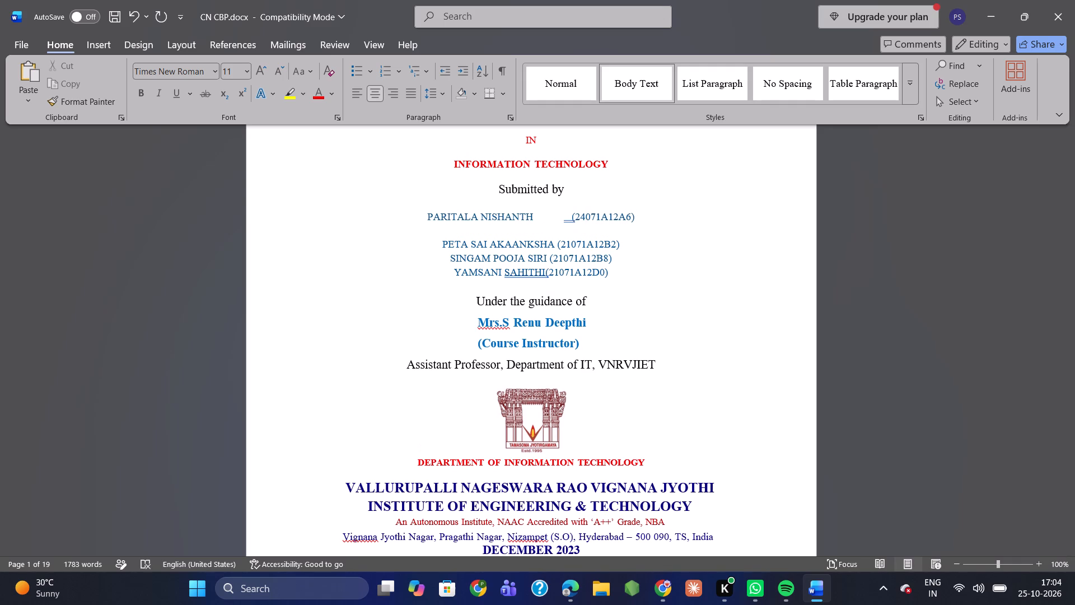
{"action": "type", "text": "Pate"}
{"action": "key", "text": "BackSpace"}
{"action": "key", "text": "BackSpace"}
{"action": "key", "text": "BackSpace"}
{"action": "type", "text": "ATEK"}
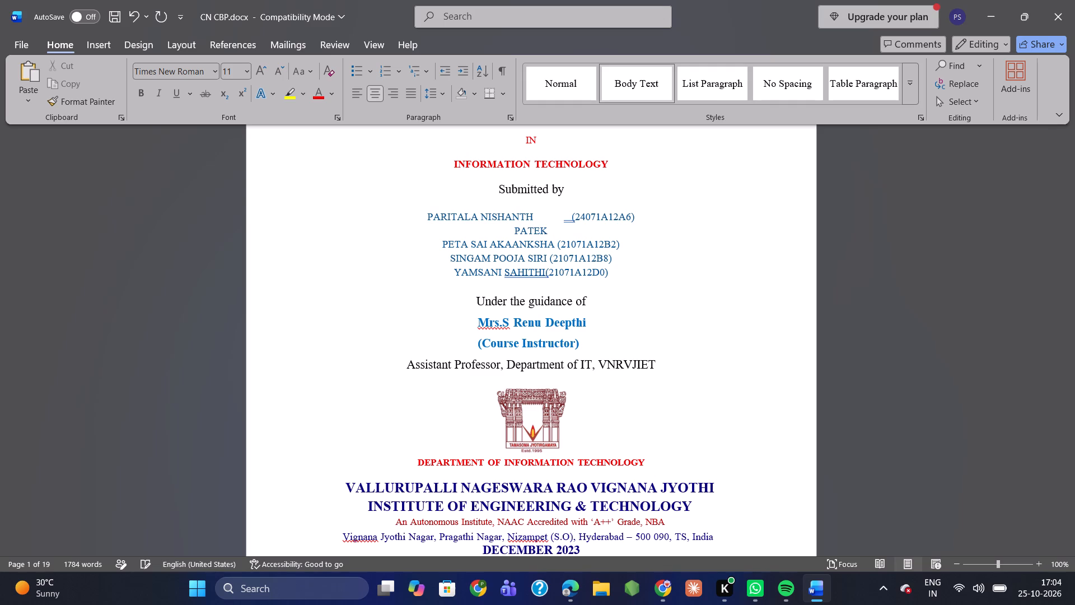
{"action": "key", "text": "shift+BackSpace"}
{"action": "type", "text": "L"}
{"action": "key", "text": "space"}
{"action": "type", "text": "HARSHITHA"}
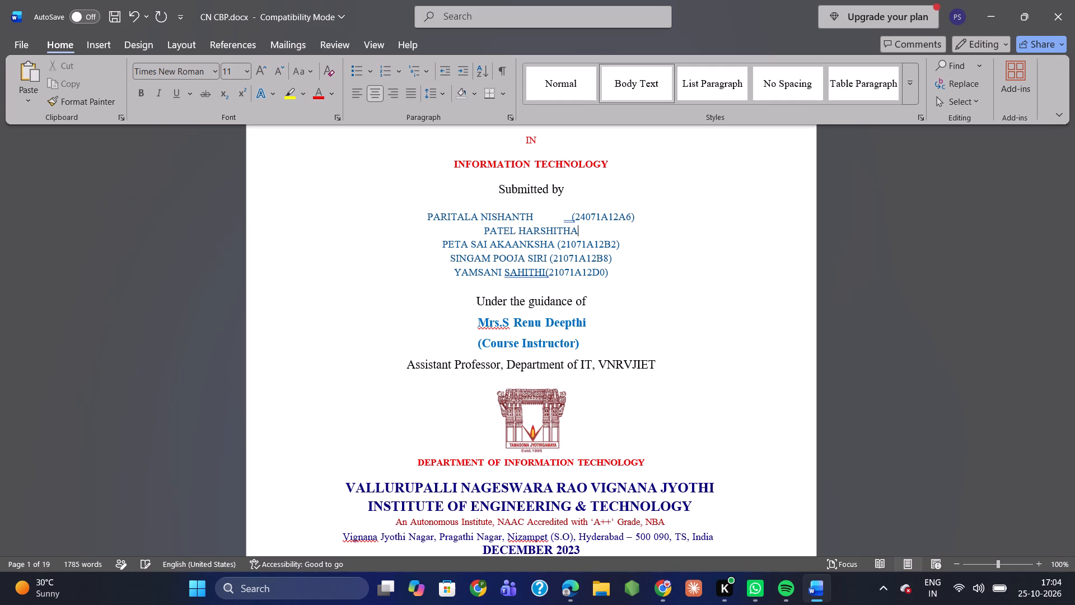
Line up the second student's name under the first and space across to the roll-number column.
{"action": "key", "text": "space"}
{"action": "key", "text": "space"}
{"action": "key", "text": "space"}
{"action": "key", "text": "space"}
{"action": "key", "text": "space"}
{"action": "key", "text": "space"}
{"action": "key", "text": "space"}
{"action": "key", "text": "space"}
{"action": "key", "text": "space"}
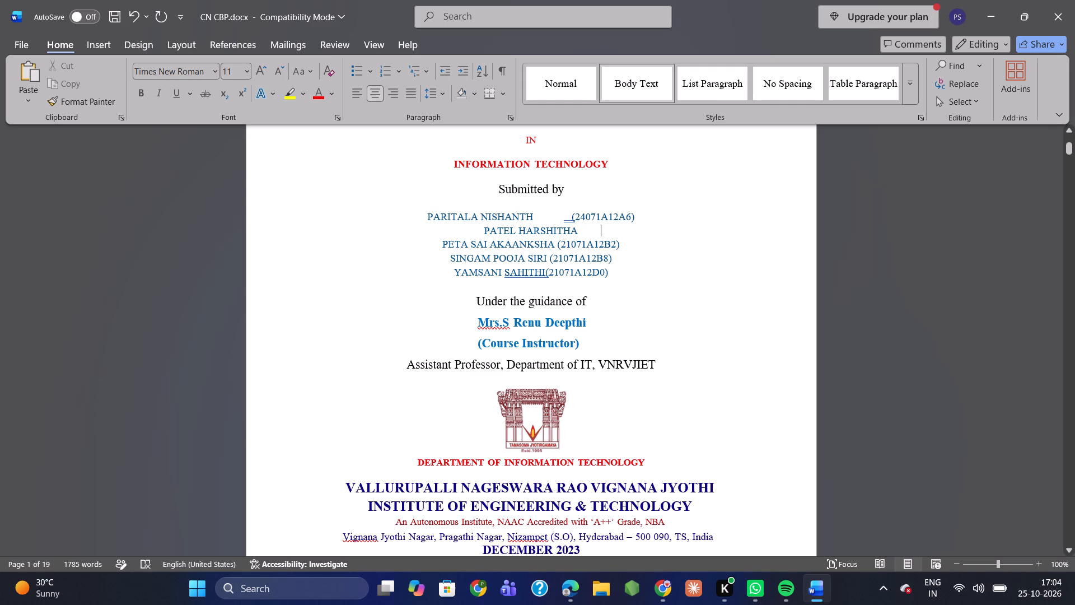
{"action": "left_click", "coordinate": [483, 229]}
{"action": "key", "text": "BackSpace"}
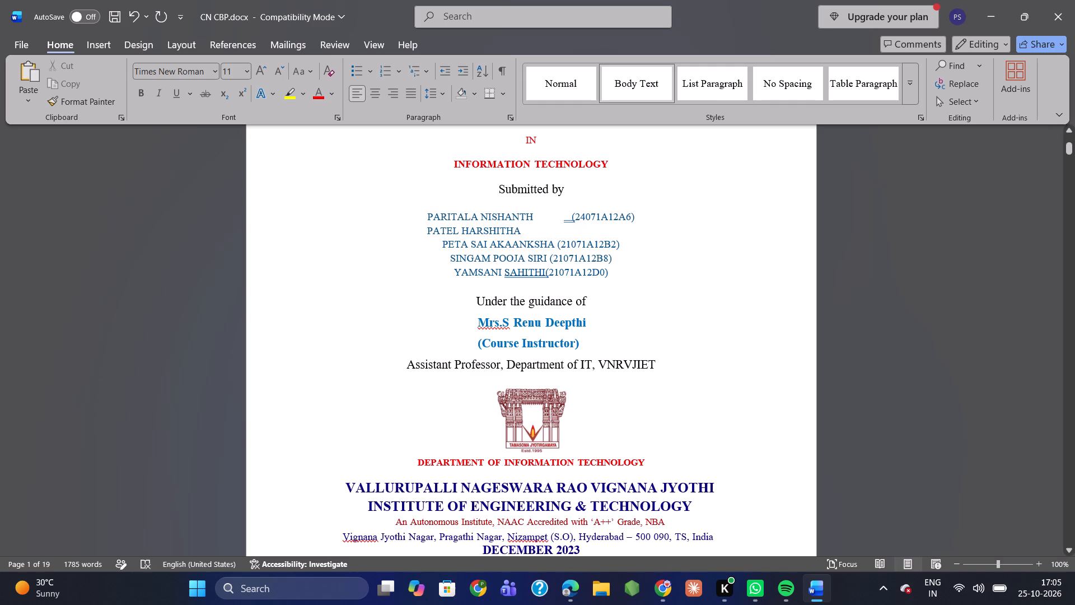
{"action": "left_click", "coordinate": [571, 232]}
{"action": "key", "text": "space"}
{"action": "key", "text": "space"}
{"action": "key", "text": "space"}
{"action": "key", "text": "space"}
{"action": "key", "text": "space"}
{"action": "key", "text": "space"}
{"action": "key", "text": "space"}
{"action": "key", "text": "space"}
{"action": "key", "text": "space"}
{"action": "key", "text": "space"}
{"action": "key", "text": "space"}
Enter the second student's roll number in parentheses, keeping it on the name's line beneath the roll number above.
{"action": "key", "text": "shift+parenleft"}
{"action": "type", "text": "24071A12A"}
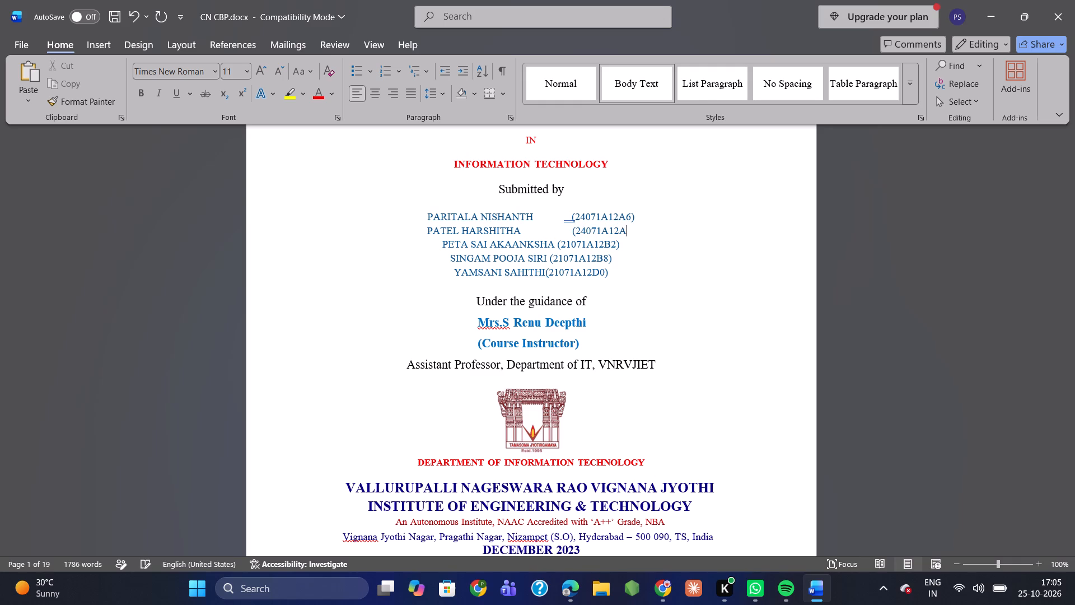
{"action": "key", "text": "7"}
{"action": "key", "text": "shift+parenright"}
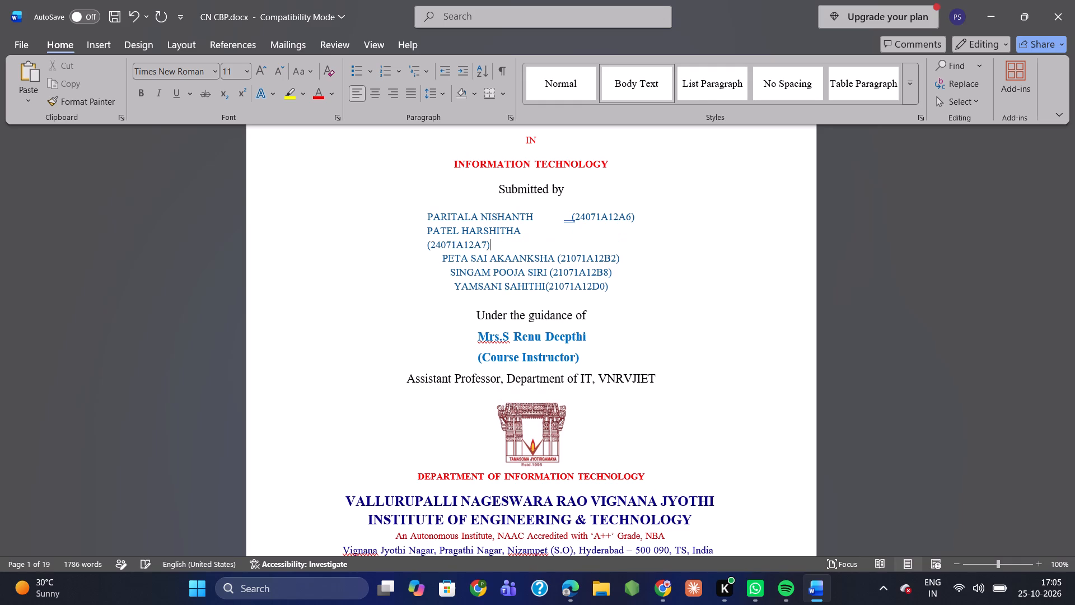
{"action": "left_click", "coordinate": [426, 247]}
{"action": "key", "text": "BackSpace"}
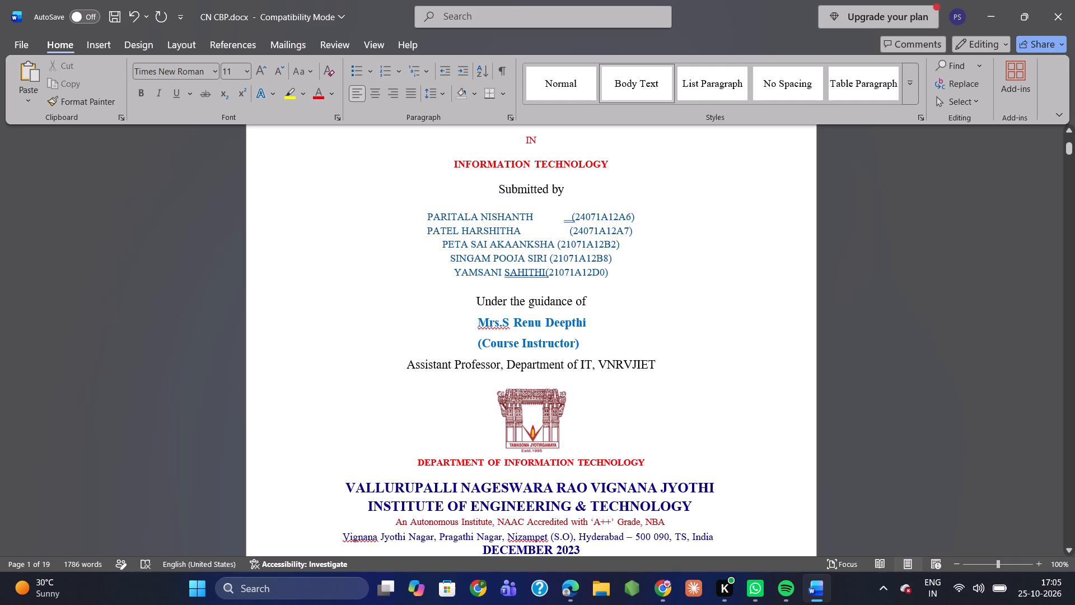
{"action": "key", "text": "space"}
{"action": "key", "text": "BackSpace"}
Change the third listed student's name to that of the college portal's account holder.
{"action": "left_click", "coordinate": [555, 243]}
{"action": "key", "text": "BackSpace"}
{"action": "key", "text": "BackSpace"}
{"action": "key", "text": "BackSpace"}
{"action": "key", "text": "BackSpace"}
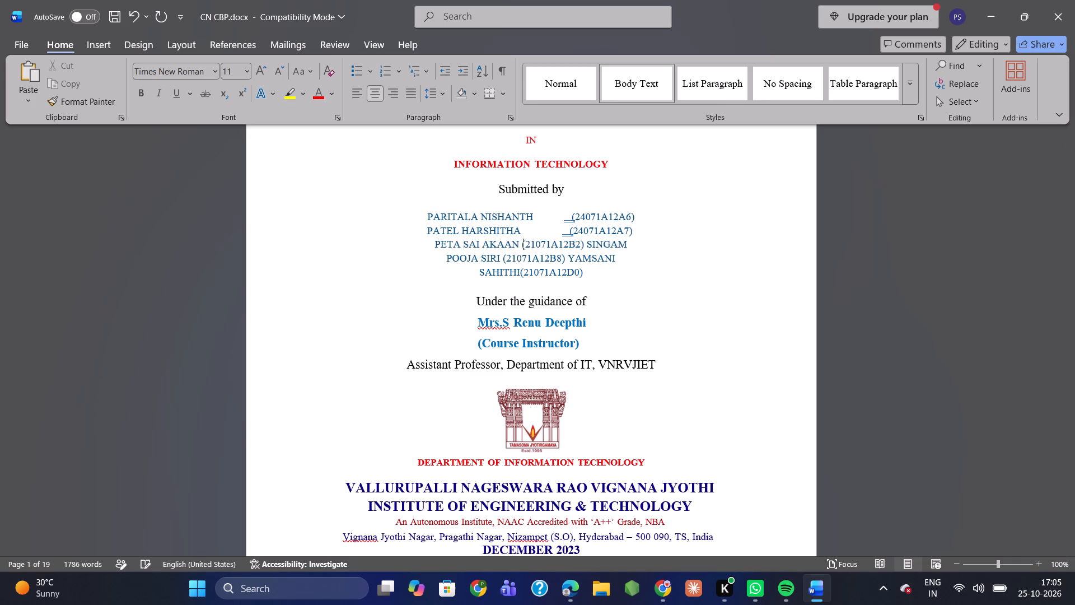
{"action": "key", "text": "BackSpace"}
{"action": "key", "text": "BackSpace"}
{"action": "key", "text": "BackSpace"}
{"action": "key", "text": "BackSpace"}
{"action": "key", "text": "BackSpace"}
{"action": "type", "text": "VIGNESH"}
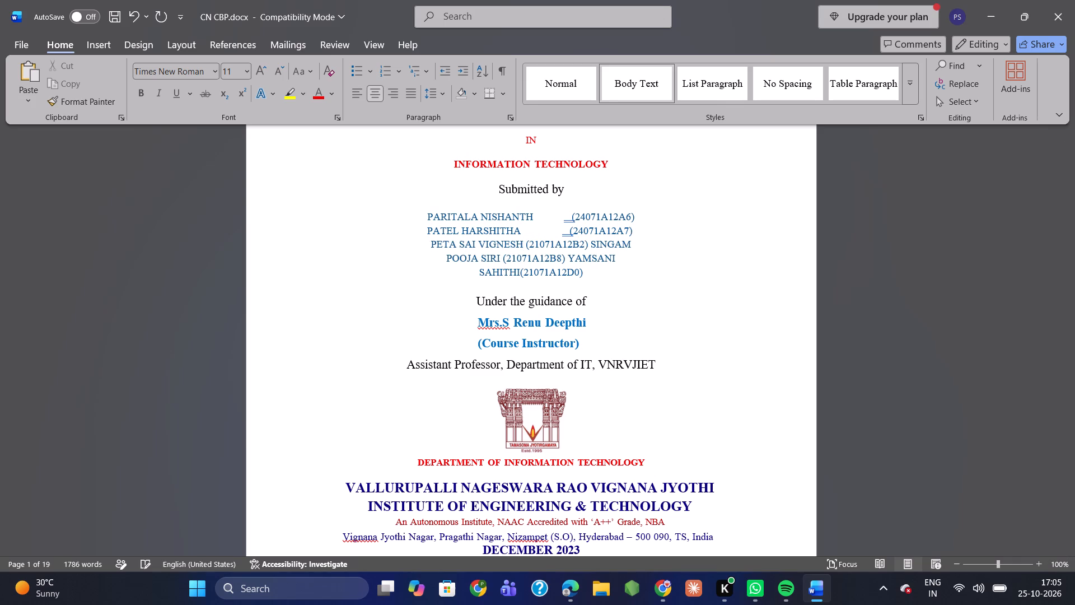
Widen the gap after the third student's name so its roll number lines up with those above.
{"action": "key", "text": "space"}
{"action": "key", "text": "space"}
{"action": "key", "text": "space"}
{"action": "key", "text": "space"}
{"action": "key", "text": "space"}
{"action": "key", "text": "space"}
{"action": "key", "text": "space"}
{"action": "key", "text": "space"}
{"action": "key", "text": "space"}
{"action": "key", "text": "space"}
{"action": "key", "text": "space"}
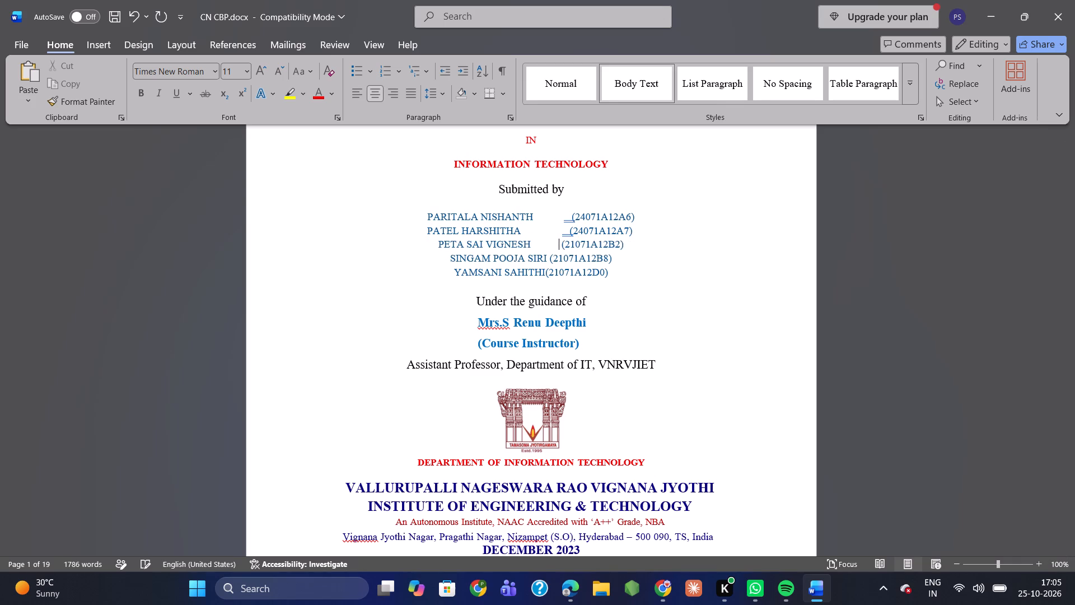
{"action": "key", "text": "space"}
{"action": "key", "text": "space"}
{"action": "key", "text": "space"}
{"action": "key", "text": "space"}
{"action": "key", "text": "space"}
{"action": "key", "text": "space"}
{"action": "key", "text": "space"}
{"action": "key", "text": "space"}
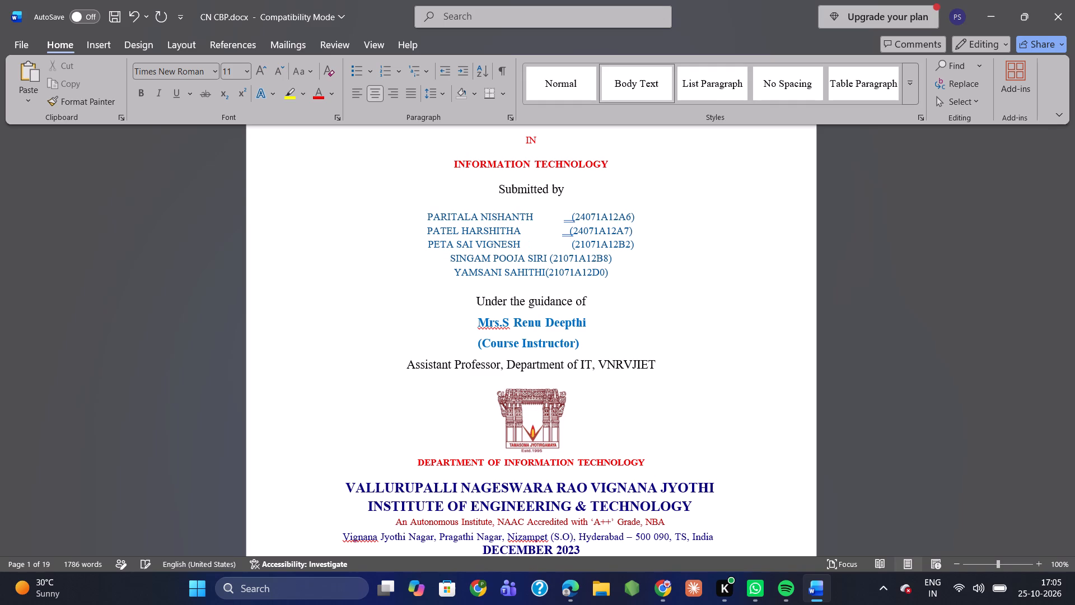
Update the third student's roll number to the portal account holder's, with year prefix 24.
{"action": "left_click", "coordinate": [584, 244]}
{"action": "key", "text": "BackSpace"}
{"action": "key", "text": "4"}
{"action": "key", "text": "Right"}
{"action": "key", "text": "Right"}
{"action": "key", "text": "Right"}
{"action": "key", "text": "Right"}
{"action": "key", "text": "Right"}
{"action": "key", "text": "Right"}
{"action": "key", "text": "Right"}
{"action": "key", "text": "BackSpace"}
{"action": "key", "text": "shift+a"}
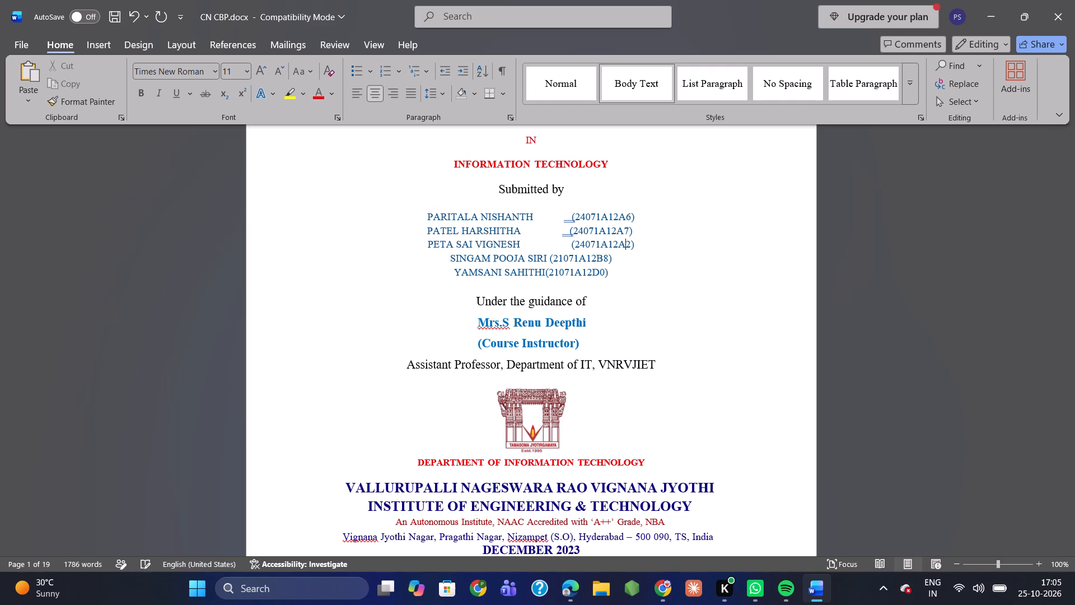
{"action": "key", "text": "Right"}
{"action": "key", "text": "BackSpace"}
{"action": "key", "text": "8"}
Widen the gap after the fourth listed student's name so its roll number lines up with those above.
{"action": "left_click", "coordinate": [547, 257]}
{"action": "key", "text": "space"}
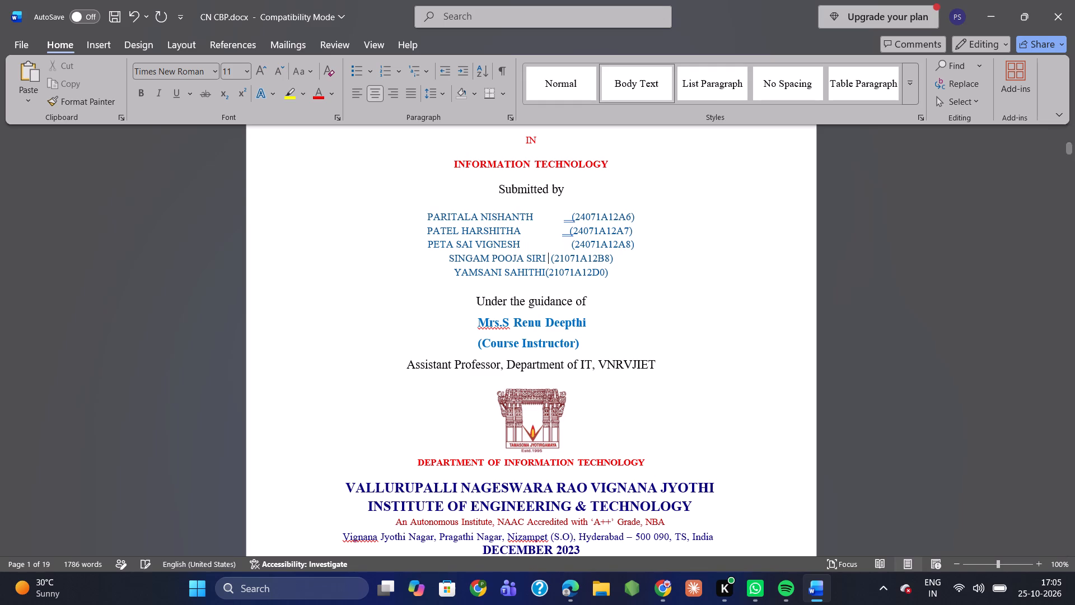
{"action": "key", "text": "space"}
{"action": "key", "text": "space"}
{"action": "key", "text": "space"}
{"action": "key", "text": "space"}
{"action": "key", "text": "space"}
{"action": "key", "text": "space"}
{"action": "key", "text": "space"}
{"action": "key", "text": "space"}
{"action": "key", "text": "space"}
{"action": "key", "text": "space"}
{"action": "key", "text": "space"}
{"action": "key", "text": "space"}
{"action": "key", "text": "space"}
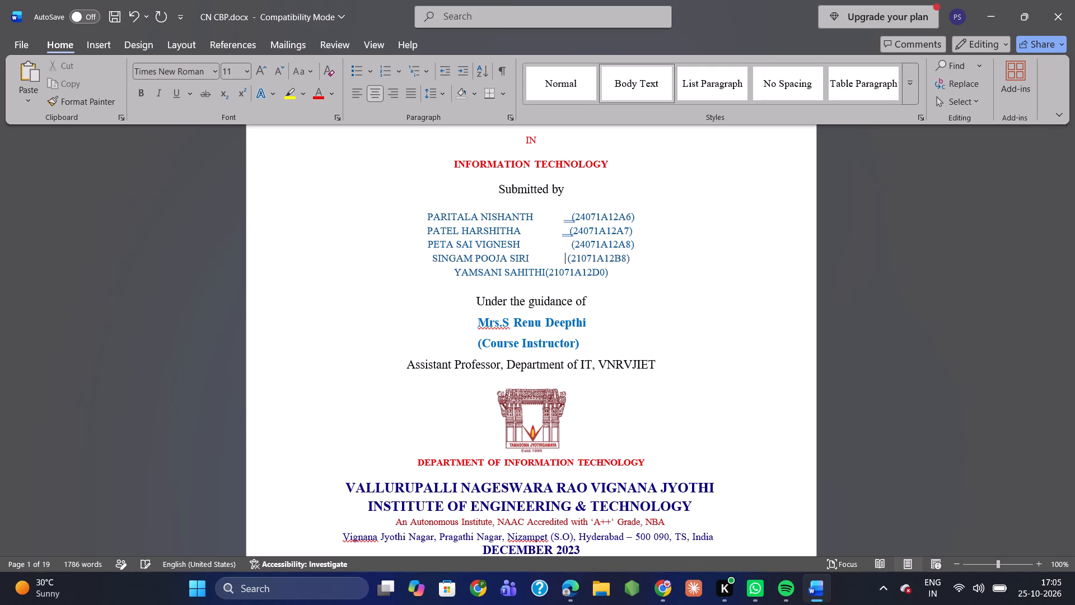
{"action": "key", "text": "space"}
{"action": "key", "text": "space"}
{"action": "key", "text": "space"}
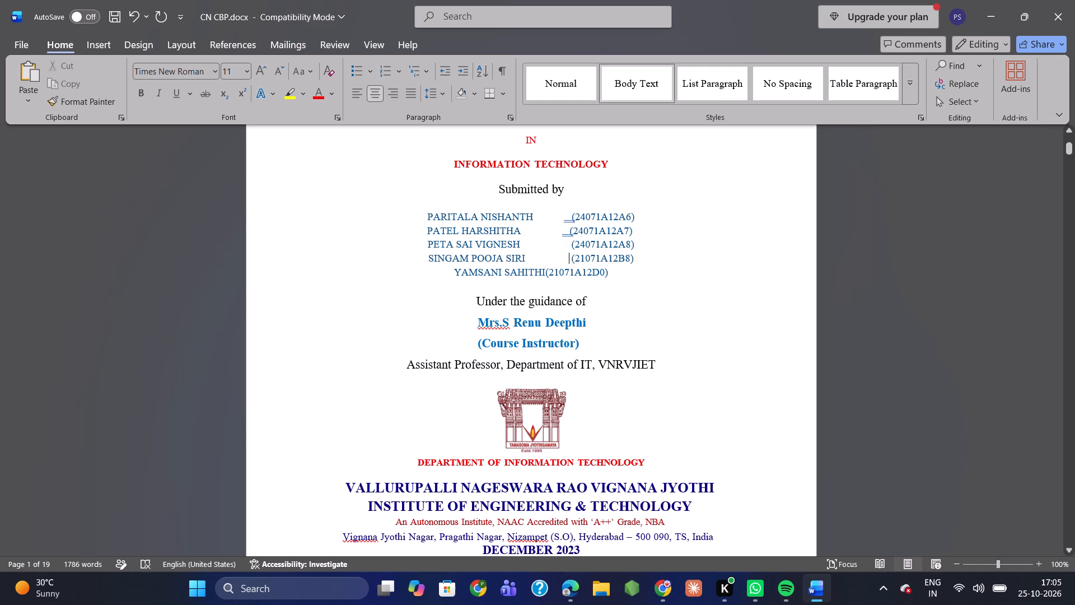
Replace the fourth listed student's name with the current team member's name in capitals, keeping it on its own line.
{"action": "left_click_drag", "start_coordinate": [530, 257], "coordinate": [430, 255]}
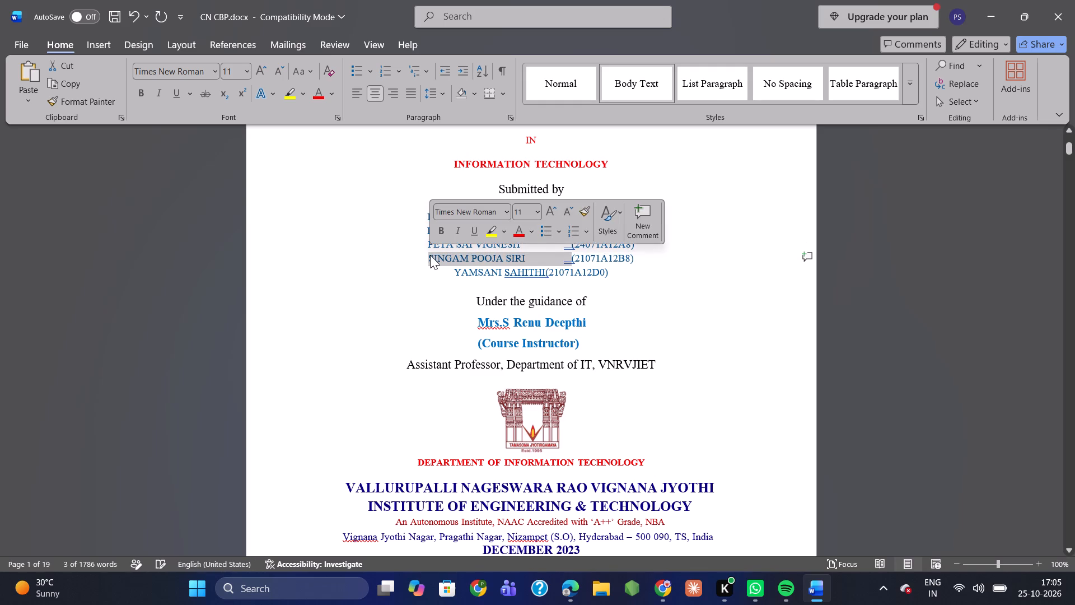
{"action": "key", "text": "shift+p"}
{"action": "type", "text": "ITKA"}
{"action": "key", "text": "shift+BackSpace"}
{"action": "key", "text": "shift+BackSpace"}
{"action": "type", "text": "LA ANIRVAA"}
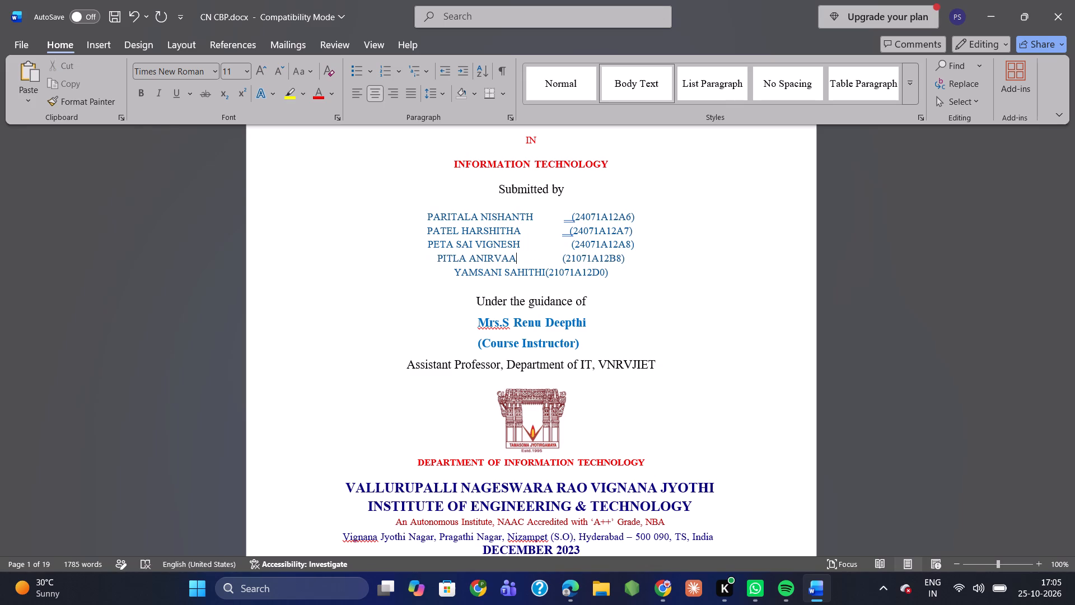
{"action": "left_click", "coordinate": [436, 256]}
{"action": "key", "text": "BackSpace"}
{"action": "key", "text": "Return"}
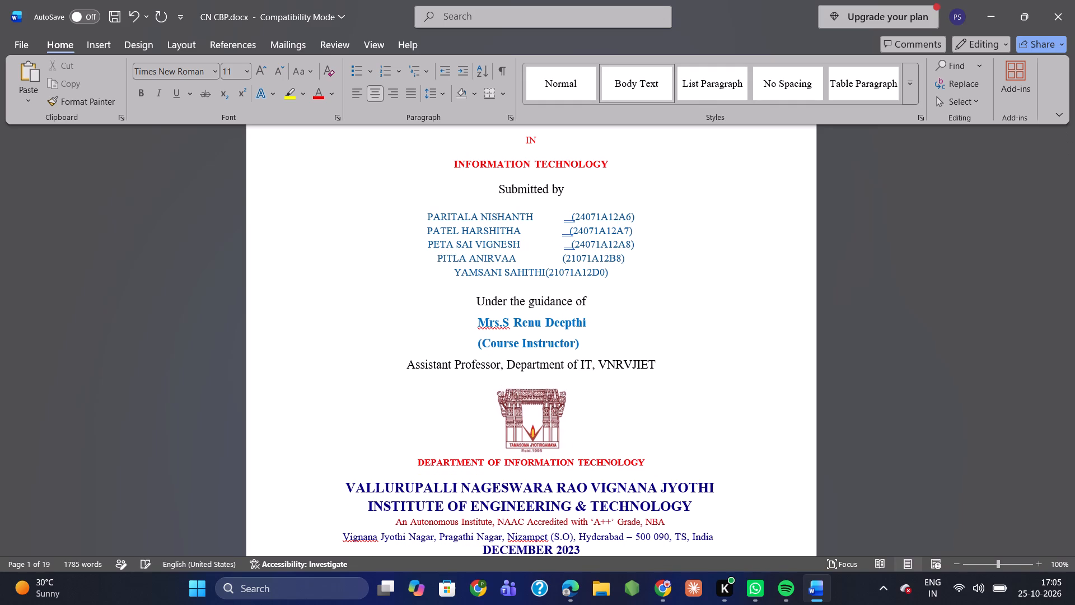
Add more space after the fourth student's new name so the line matches the name and roll number columns above.
{"action": "left_click", "coordinate": [520, 253]}
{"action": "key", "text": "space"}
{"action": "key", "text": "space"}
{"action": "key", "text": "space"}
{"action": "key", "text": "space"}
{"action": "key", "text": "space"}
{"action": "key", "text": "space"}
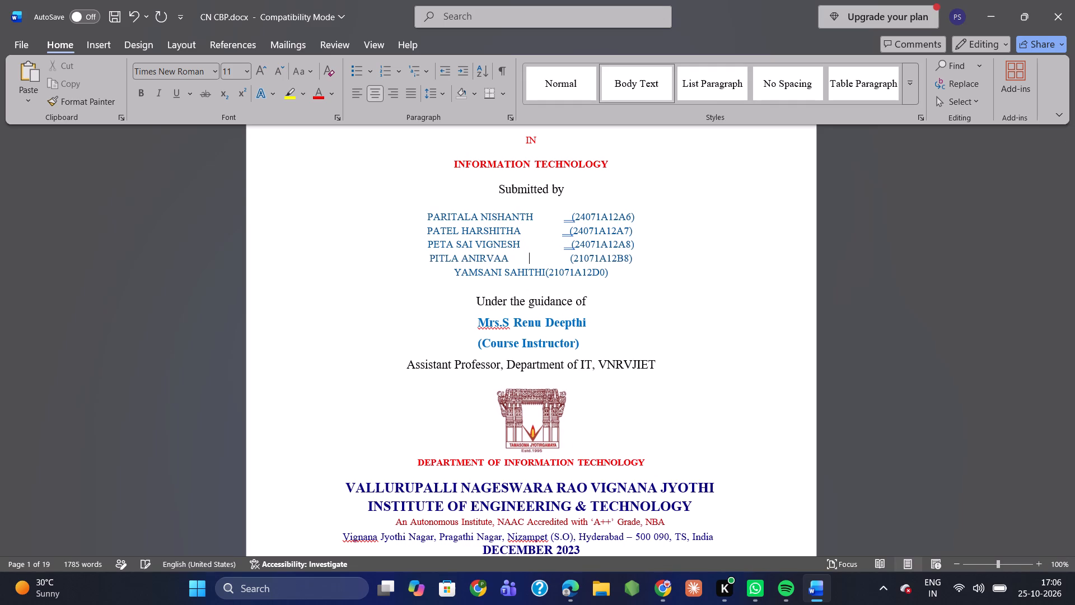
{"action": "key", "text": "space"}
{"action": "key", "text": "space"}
{"action": "key", "text": "BackSpace"}
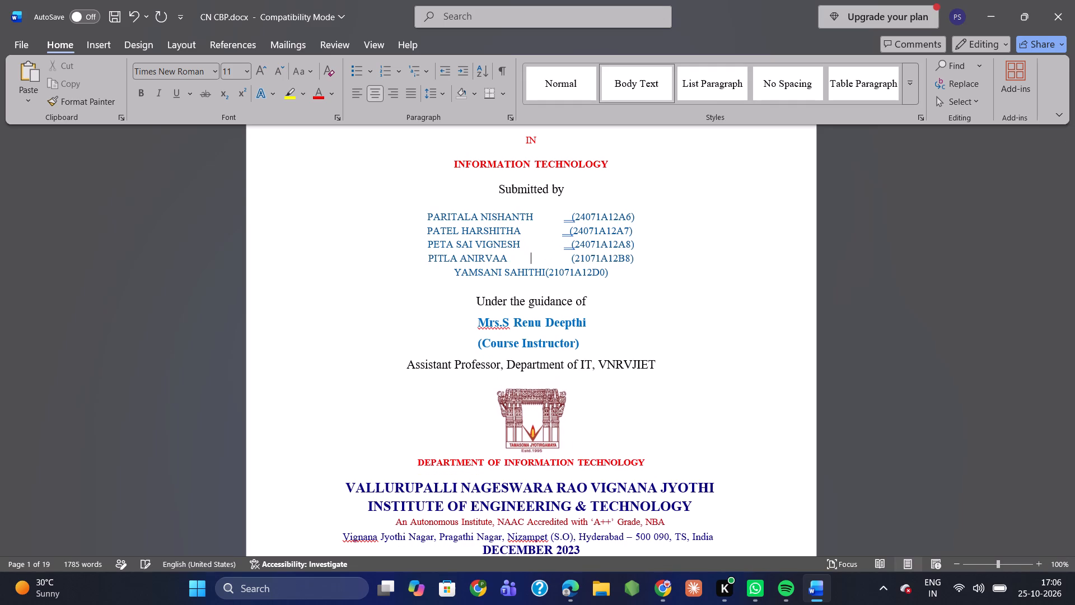
Update the fourth student's roll number to year prefix 24 and the number following the third student's.
{"action": "left_click", "coordinate": [583, 259]}
{"action": "key", "text": "BackSpace"}
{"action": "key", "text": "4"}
{"action": "key", "text": "Right"}
{"action": "key", "text": "Right"}
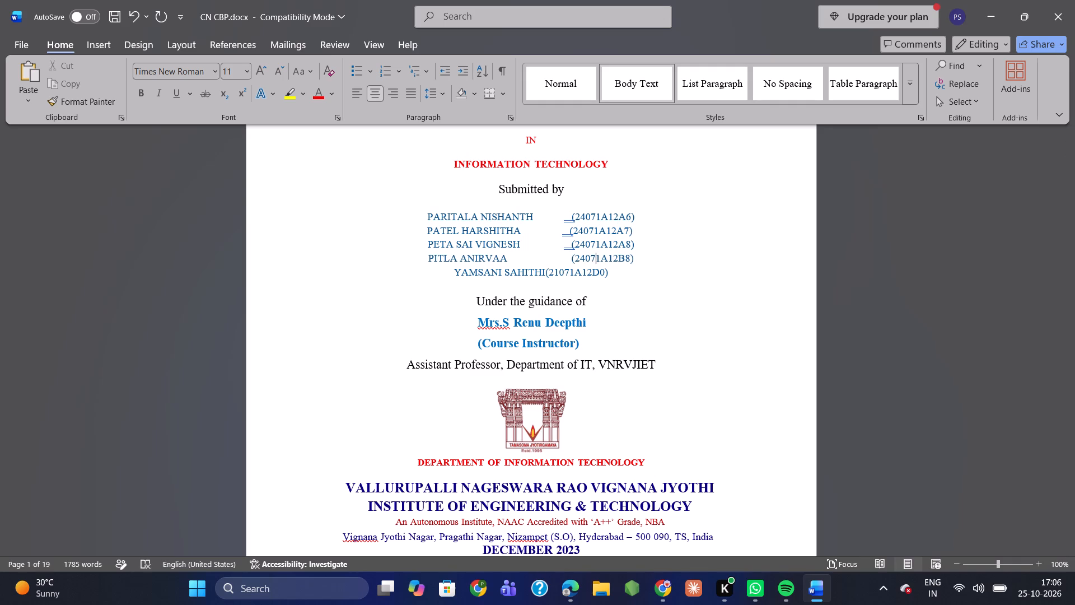
{"action": "key", "text": "Right"}
{"action": "key", "text": "Right"}
{"action": "key", "text": "Right"}
{"action": "key", "text": "Right"}
{"action": "key", "text": "Right"}
{"action": "key", "text": "Right"}
{"action": "key", "text": "BackSpace"}
{"action": "key", "text": "BackSpace"}
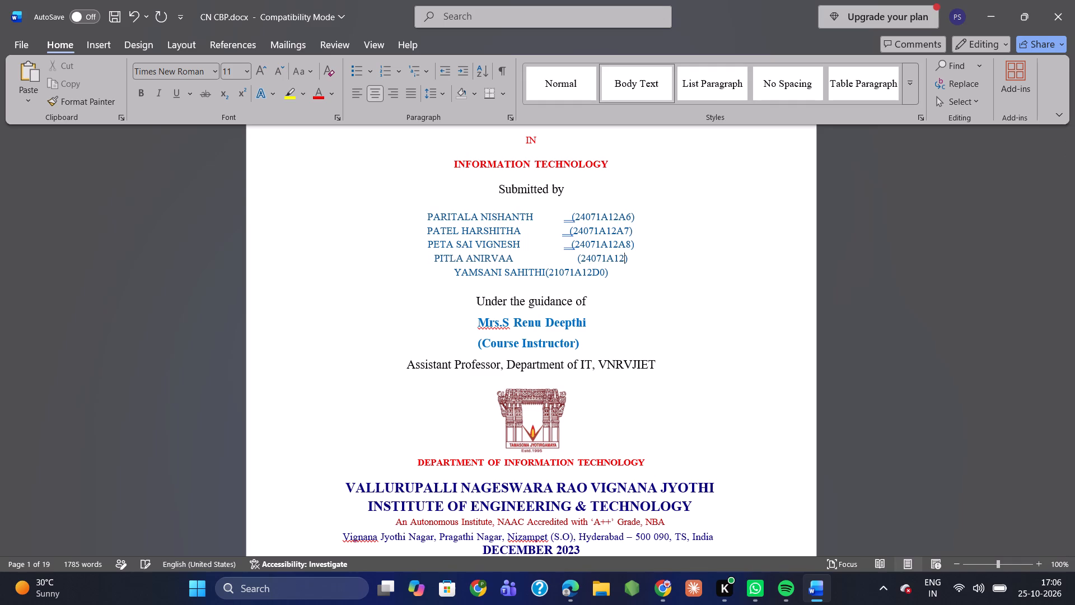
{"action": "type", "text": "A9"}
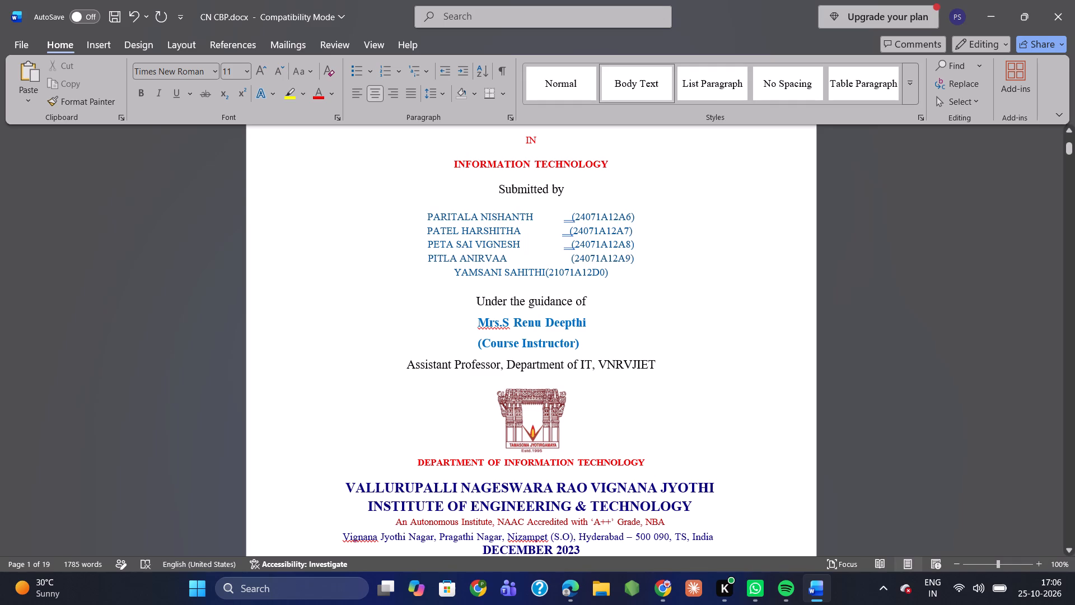
Replace the fifth listed student's name with the current team member's, shortened to two words so the entry fits one line.
{"action": "left_click", "coordinate": [543, 272]}
{"action": "left_click", "coordinate": [545, 273]}
{"action": "left_click_drag", "start_coordinate": [545, 273], "coordinate": [459, 266]}
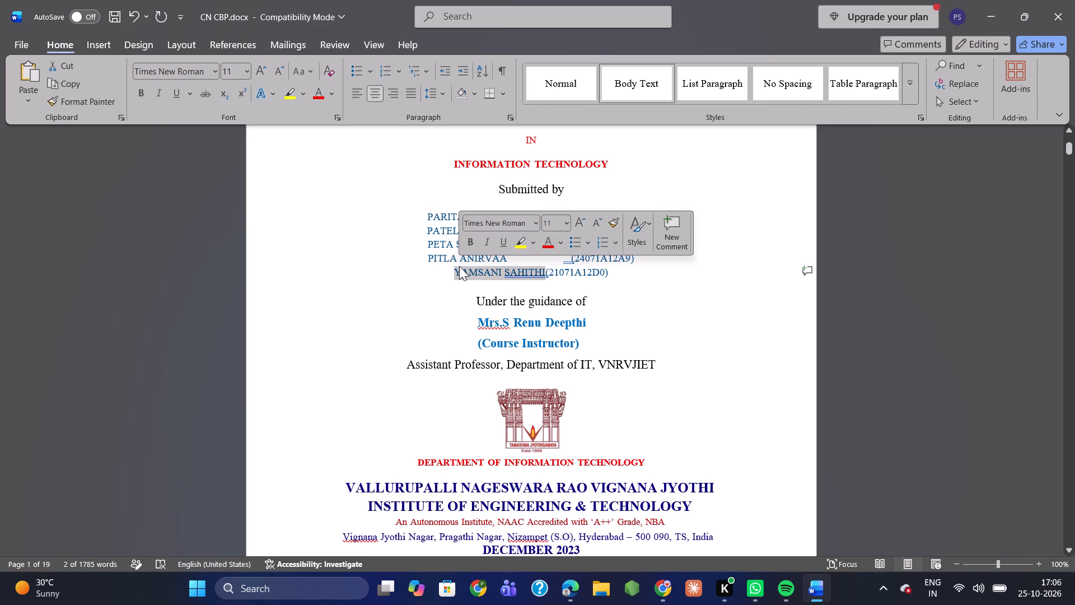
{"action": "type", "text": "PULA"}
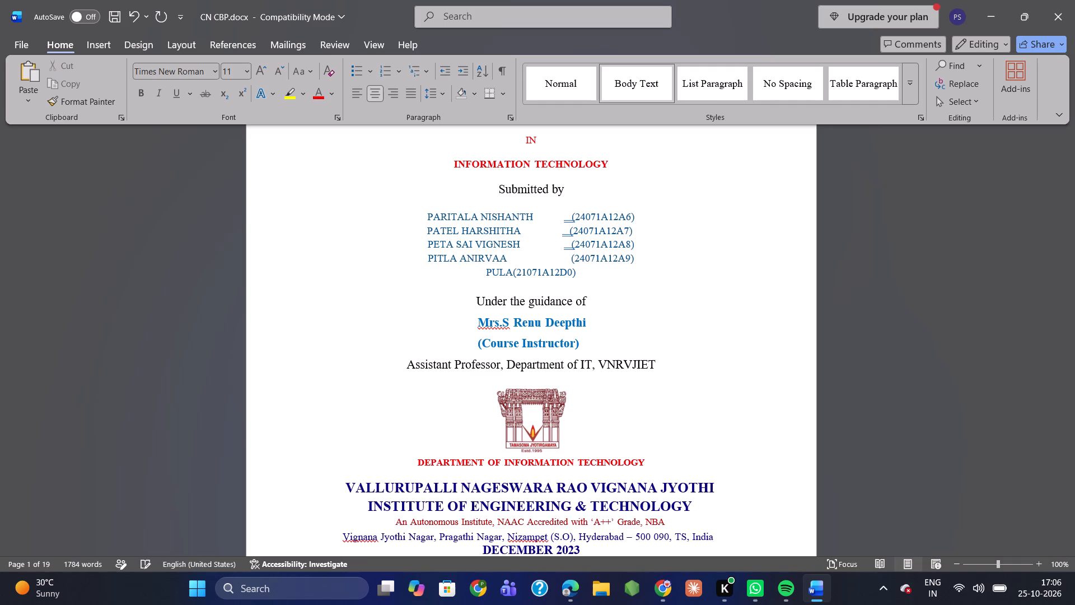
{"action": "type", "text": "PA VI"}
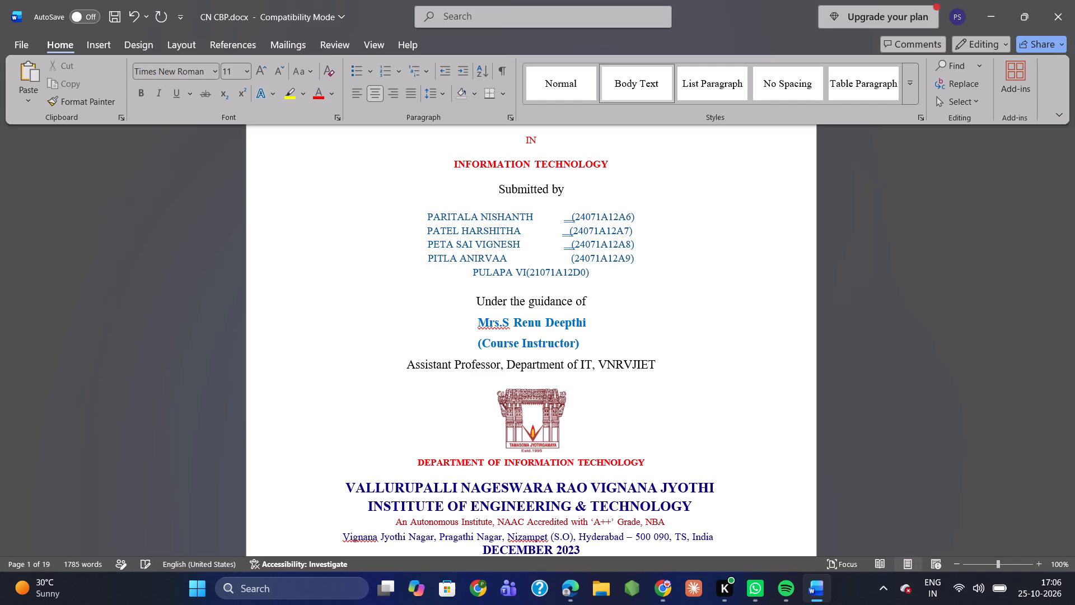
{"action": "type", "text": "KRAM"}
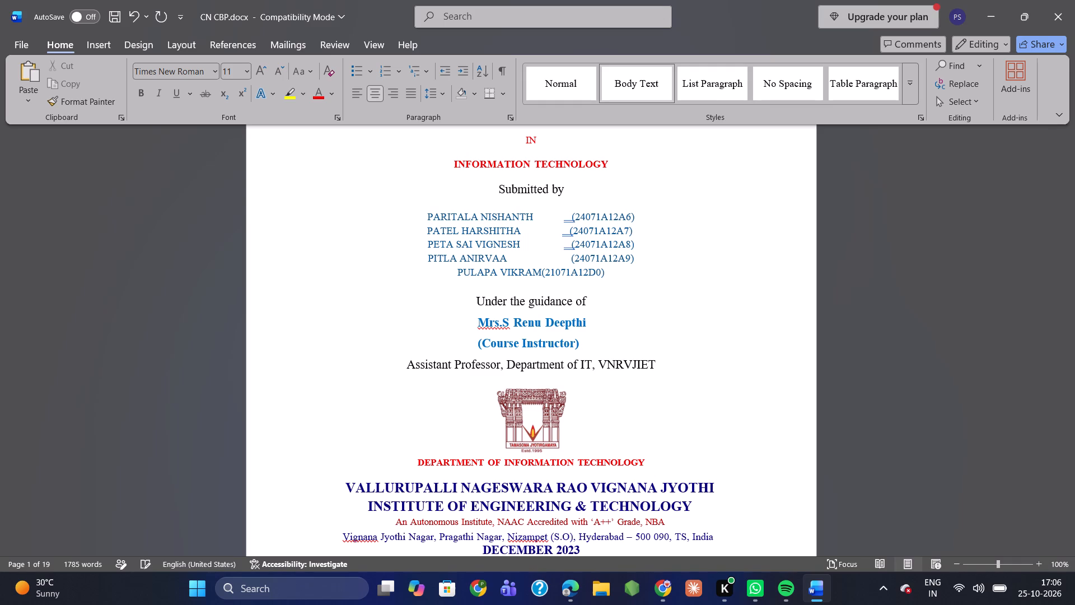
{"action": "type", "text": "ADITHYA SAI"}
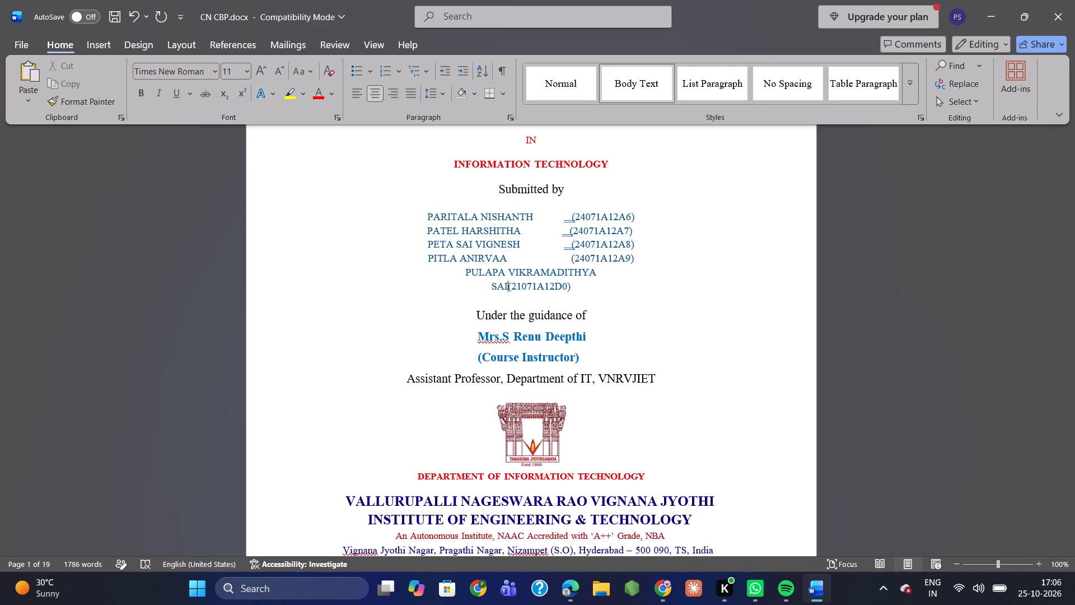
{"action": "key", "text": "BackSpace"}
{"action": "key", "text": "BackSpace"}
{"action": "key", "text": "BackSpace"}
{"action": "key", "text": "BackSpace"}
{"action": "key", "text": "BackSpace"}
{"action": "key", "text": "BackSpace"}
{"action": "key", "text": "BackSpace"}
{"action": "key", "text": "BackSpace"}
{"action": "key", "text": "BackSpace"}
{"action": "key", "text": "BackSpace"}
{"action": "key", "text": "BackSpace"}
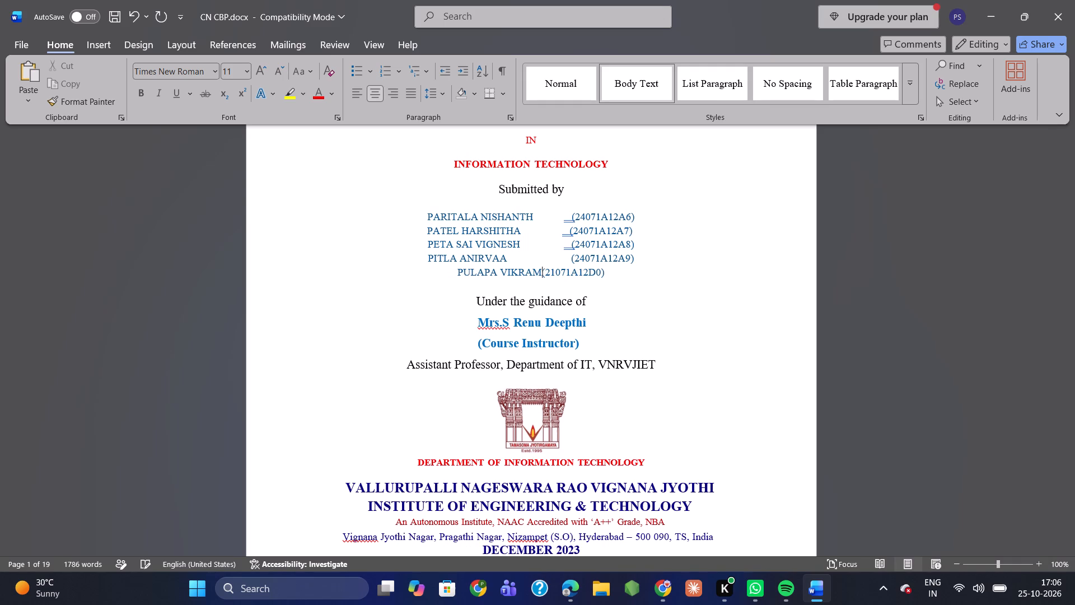
Widen the gap after the fifth student's name so its roll number lines up with those above.
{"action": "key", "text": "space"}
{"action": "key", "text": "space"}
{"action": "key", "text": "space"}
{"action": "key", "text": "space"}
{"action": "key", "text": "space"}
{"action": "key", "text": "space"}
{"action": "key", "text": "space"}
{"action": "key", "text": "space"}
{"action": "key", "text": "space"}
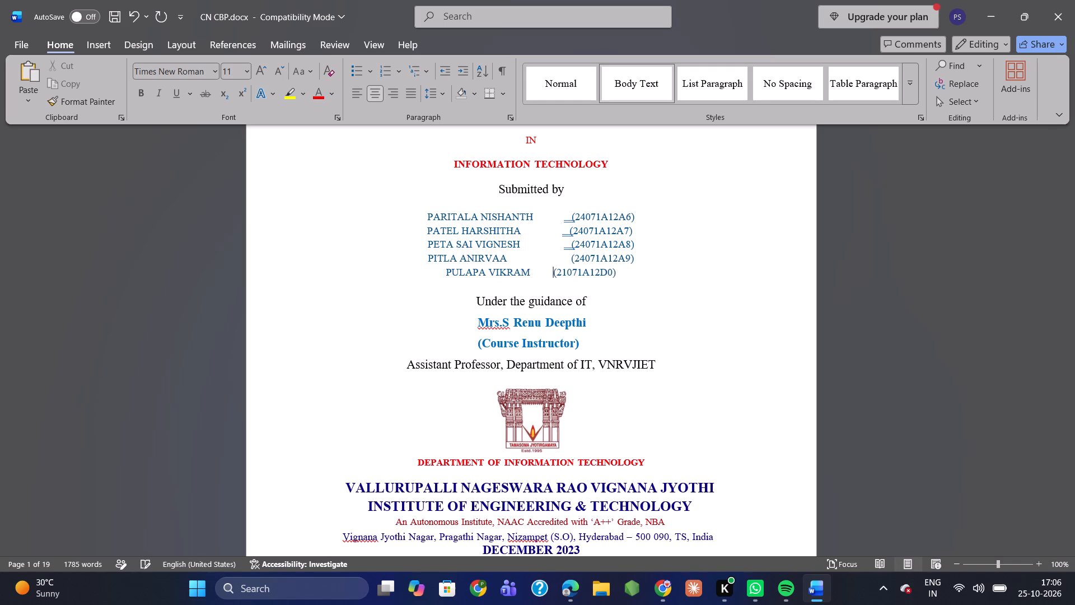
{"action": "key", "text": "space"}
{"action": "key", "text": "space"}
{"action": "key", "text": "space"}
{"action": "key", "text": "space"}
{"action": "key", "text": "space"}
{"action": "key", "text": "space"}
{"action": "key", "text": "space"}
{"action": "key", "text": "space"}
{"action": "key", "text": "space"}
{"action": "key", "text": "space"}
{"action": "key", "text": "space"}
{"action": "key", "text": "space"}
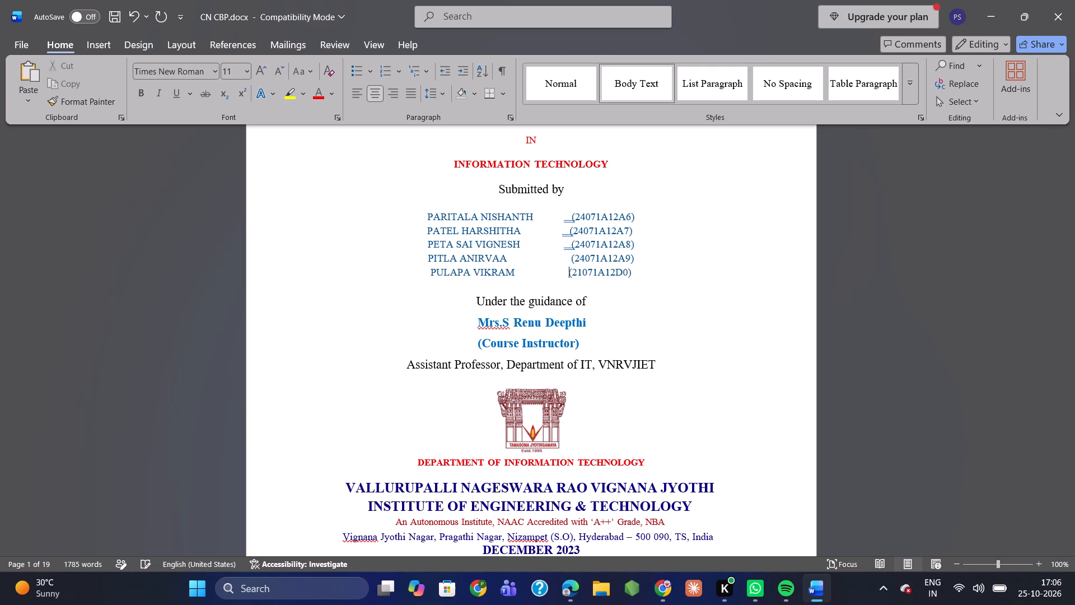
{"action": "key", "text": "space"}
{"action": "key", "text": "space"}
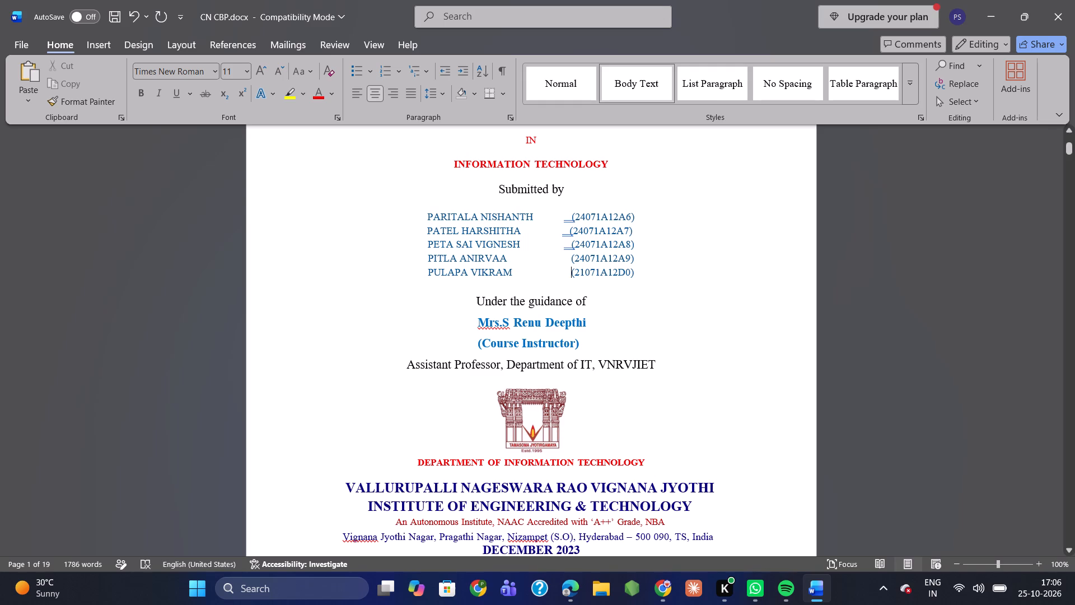
Remove the outdated second digit of the year prefix in the fifth student's roll number.
{"action": "left_click", "coordinate": [584, 276]}
{"action": "key", "text": "BackSpace"}
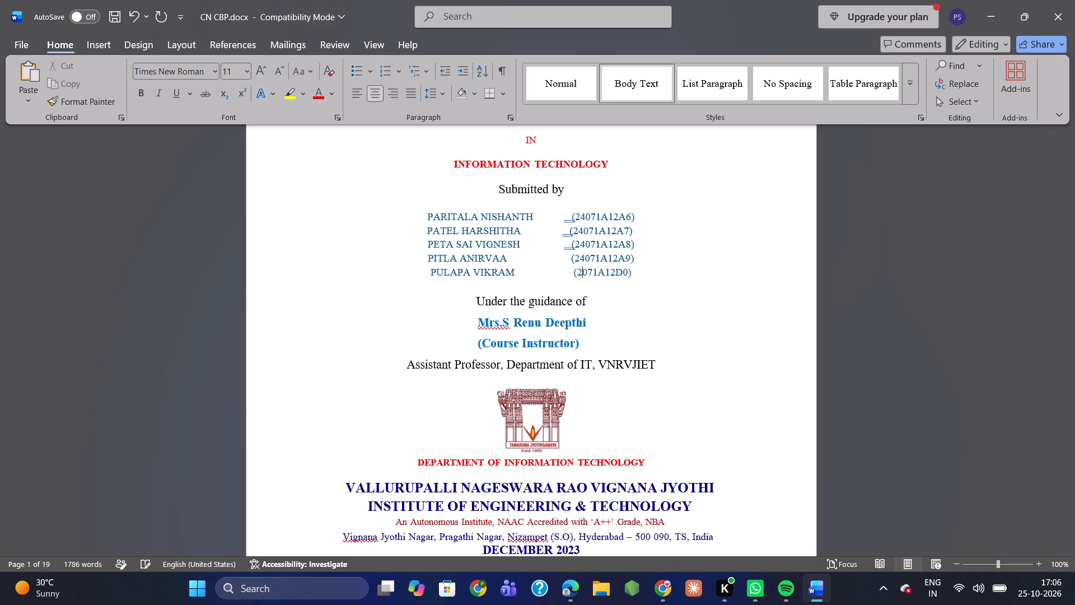
Complete the year prefix 24 in the fifth student's roll number and change its series letter to B.
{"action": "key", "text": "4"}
{"action": "key", "text": "Right"}
{"action": "key", "text": "Right"}
{"action": "key", "text": "Right"}
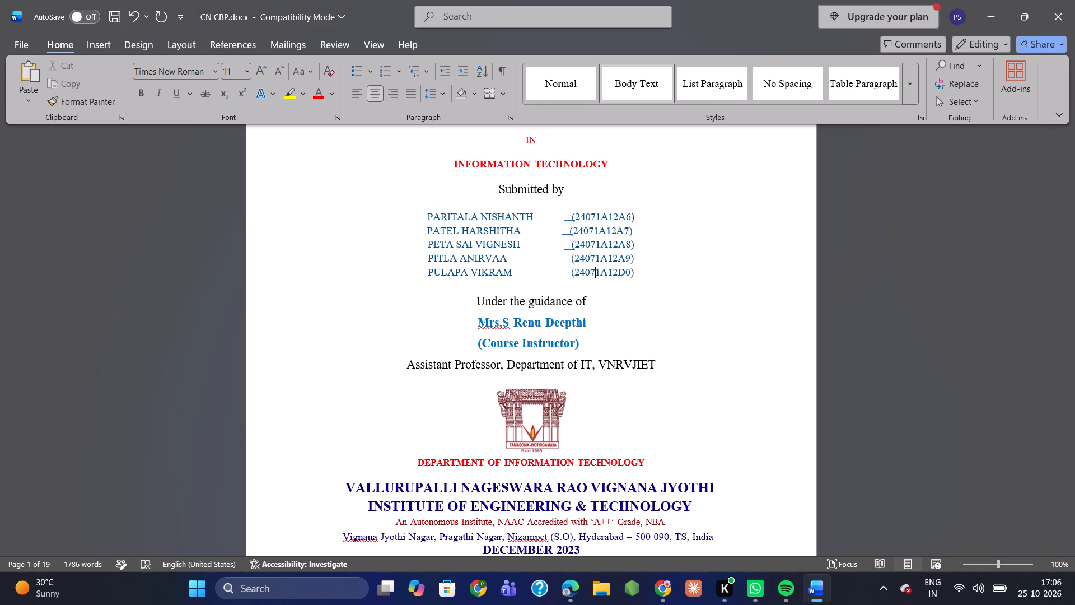
{"action": "key", "text": "Right"}
{"action": "key", "text": "Right"}
{"action": "key", "text": "Right"}
{"action": "key", "text": "Right"}
{"action": "key", "text": "BackSpace"}
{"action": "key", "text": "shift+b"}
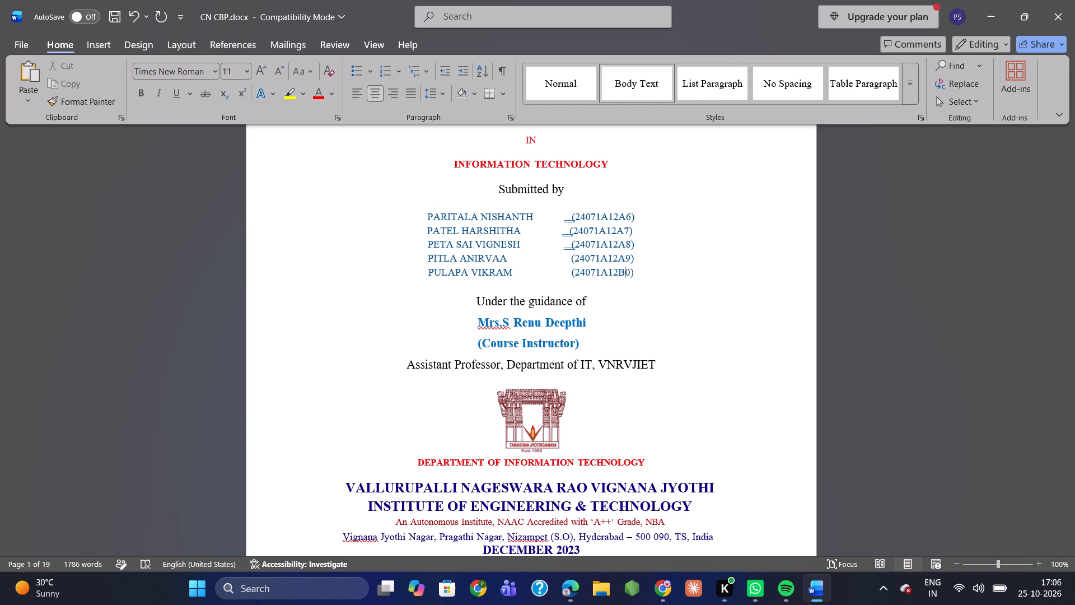
Change the course instructor's title to "Mr." and remove the initial after it.
{"action": "left_click", "coordinate": [498, 324]}
{"action": "key", "text": "BackSpace"}
{"action": "key", "text": "Right"}
{"action": "key", "text": "Right"}
{"action": "key", "text": "Right"}
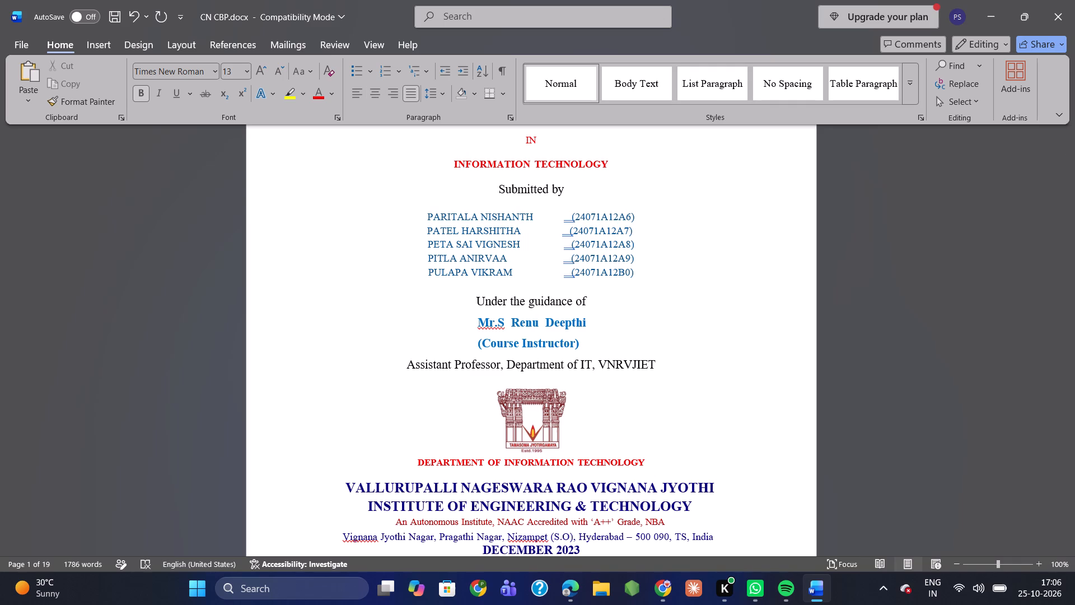
{"action": "key", "text": "BackSpace"}
{"action": "key", "text": "BackSpace"}
Replace the first name in the course instructor's line with the current instructor's first listed name.
{"action": "key", "text": "Right"}
{"action": "key", "text": "Right"}
{"action": "key", "text": "Right"}
{"action": "key", "text": "Right"}
{"action": "key", "text": "BackSpace"}
{"action": "key", "text": "BackSpace"}
{"action": "key", "text": "BackSpace"}
{"action": "key", "text": "BackSpace"}
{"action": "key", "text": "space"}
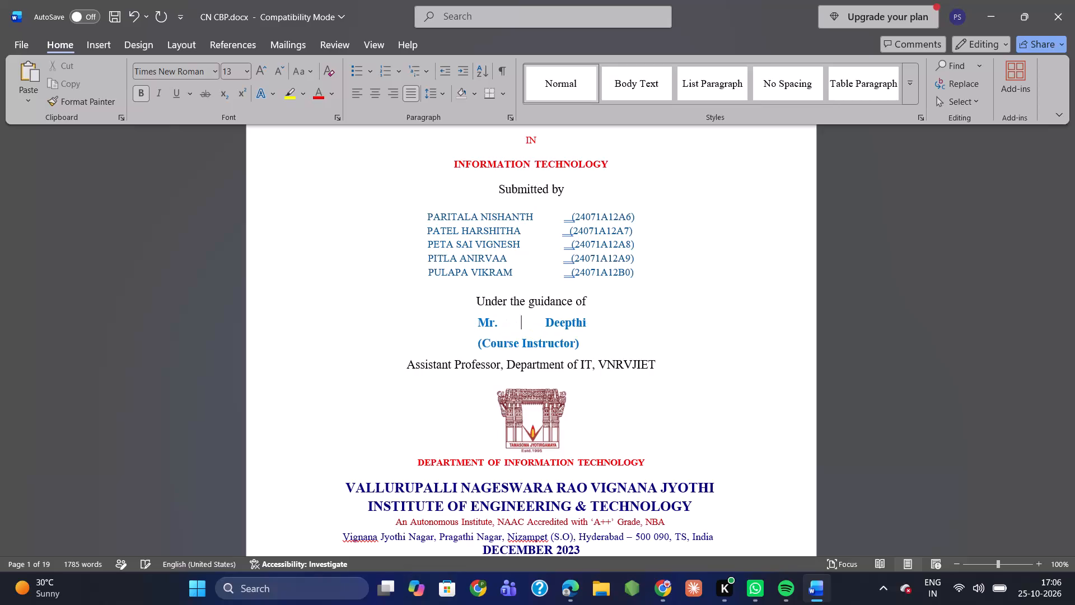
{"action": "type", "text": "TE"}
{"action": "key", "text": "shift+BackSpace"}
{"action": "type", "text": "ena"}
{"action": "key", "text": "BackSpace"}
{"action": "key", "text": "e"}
Replace the last name in the course instructor's line with the current instructor's second name.
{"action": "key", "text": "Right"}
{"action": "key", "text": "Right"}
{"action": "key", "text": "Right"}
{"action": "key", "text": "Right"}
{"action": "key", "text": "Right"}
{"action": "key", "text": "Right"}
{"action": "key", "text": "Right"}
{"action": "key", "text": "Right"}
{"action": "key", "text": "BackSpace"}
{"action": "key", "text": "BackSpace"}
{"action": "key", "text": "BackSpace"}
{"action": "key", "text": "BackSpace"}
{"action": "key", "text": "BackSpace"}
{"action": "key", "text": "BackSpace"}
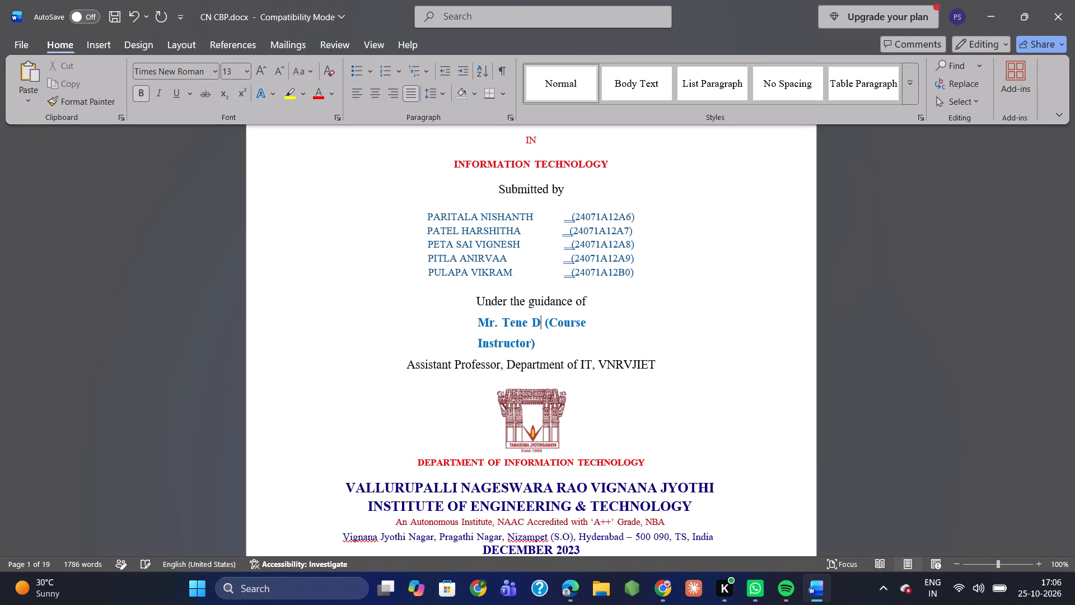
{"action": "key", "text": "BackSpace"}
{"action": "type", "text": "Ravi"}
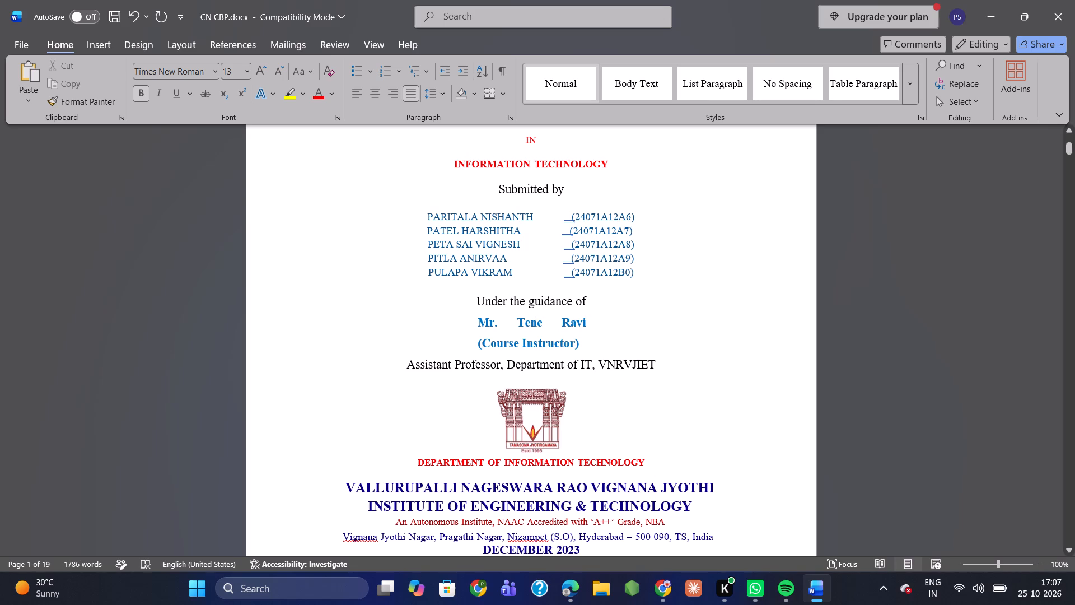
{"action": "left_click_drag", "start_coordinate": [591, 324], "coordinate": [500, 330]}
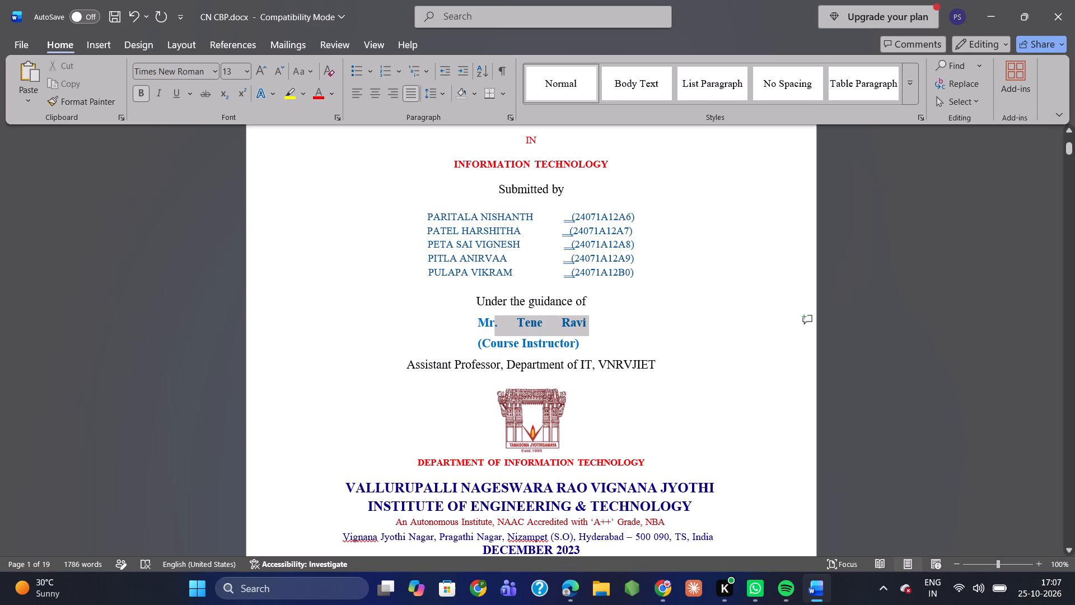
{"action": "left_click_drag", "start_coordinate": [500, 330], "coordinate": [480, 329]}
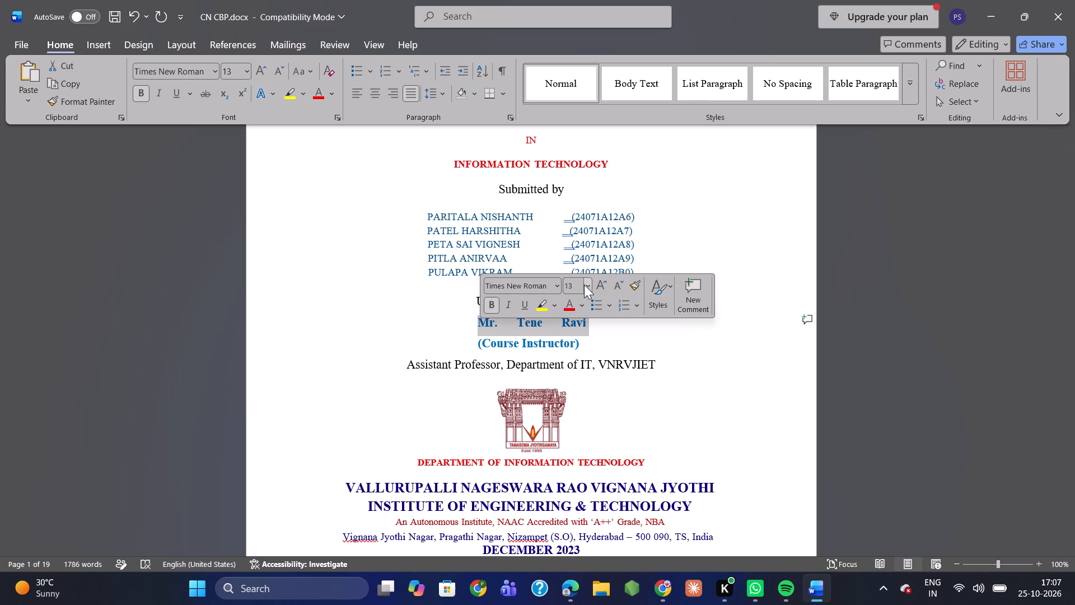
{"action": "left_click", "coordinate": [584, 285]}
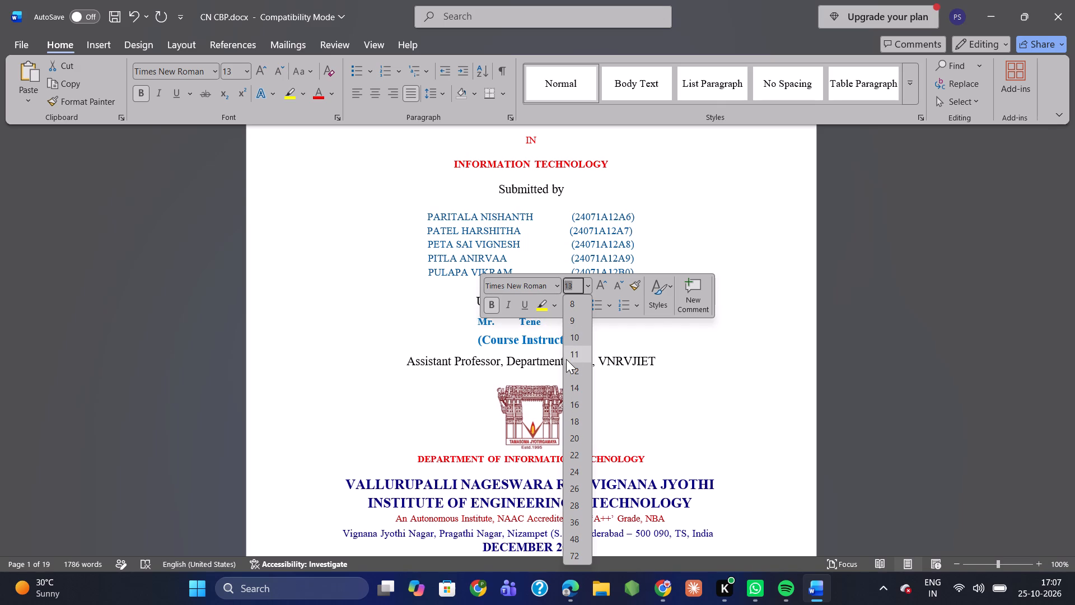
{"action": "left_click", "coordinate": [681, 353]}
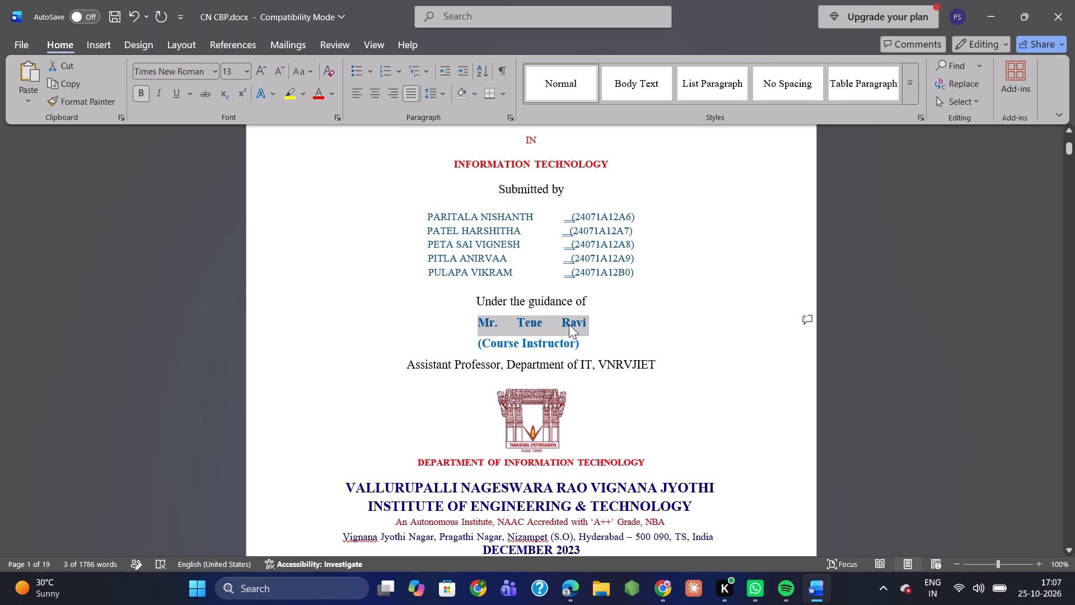
Close up the wide gaps in the course instructor's name, keeping a single space between its first and last parts.
{"action": "left_click", "coordinate": [565, 321]}
{"action": "key", "text": "BackSpace"}
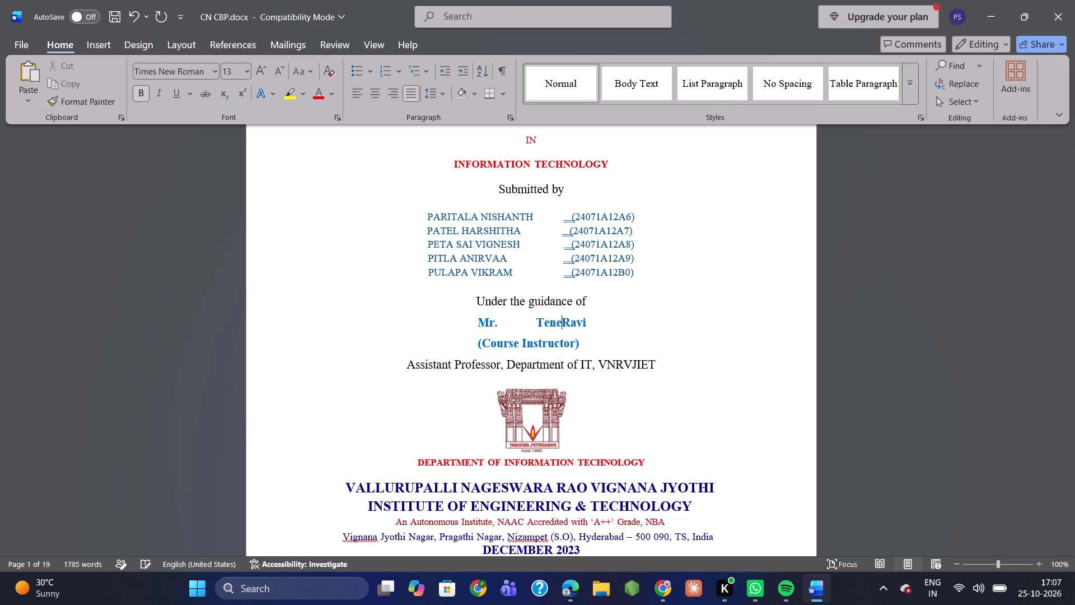
{"action": "key", "text": "Left"}
{"action": "key", "text": "Left"}
{"action": "key", "text": "Left"}
{"action": "key", "text": "Left"}
{"action": "key", "text": "BackSpace"}
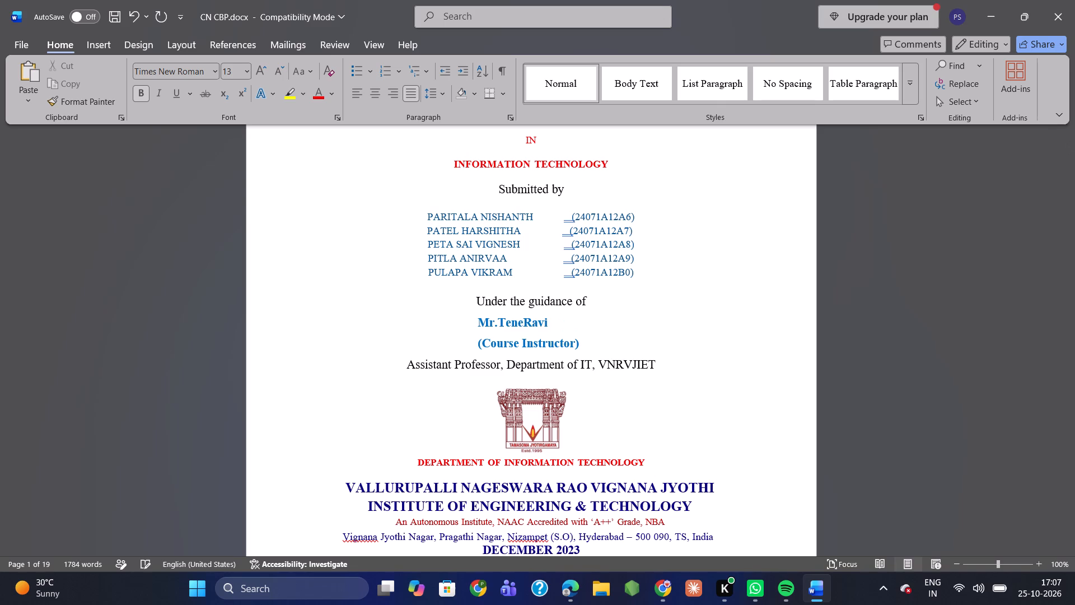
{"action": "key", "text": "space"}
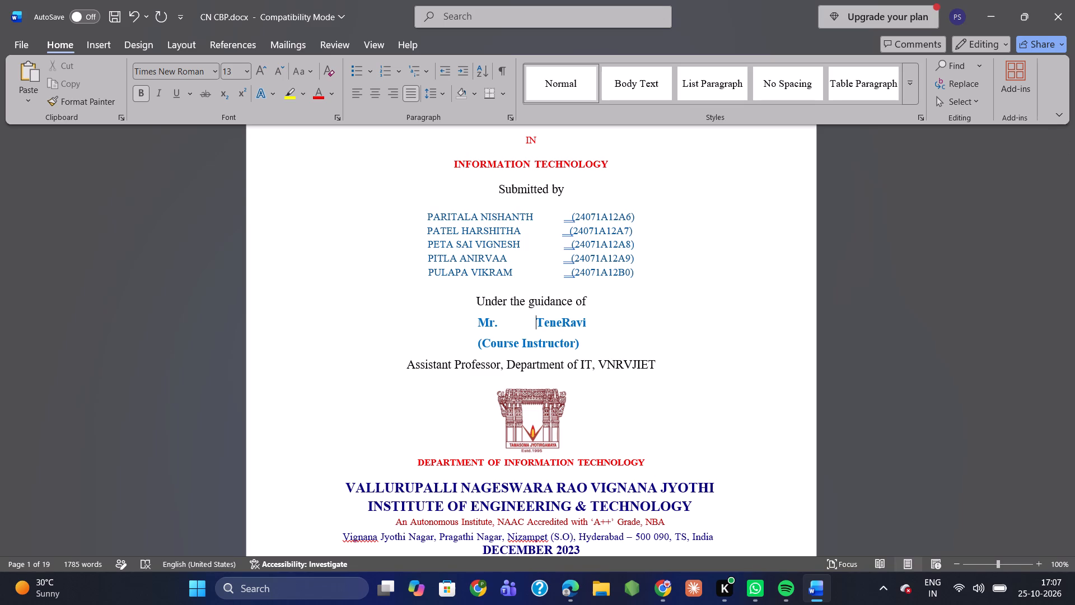
{"action": "key", "text": "BackSpace"}
{"action": "key", "text": "Right"}
{"action": "key", "text": "Right"}
{"action": "key", "text": "Right"}
{"action": "key", "text": "Right"}
{"action": "key", "text": "Right"}
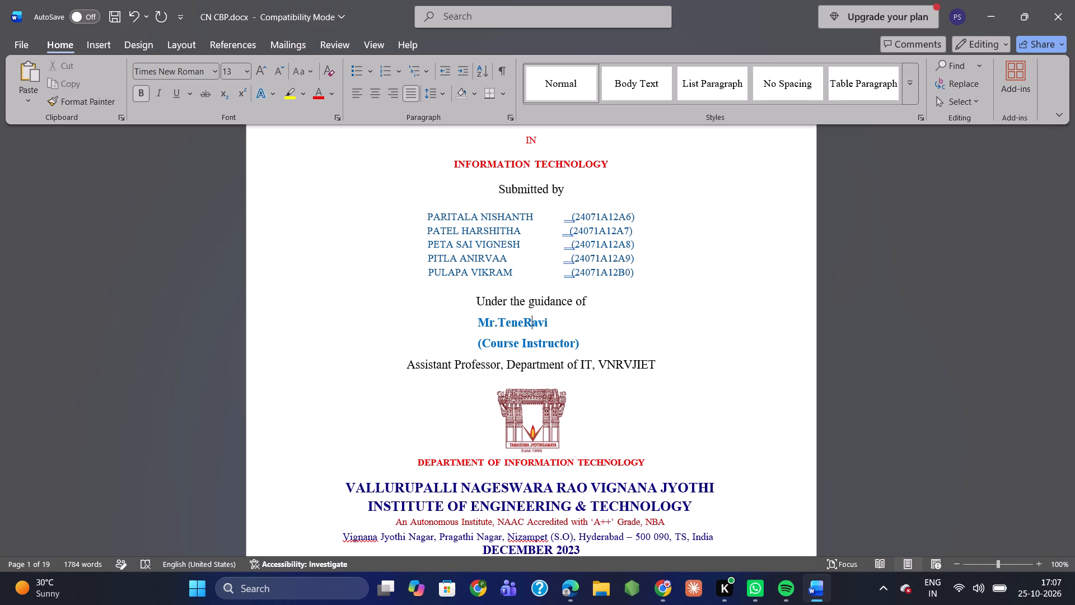
{"action": "key", "text": "Left"}
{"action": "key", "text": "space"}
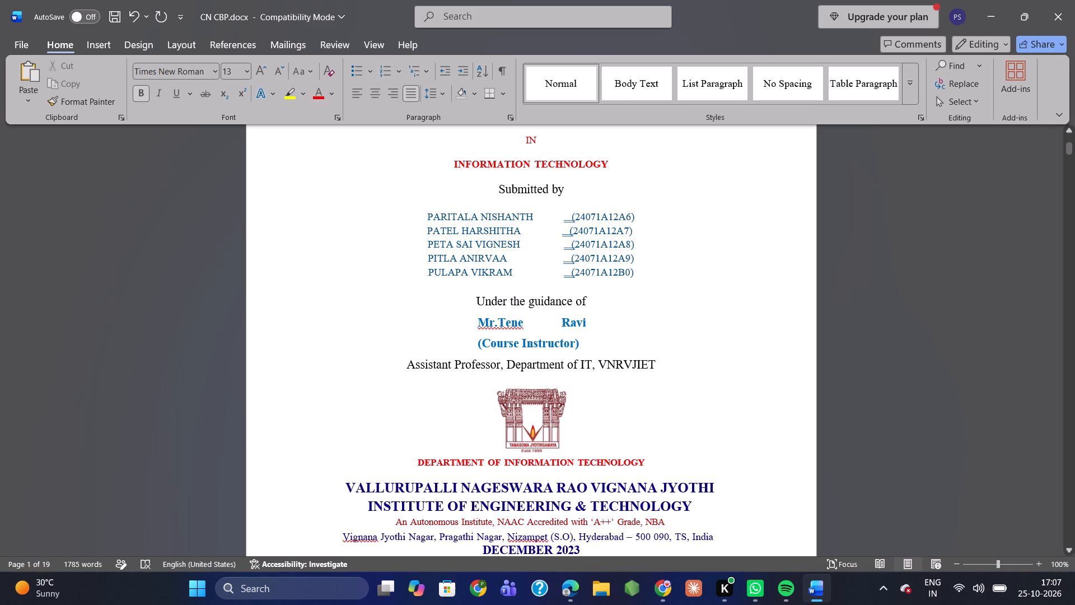
Join the "(Course Instructor)" line onto the instructor's name line, restoring the last part of the name.
{"action": "left_click", "coordinate": [476, 347]}
{"action": "key", "text": "BackSpace"}
{"action": "key", "text": "BackSpace"}
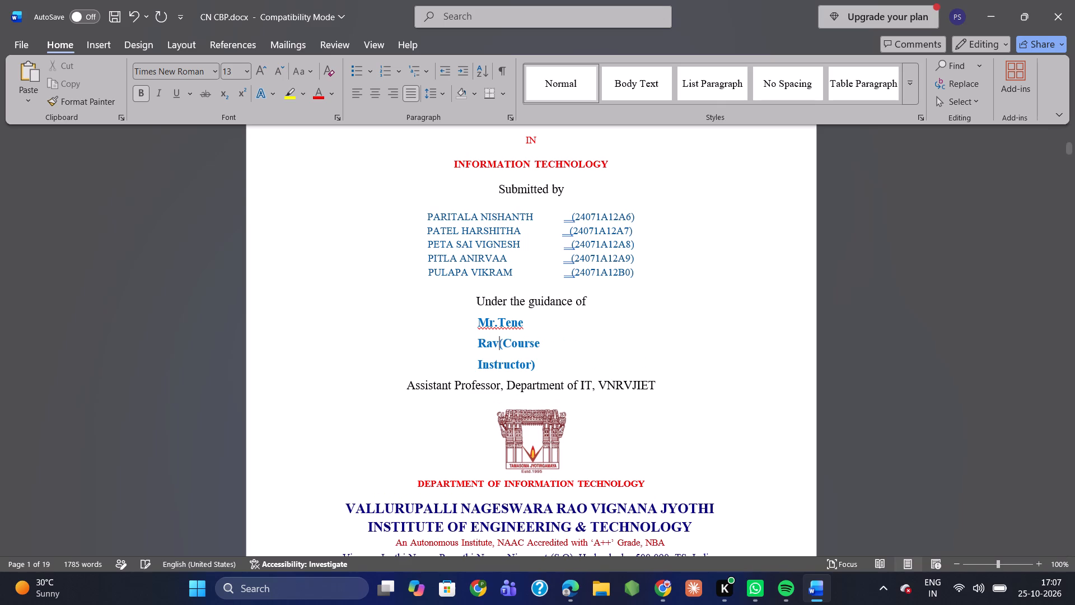
{"action": "key", "text": "BackSpace"}
{"action": "key", "text": "BackSpace"}
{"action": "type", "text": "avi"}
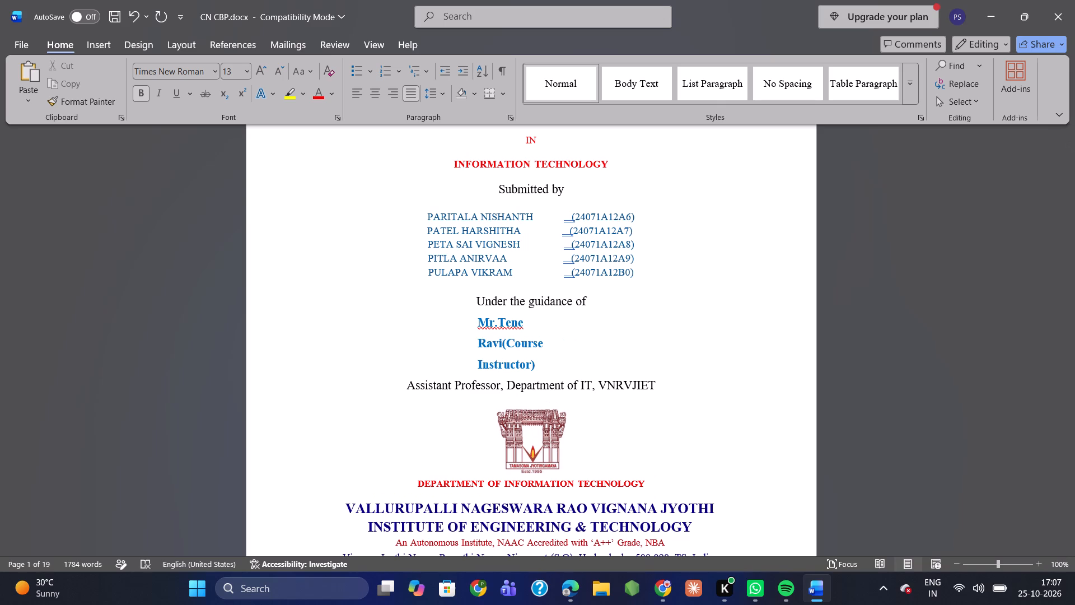
Centre the instructor's name and "(Course Instructor)" text below "Under the guidance of".
{"action": "left_click_drag", "start_coordinate": [545, 372], "coordinate": [462, 315]}
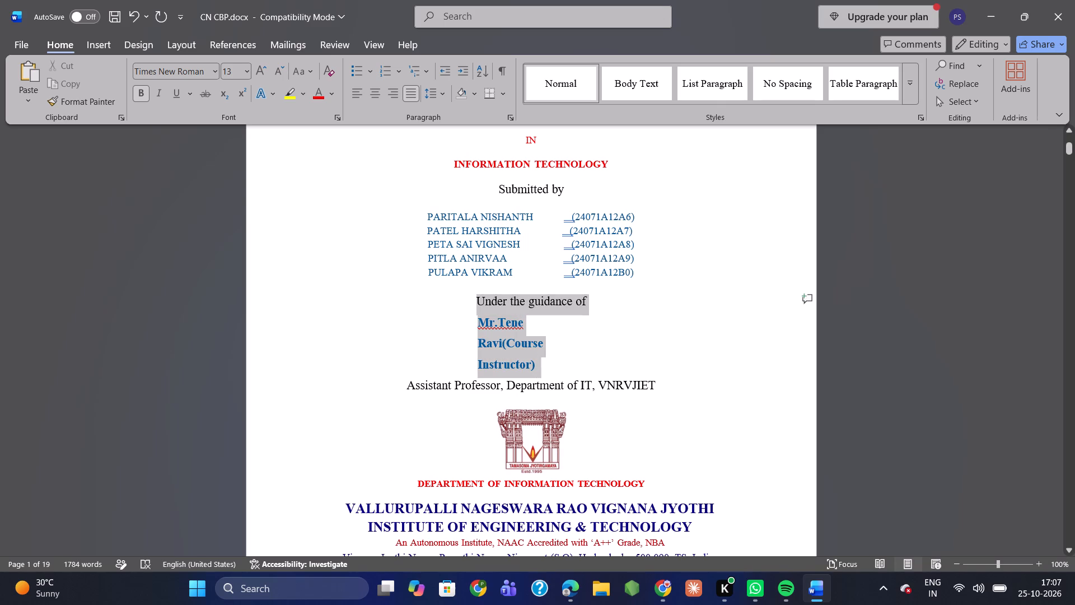
{"action": "left_click_drag", "start_coordinate": [462, 315], "coordinate": [468, 328]}
{"action": "left_click", "coordinate": [377, 93]}
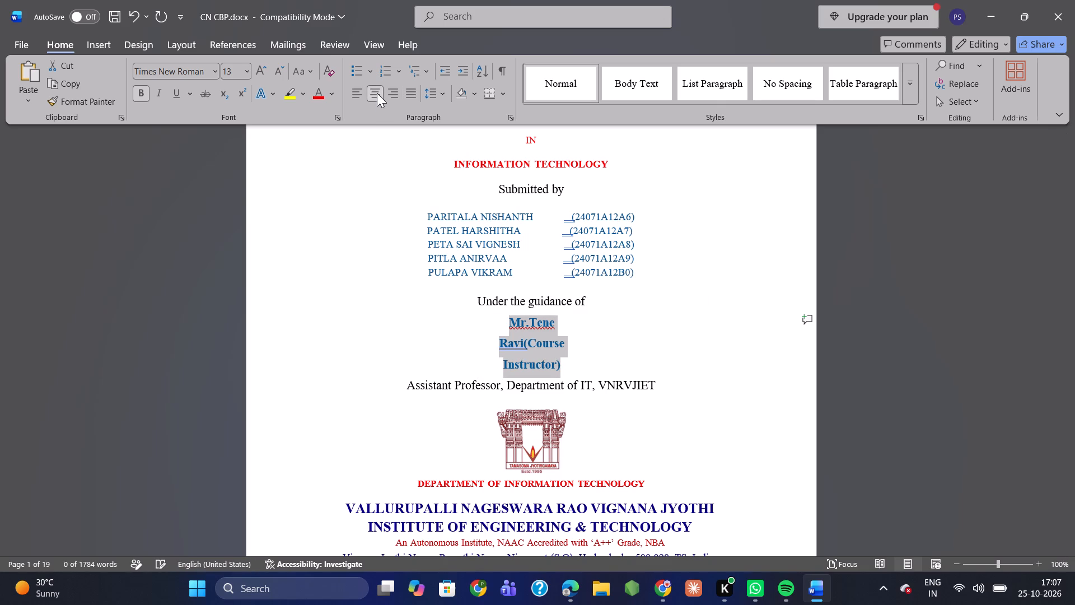
{"action": "left_click", "coordinate": [588, 389]}
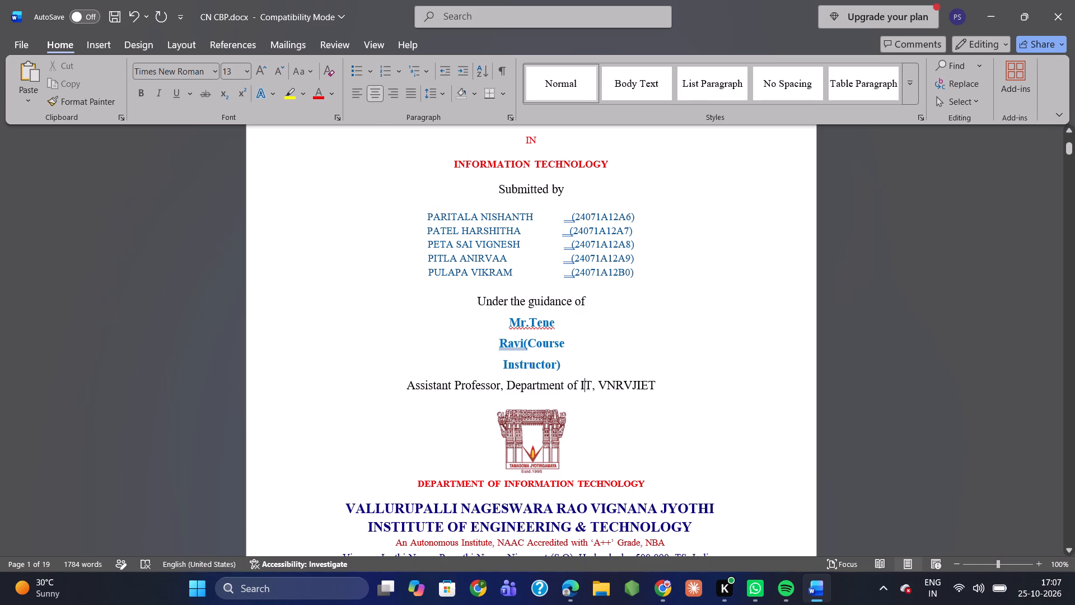
Put "(Course Instructor)" on its own line below the instructor's name, keeping a single space between the name's two parts.
{"action": "left_click", "coordinate": [498, 343]}
{"action": "key", "text": "BackSpace"}
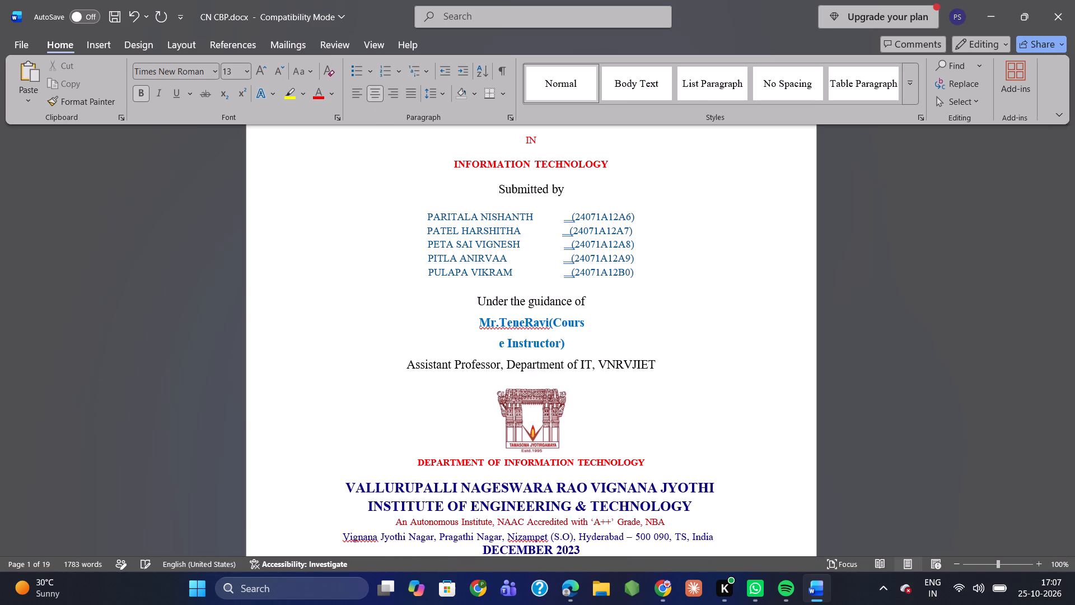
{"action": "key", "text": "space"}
{"action": "left_click", "coordinate": [524, 343]}
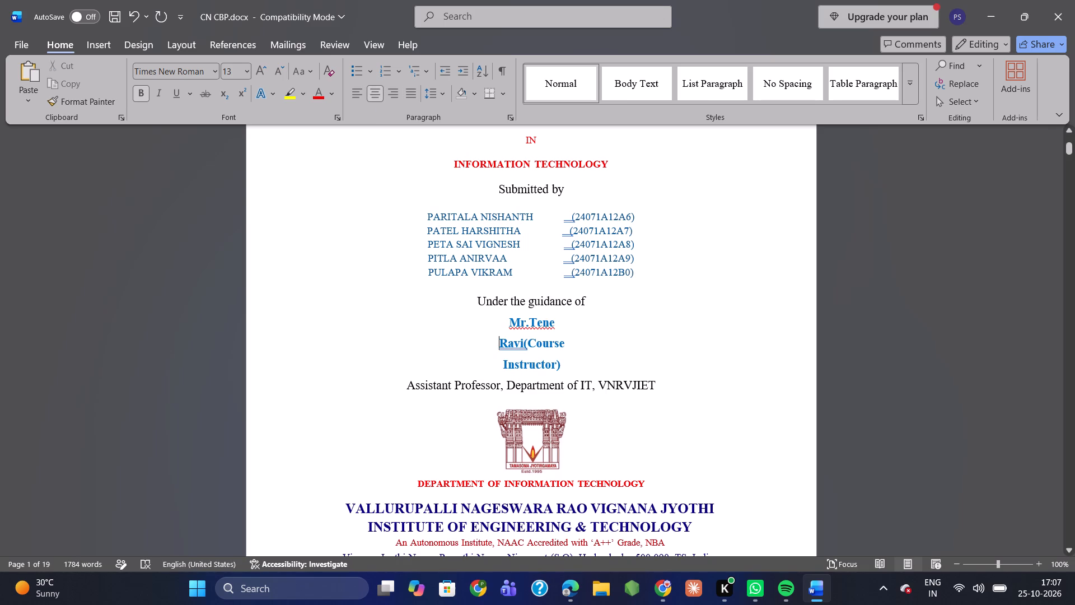
{"action": "key", "text": "Return"}
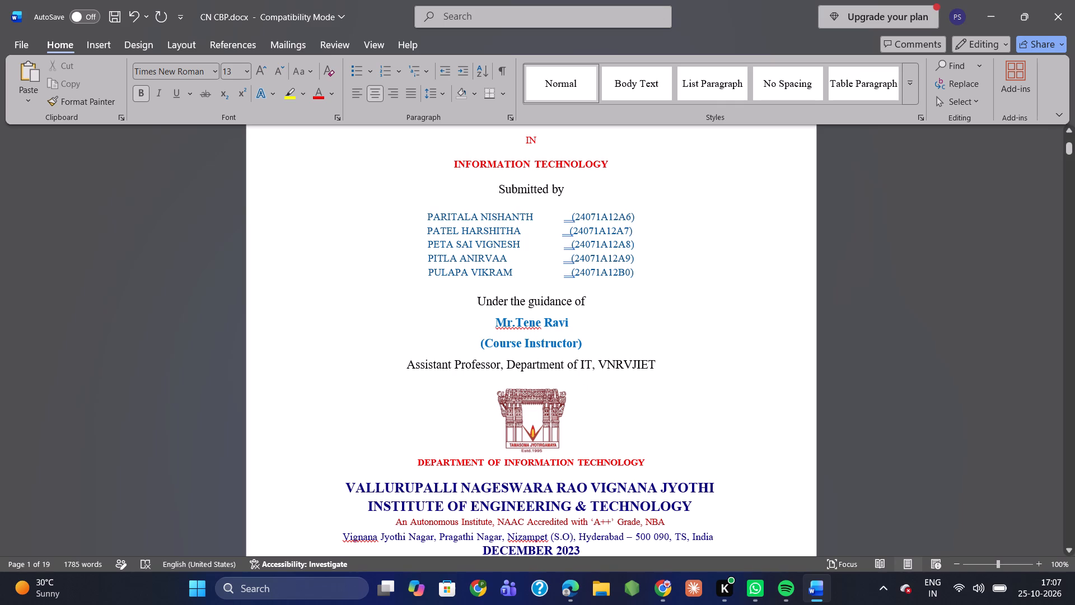
Insert a space after "Mr." in the course instructor's name.
{"action": "left_click", "coordinate": [517, 324]}
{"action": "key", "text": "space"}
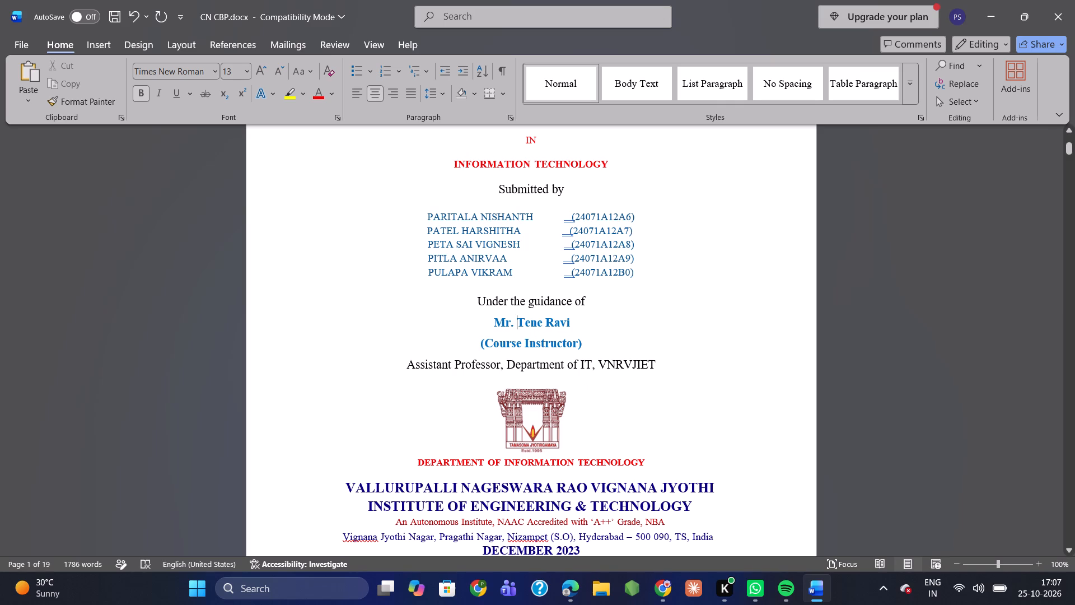
Change the year in the date line at the bottom of the title page to 2026.
{"action": "scroll", "coordinate": [634, 378], "scroll_direction": "down", "scroll_amount": 1}
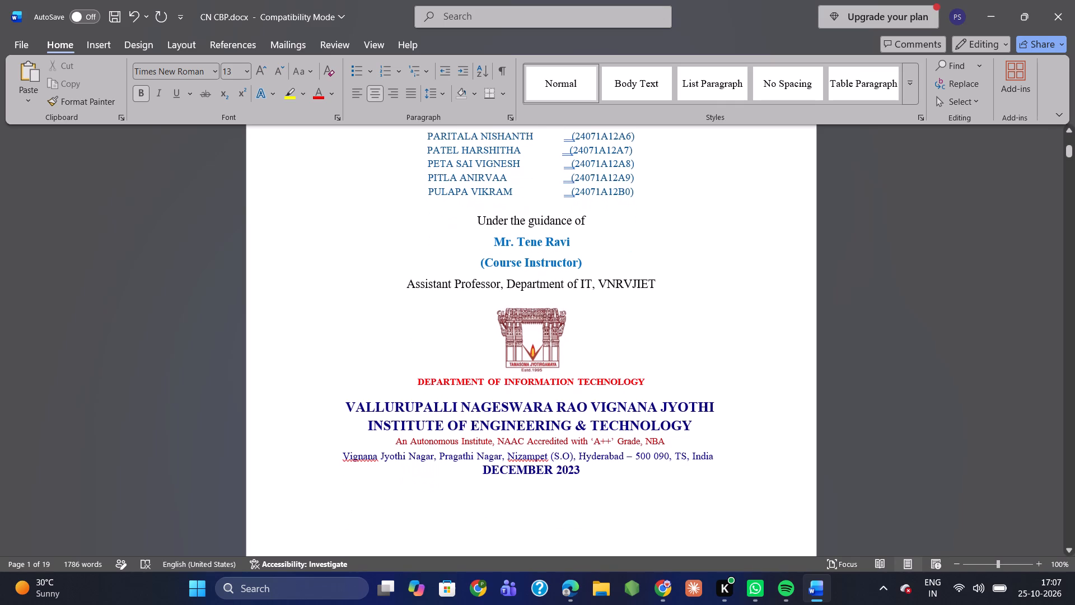
{"action": "left_click", "coordinate": [582, 469]}
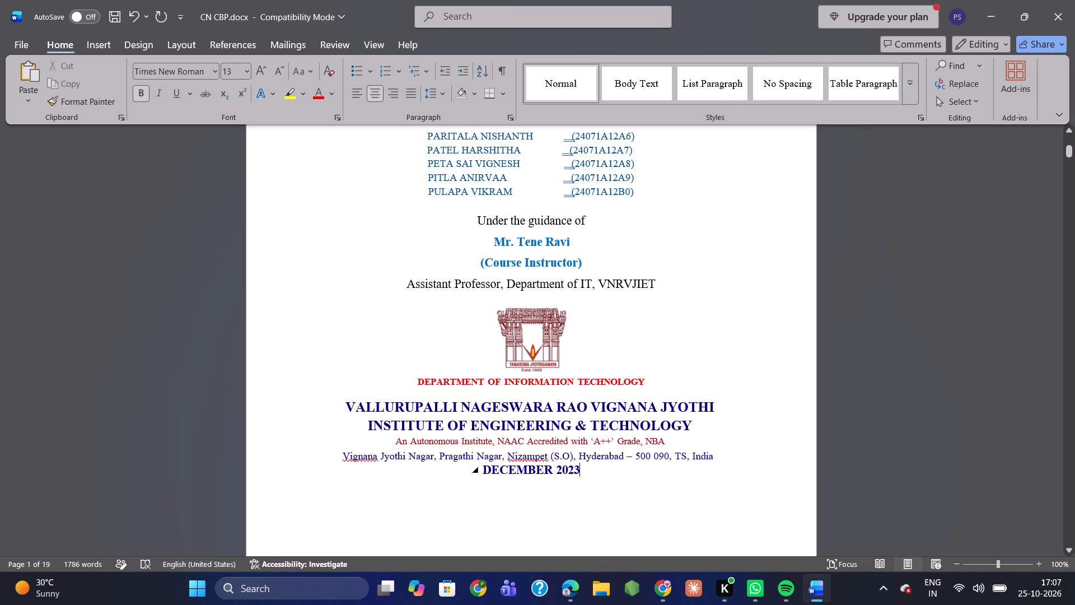
{"action": "key", "text": "BackSpace"}
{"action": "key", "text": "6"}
Add a blank line between the institute's address and the December date line.
{"action": "left_click", "coordinate": [716, 454]}
{"action": "key", "text": "Return"}
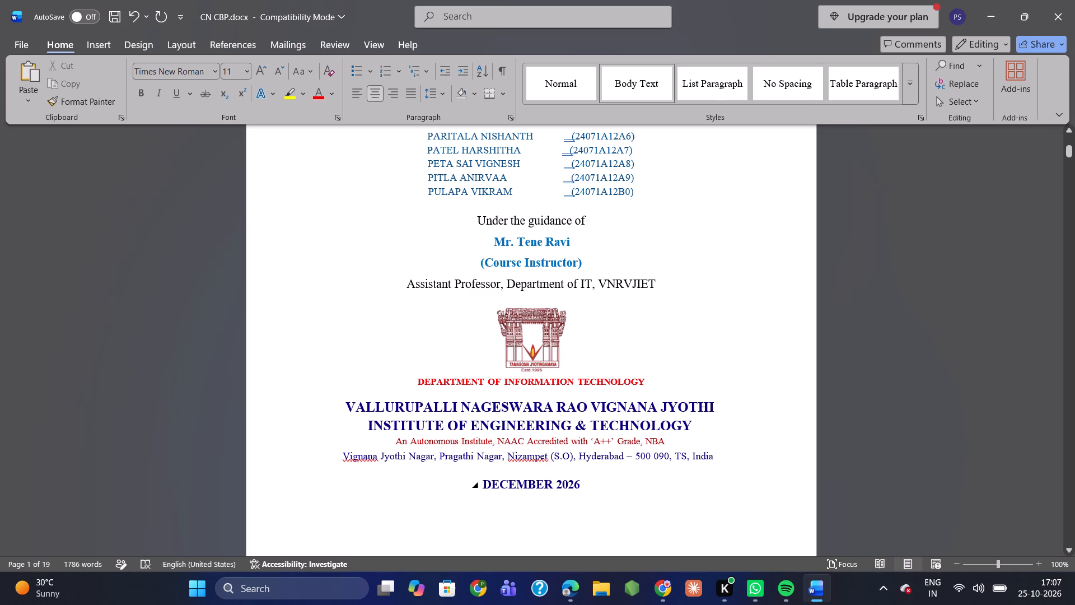
Change the month in the date line at the bottom of the cover page to OCTOBER.
{"action": "left_click_drag", "start_coordinate": [554, 487], "coordinate": [480, 487]}
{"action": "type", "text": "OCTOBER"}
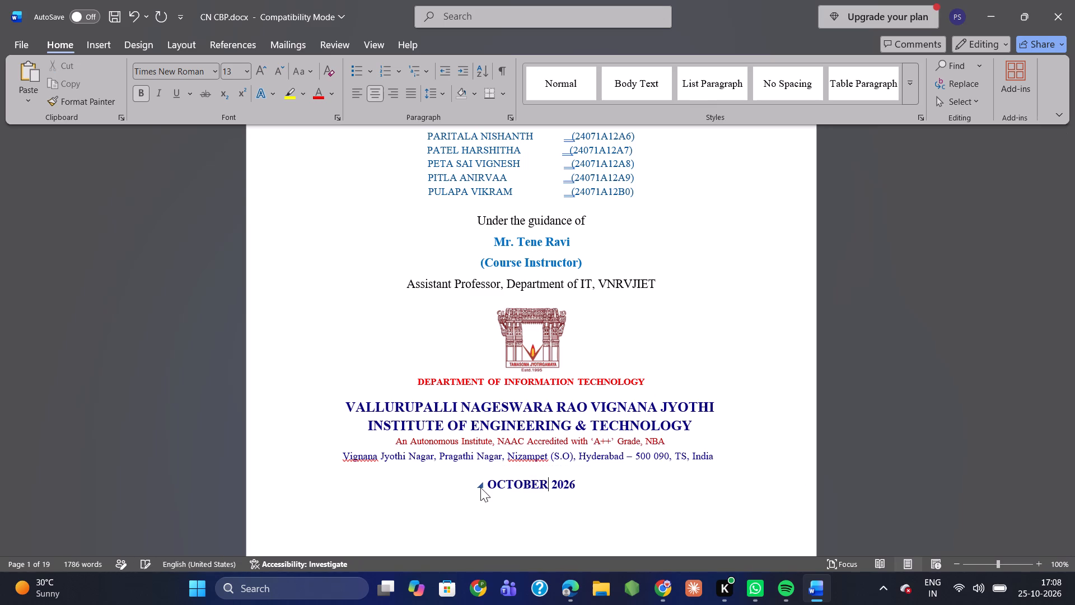
Delete the college logo above the Department of Information Technology heading.
{"action": "left_click", "coordinate": [529, 347]}
{"action": "key", "text": "Delete"}
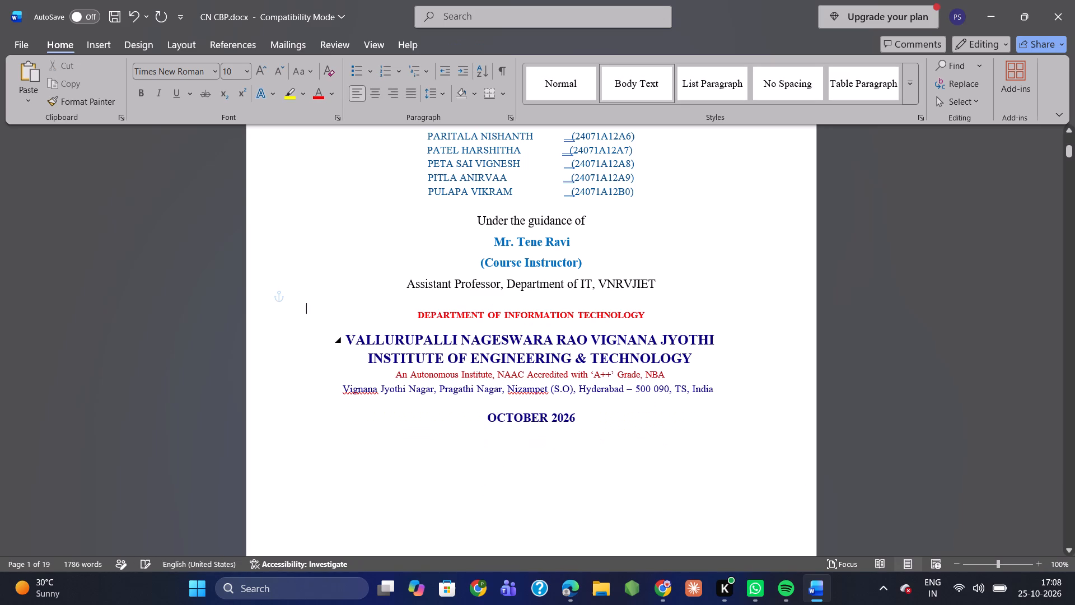
Insert a blank line below the Department of Information Technology heading.
{"action": "left_click", "coordinate": [666, 317]}
{"action": "key", "text": "Return"}
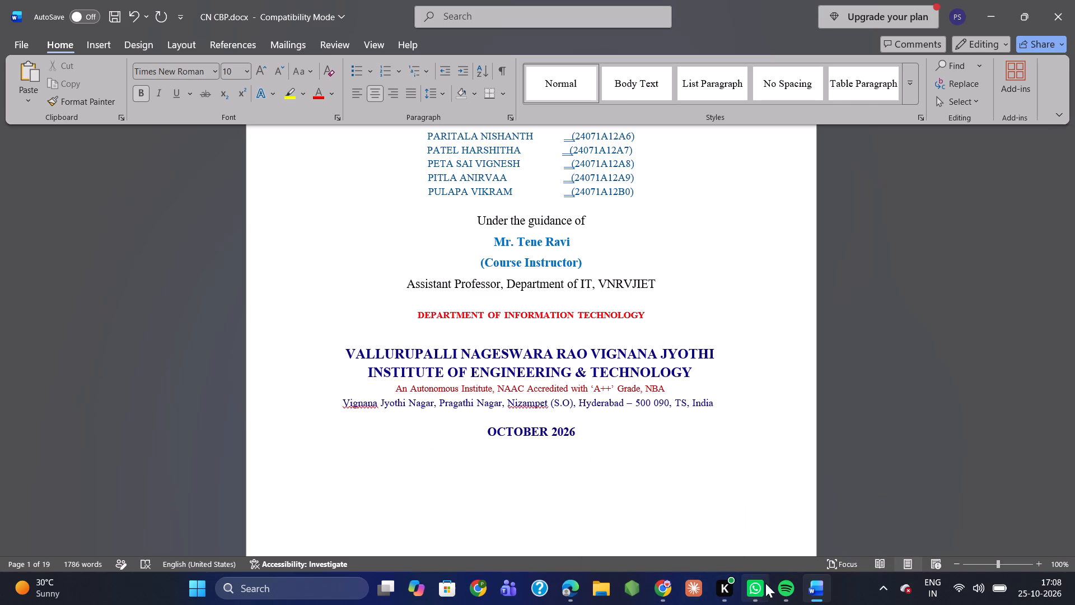
Switch to File Explorer and open the recent document DM CBP (1).docx.
{"action": "left_click", "coordinate": [588, 587]}
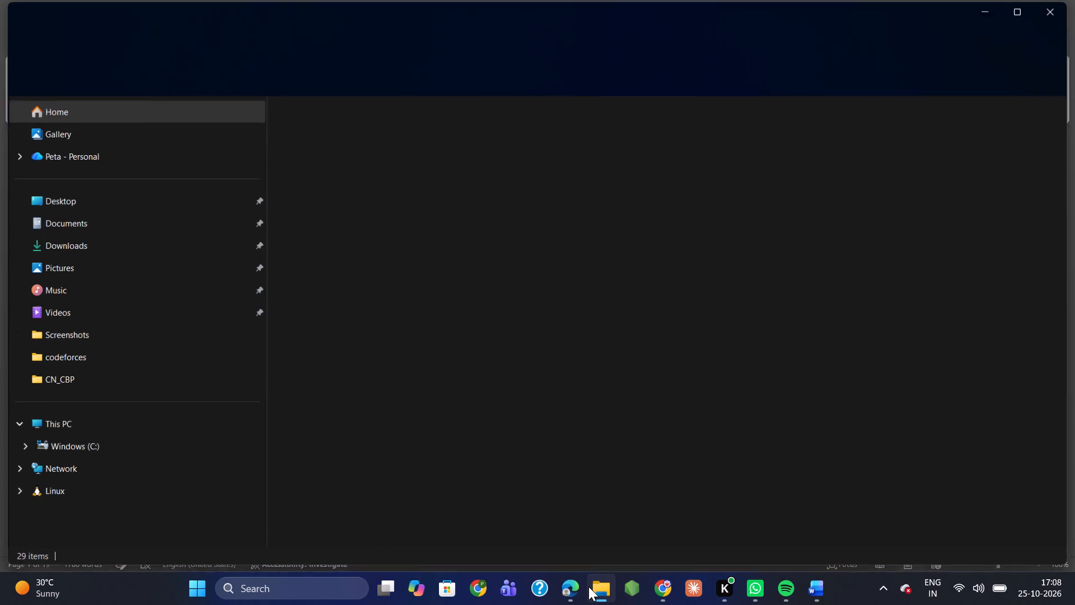
{"action": "double_click", "coordinate": [380, 343]}
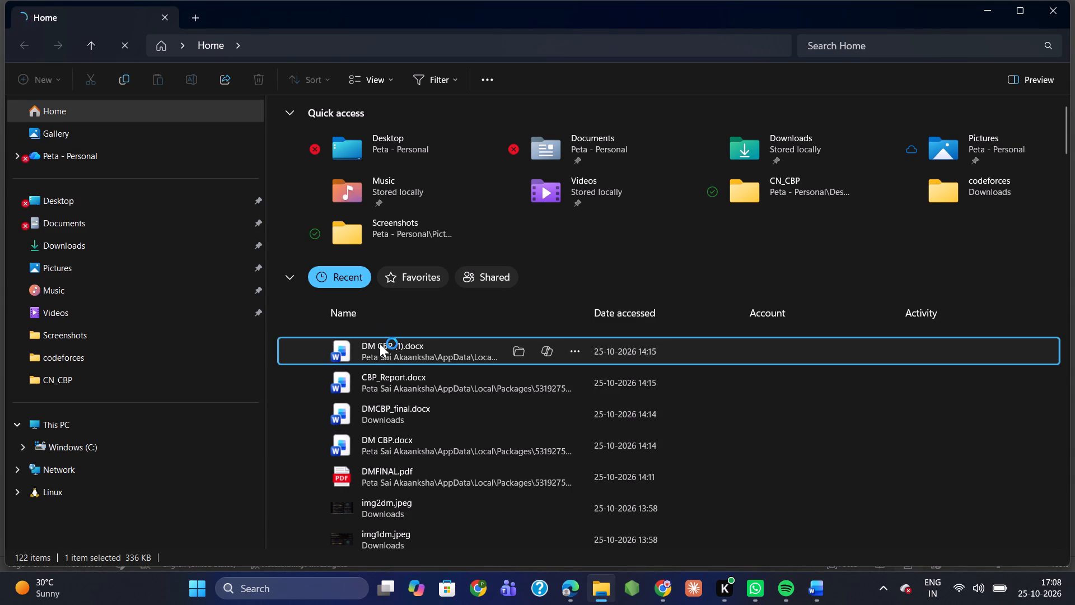
Copy the VNRVJIET logo from DM CBP (1).docx into CN CBP.docx, below the cover page's Department of Information Technology heading.
{"action": "scroll", "coordinate": [380, 343], "scroll_direction": "down", "scroll_amount": 1}
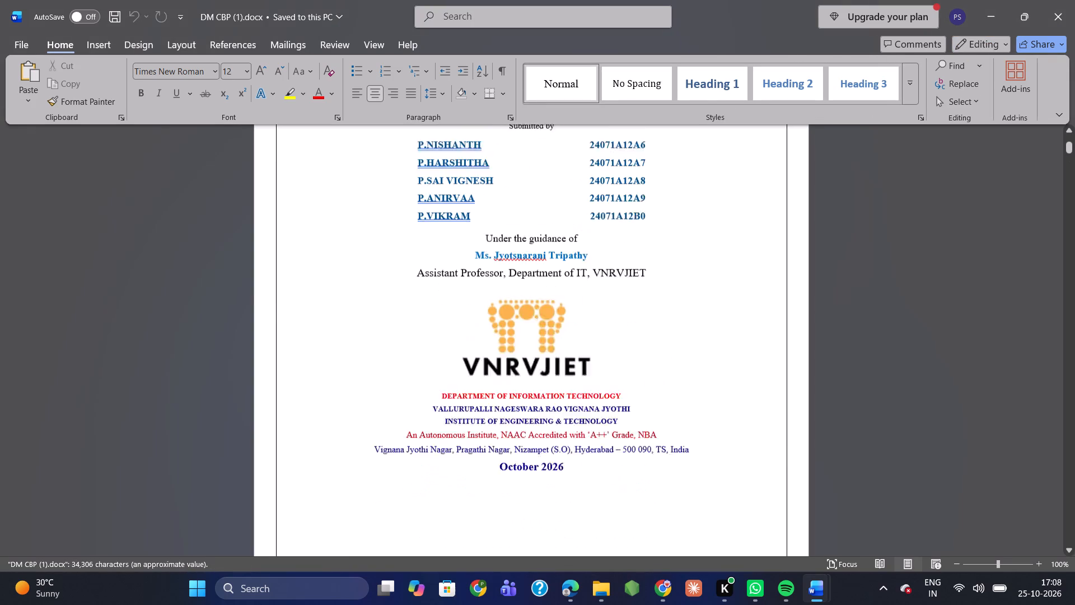
{"action": "scroll", "coordinate": [380, 343], "scroll_direction": "down", "scroll_amount": 1}
{"action": "left_click", "coordinate": [550, 243]}
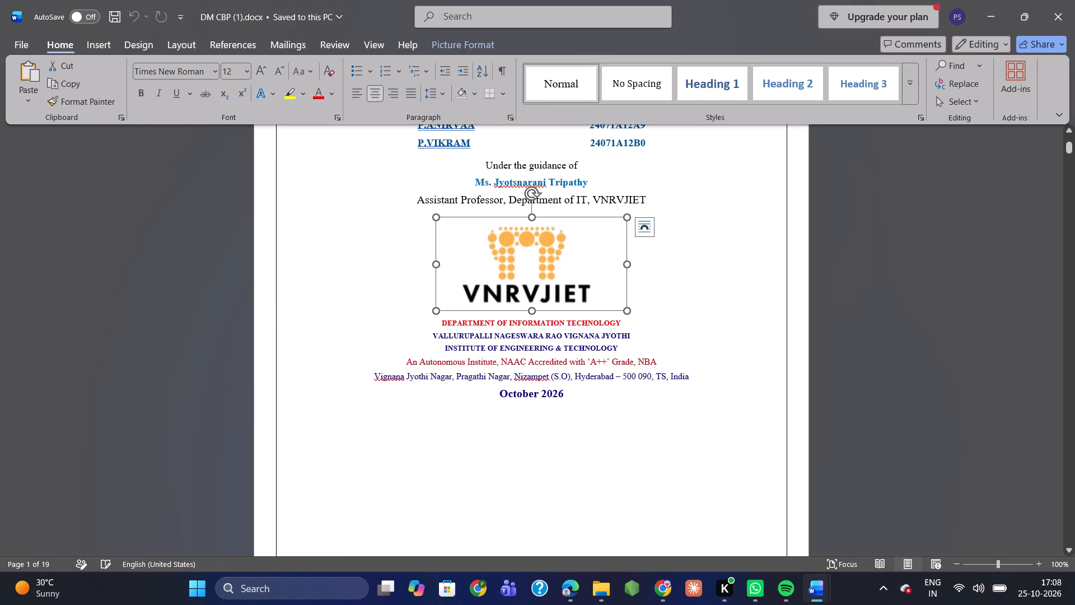
{"action": "key", "text": "ctrl+c"}
{"action": "left_click", "coordinate": [766, 542]}
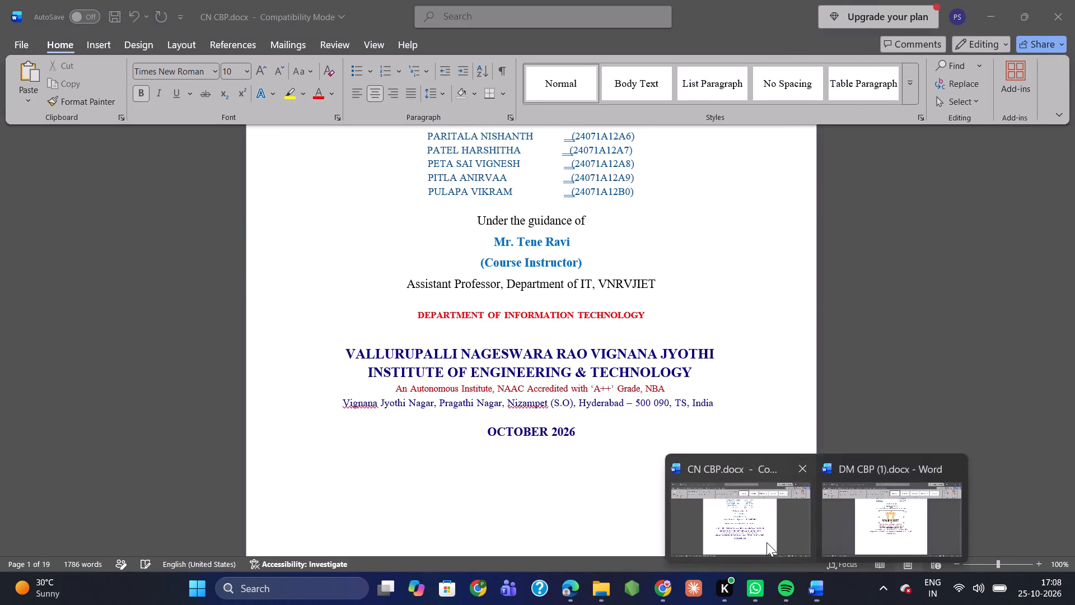
{"action": "key", "text": "ctrl+v"}
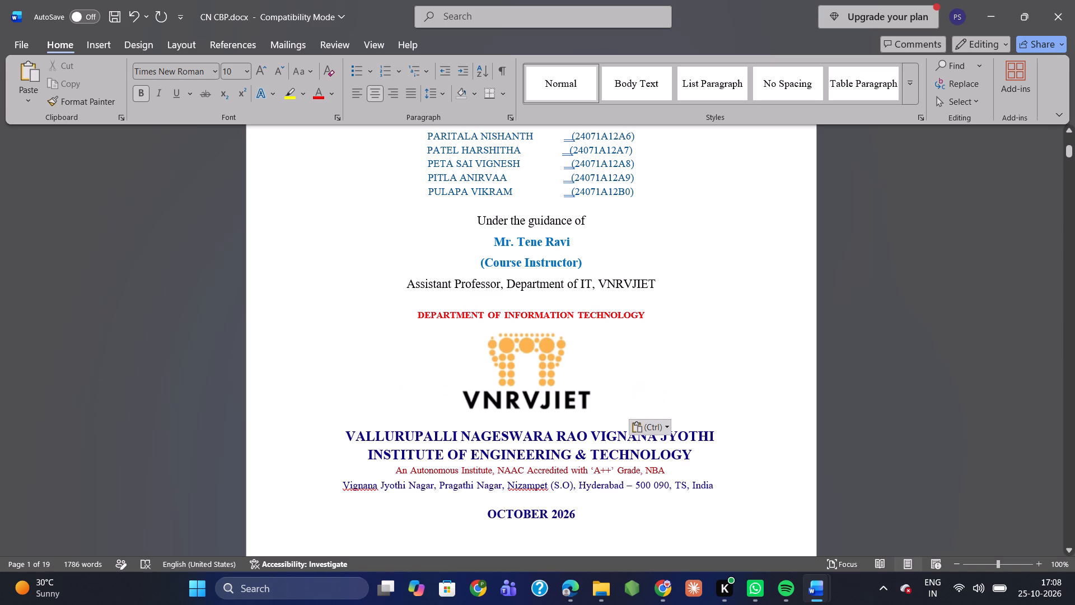
Replace the old college logo on the certificate page with the copied VNRVJIET logo and centre it.
{"action": "scroll", "coordinate": [655, 405], "scroll_direction": "down", "scroll_amount": 4}
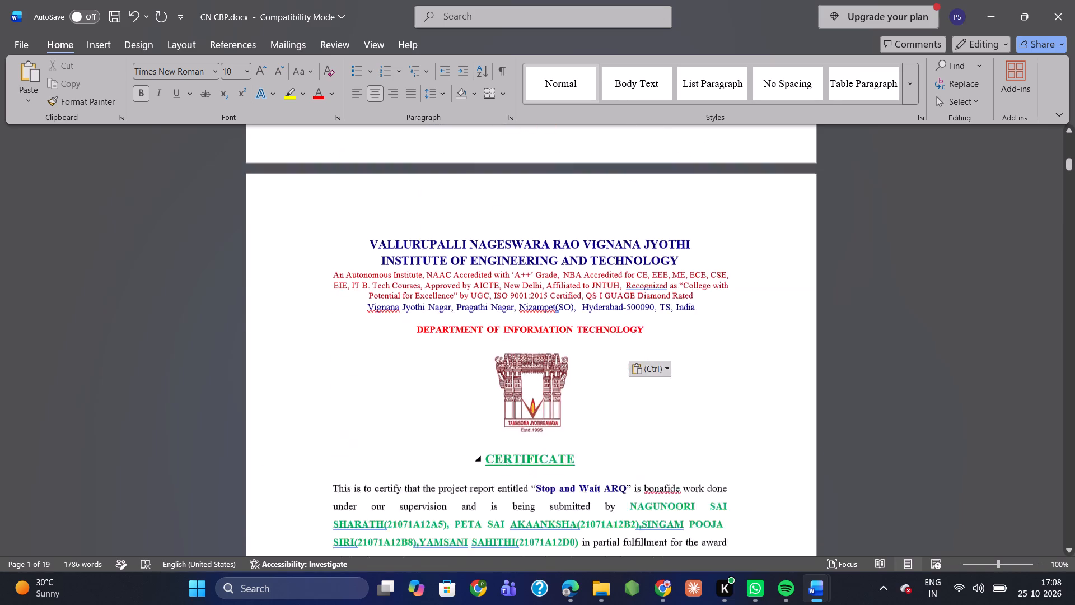
{"action": "left_click", "coordinate": [543, 338]}
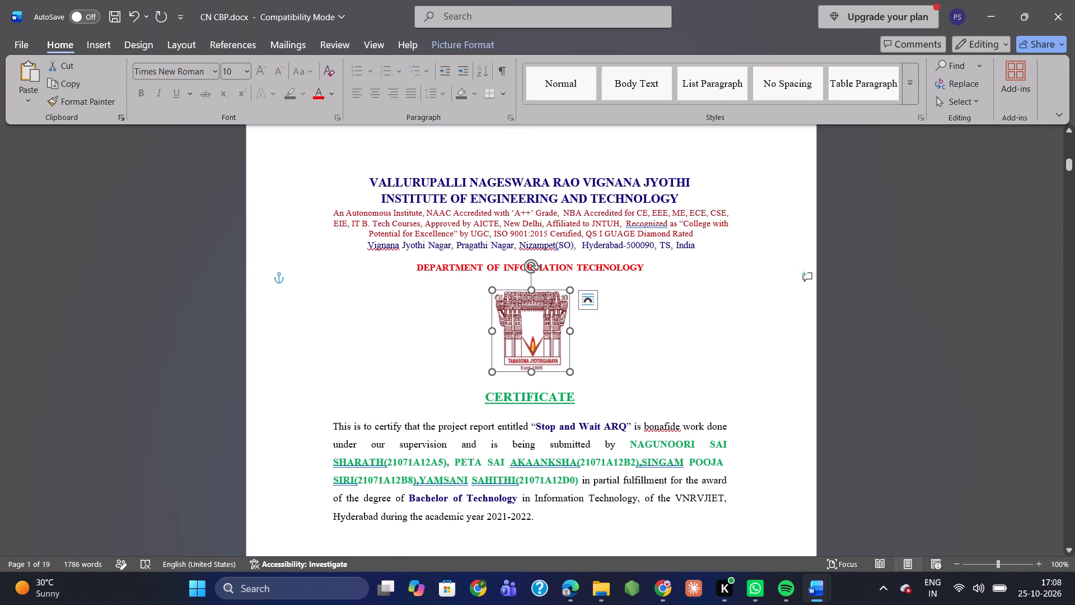
{"action": "key", "text": "ctrl+v"}
{"action": "left_click", "coordinate": [559, 329]}
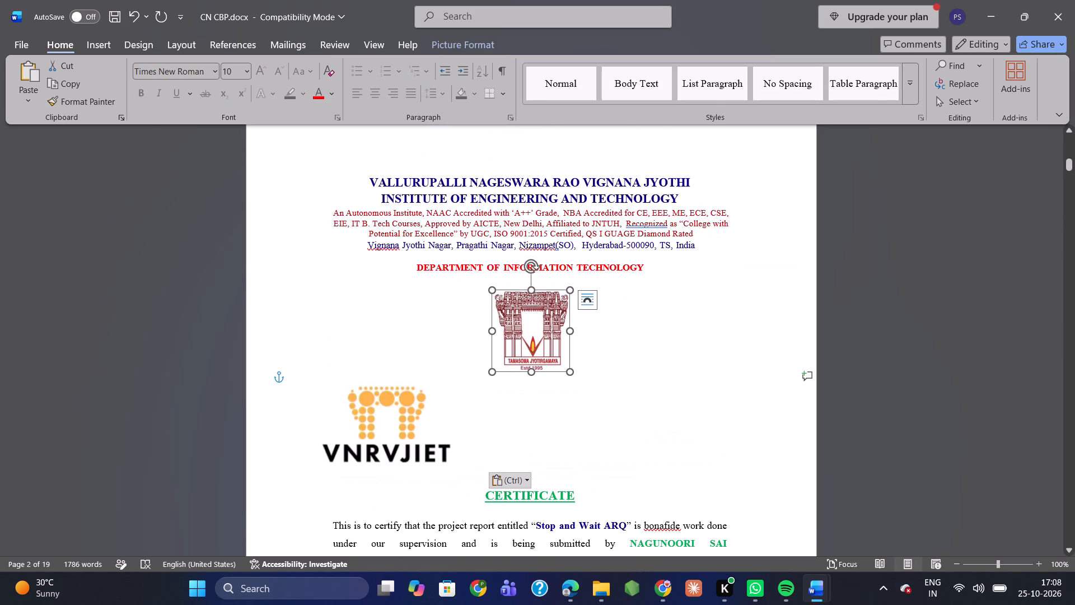
{"action": "key", "text": "Delete"}
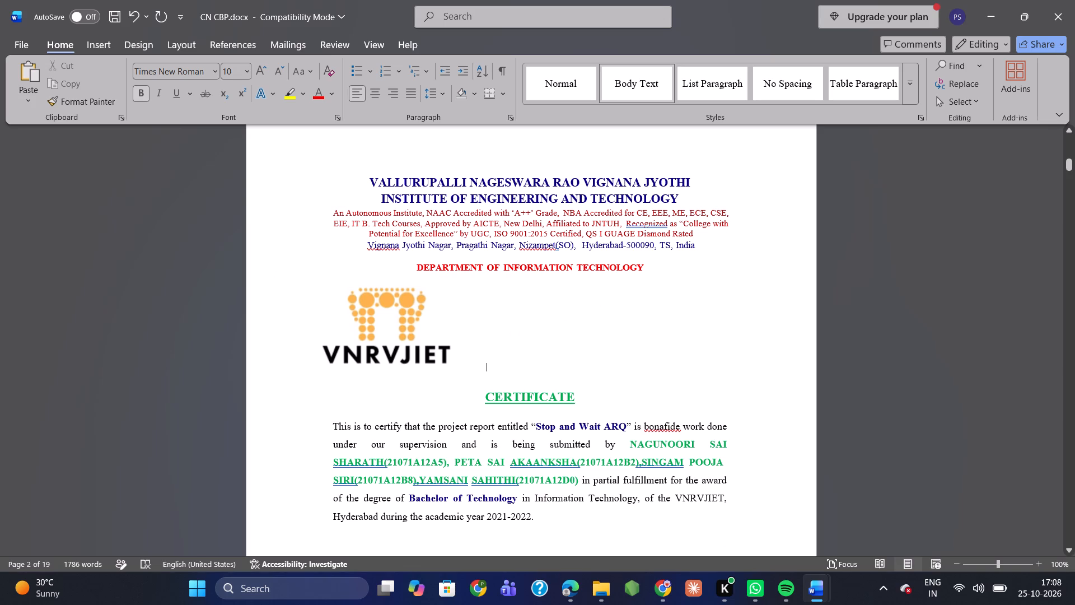
{"action": "left_click", "coordinate": [372, 309]}
{"action": "left_click", "coordinate": [375, 97]}
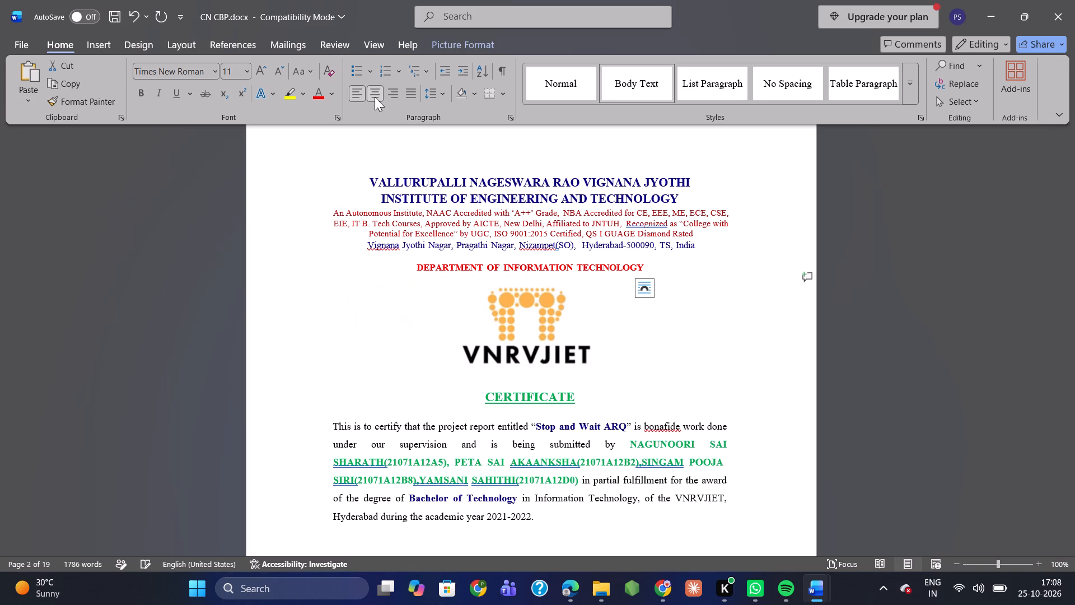
{"action": "left_click", "coordinate": [717, 369]}
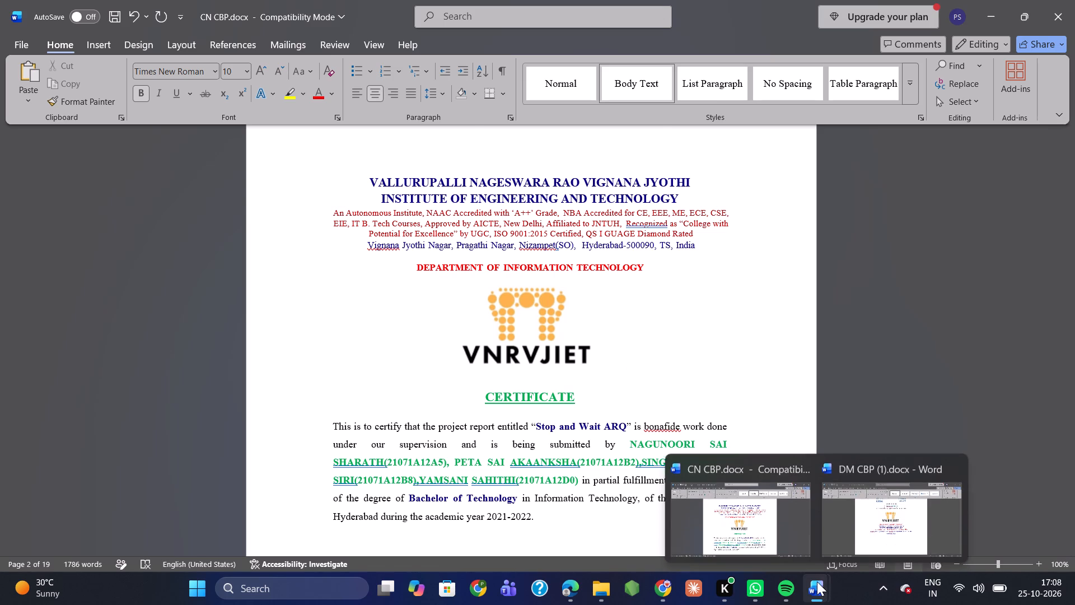
Replace the student names and roll numbers in the certificate paragraph with the list copied from the certificate in DM CBP (1).docx.
{"action": "left_click", "coordinate": [869, 509]}
{"action": "scroll", "coordinate": [792, 448], "scroll_direction": "down", "scroll_amount": 1}
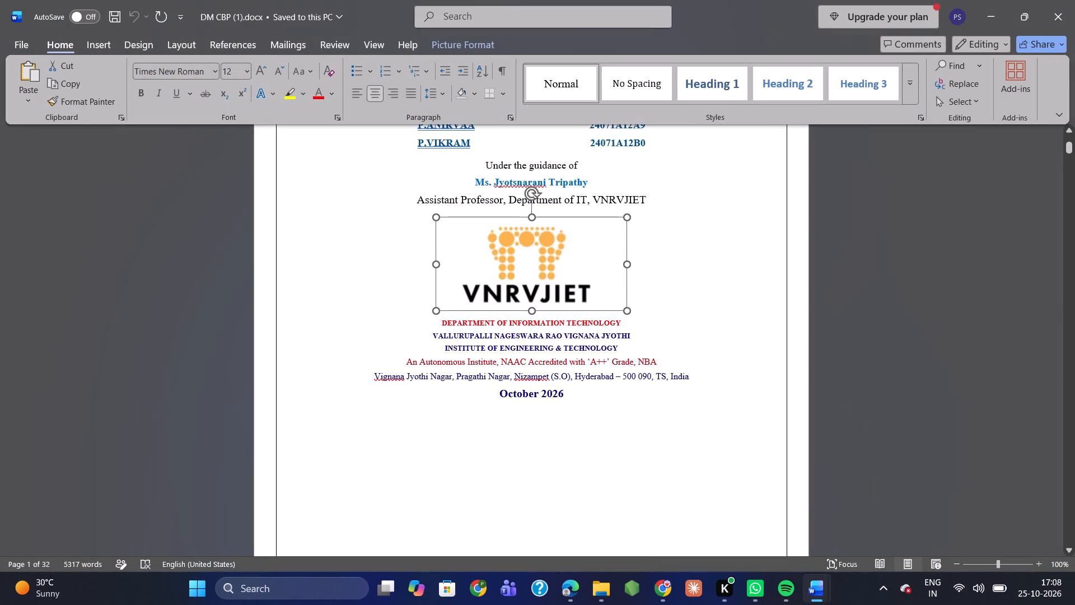
{"action": "scroll", "coordinate": [792, 448], "scroll_direction": "down", "scroll_amount": 2}
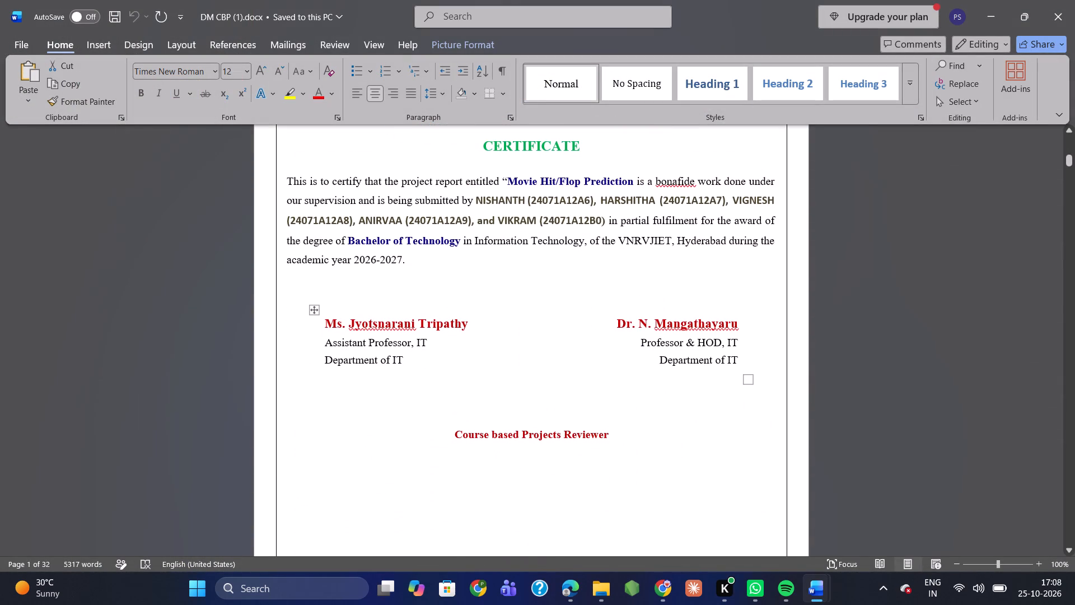
{"action": "left_click_drag", "start_coordinate": [605, 220], "coordinate": [484, 209]}
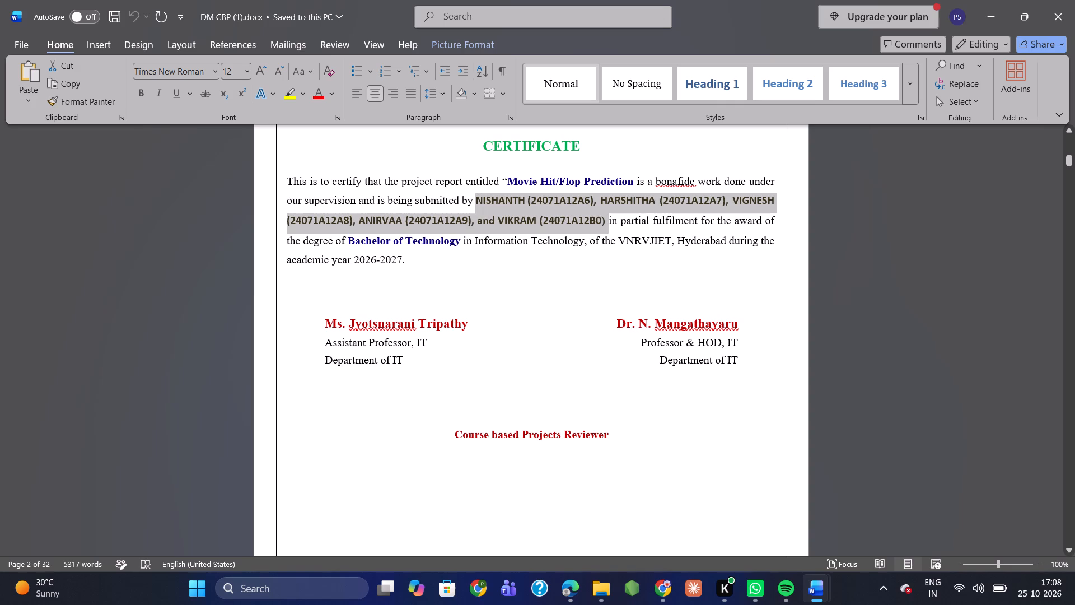
{"action": "left_click_drag", "start_coordinate": [484, 209], "coordinate": [476, 206]}
{"action": "key", "text": "ctrl+c"}
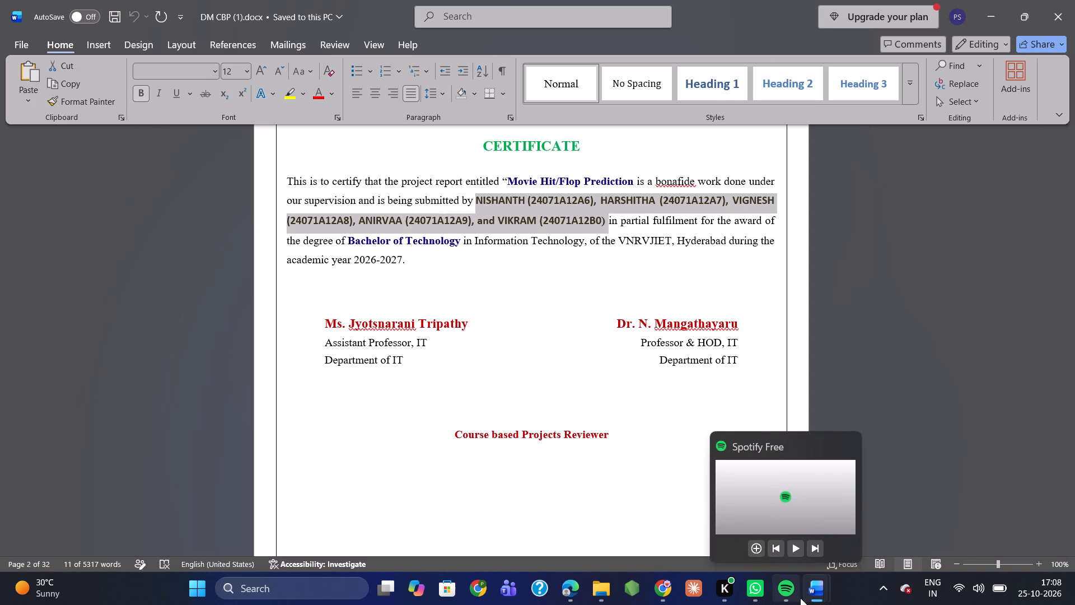
{"action": "left_click", "coordinate": [765, 543]}
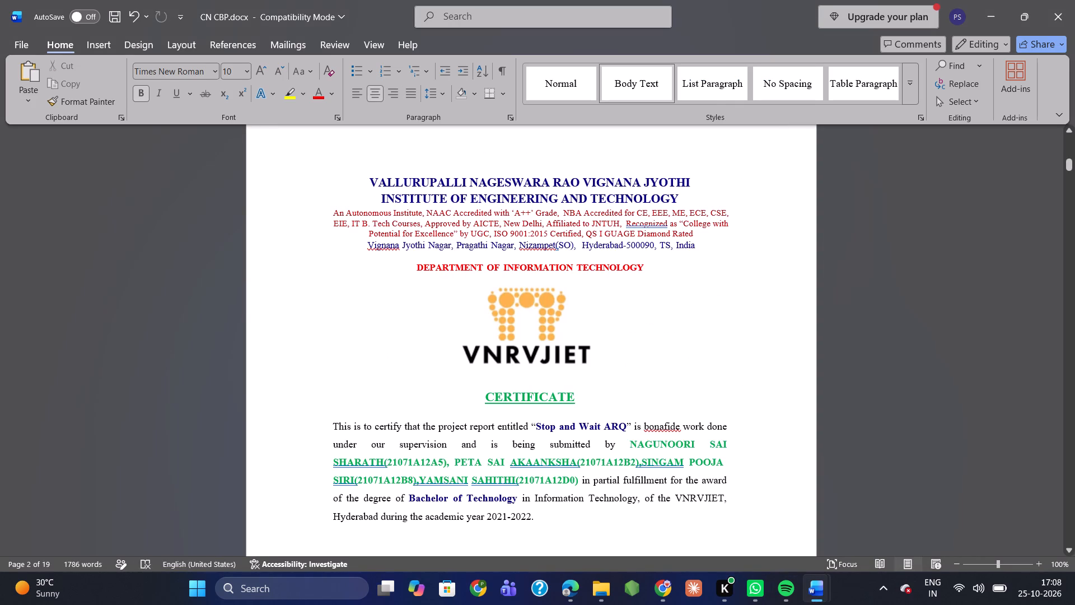
{"action": "left_click_drag", "start_coordinate": [578, 480], "coordinate": [609, 455]}
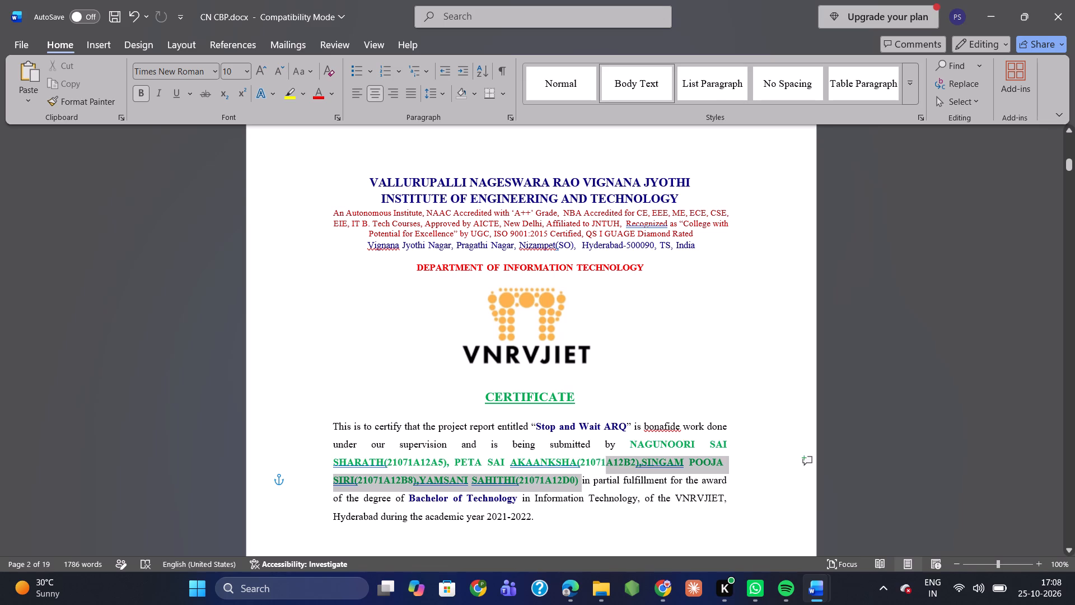
{"action": "left_click_drag", "start_coordinate": [609, 455], "coordinate": [629, 448]}
{"action": "key", "text": "ctrl+v"}
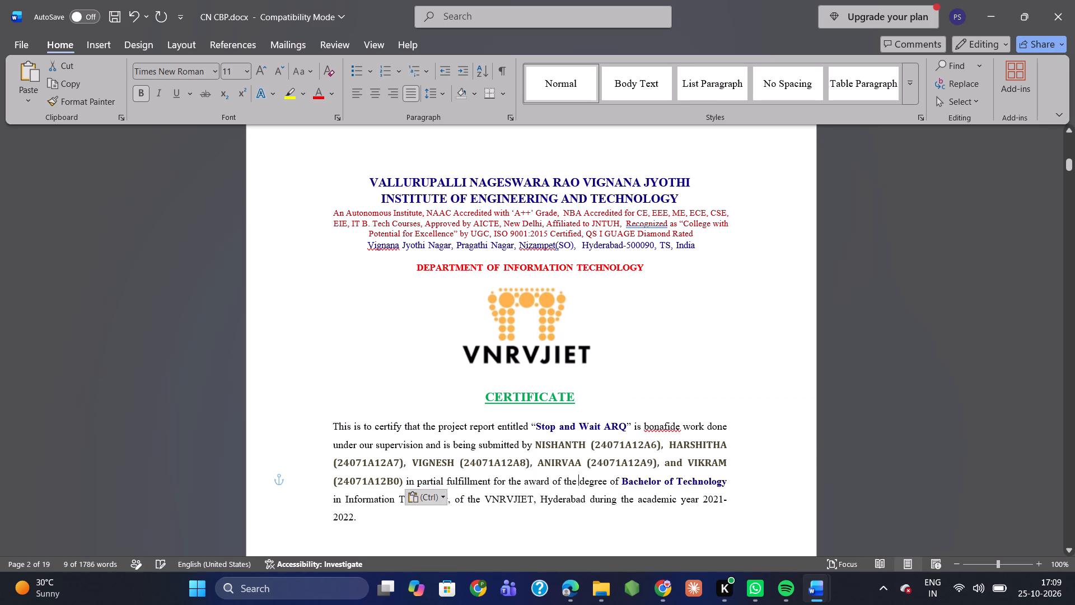
Change the academic year at the end of the certificate paragraph to 2026-2027.
{"action": "scroll", "coordinate": [629, 448], "scroll_direction": "up", "scroll_amount": 7}
{"action": "scroll", "coordinate": [629, 448], "scroll_direction": "down", "scroll_amount": 1}
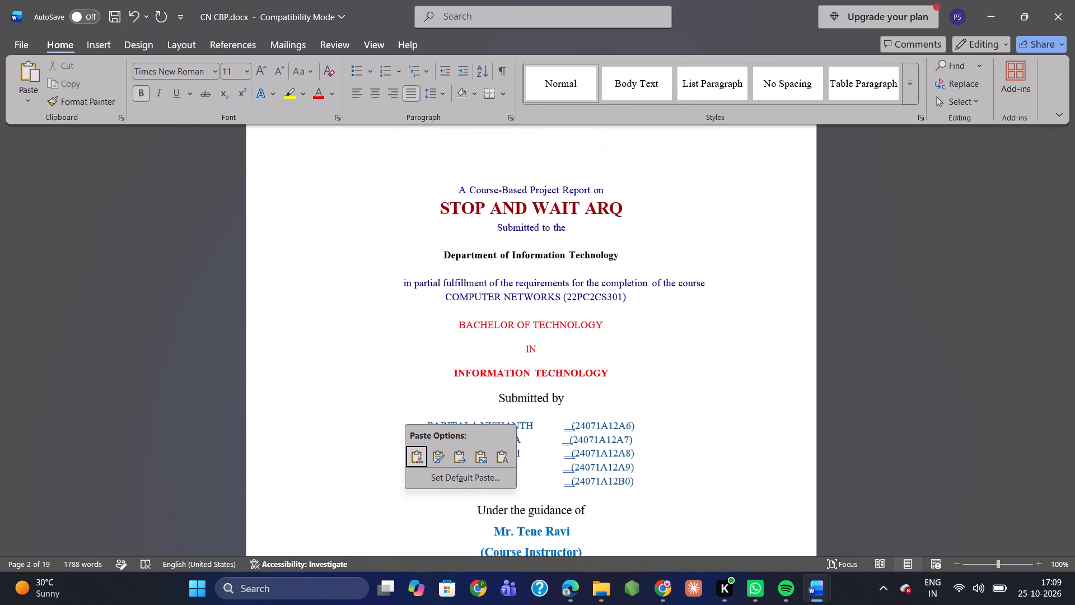
{"action": "scroll", "coordinate": [629, 448], "scroll_direction": "down", "scroll_amount": 3}
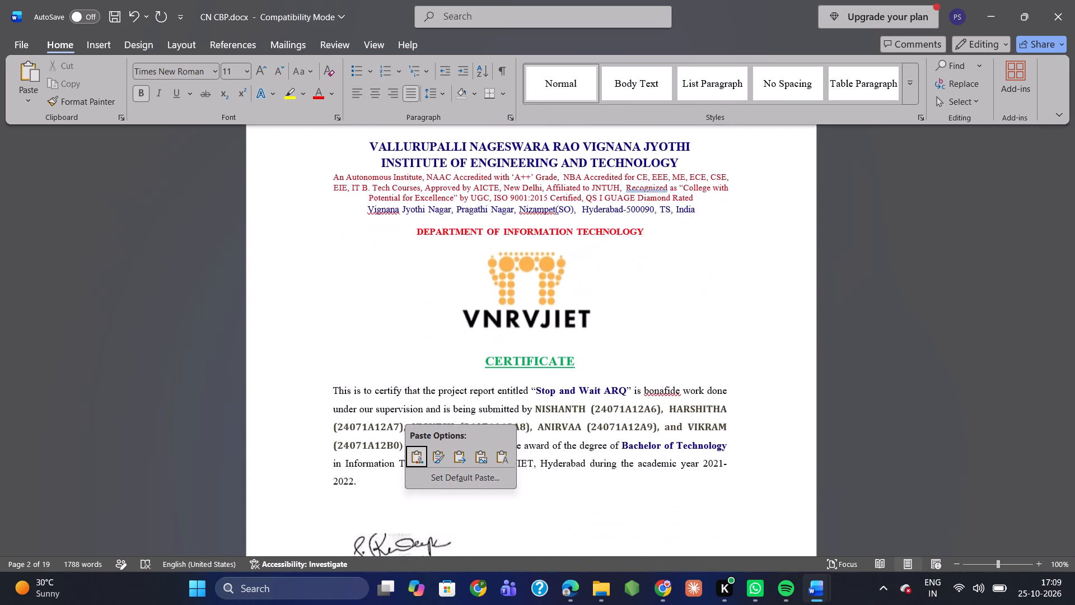
{"action": "scroll", "coordinate": [629, 448], "scroll_direction": "down", "scroll_amount": 1}
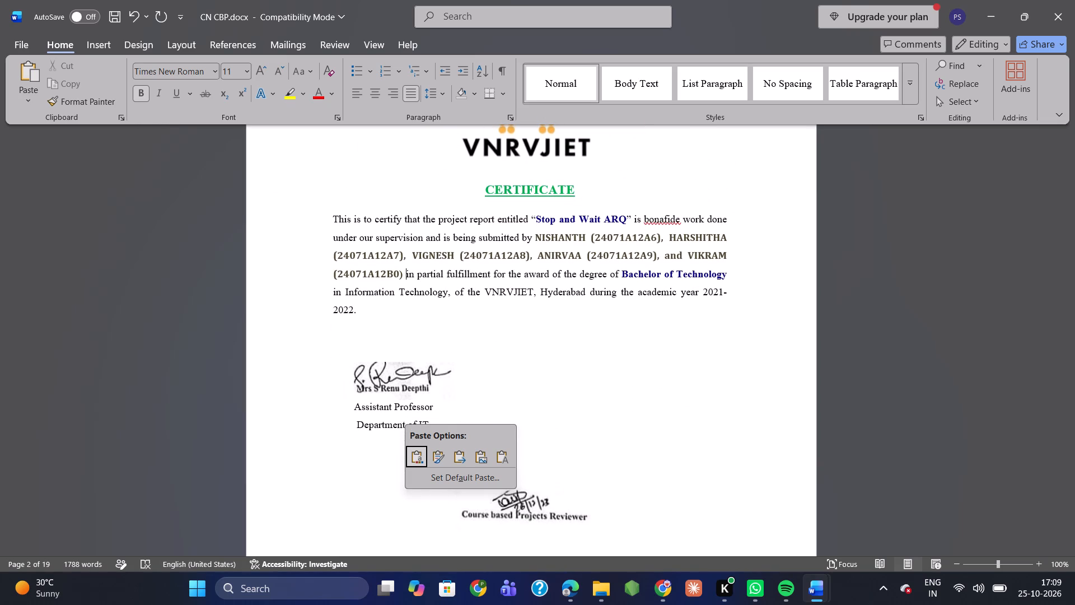
{"action": "left_click", "coordinate": [724, 290]}
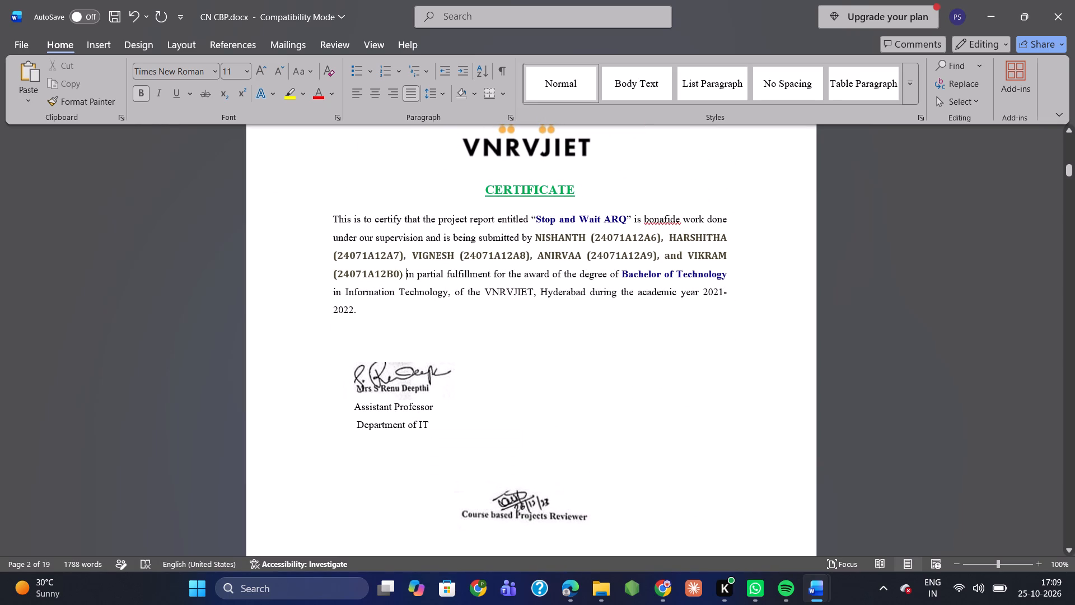
{"action": "left_click", "coordinate": [724, 290]}
{"action": "key", "text": "BackSpace"}
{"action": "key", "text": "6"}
{"action": "left_click", "coordinate": [352, 309]}
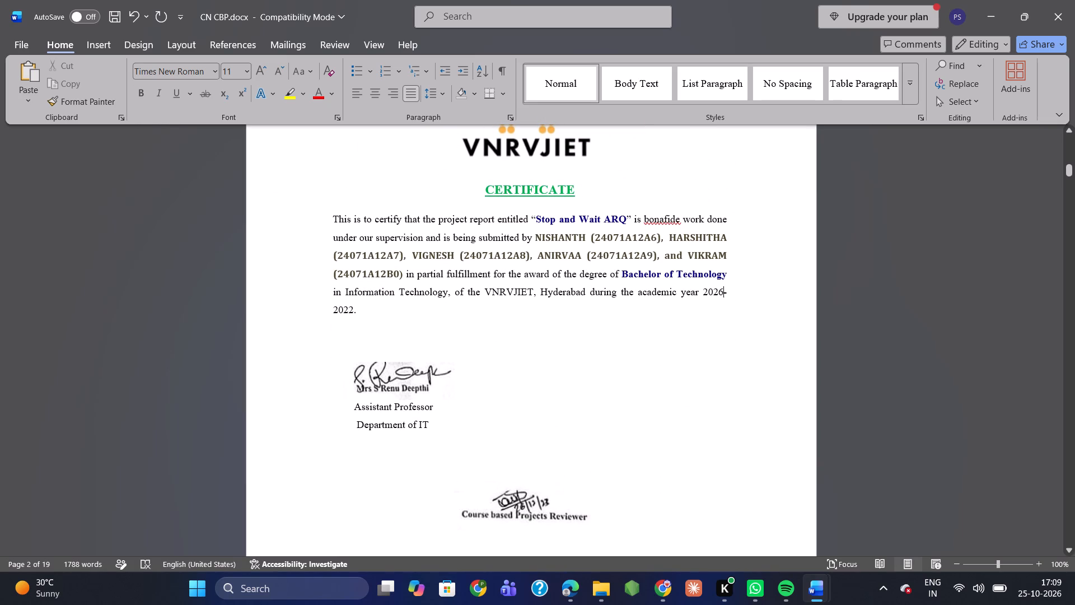
{"action": "key", "text": "BackSpace"}
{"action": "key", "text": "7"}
Delete the assistant professor's signature image and the Course based Projects Reviewer signature image from the certificate page.
{"action": "left_click", "coordinate": [390, 388]}
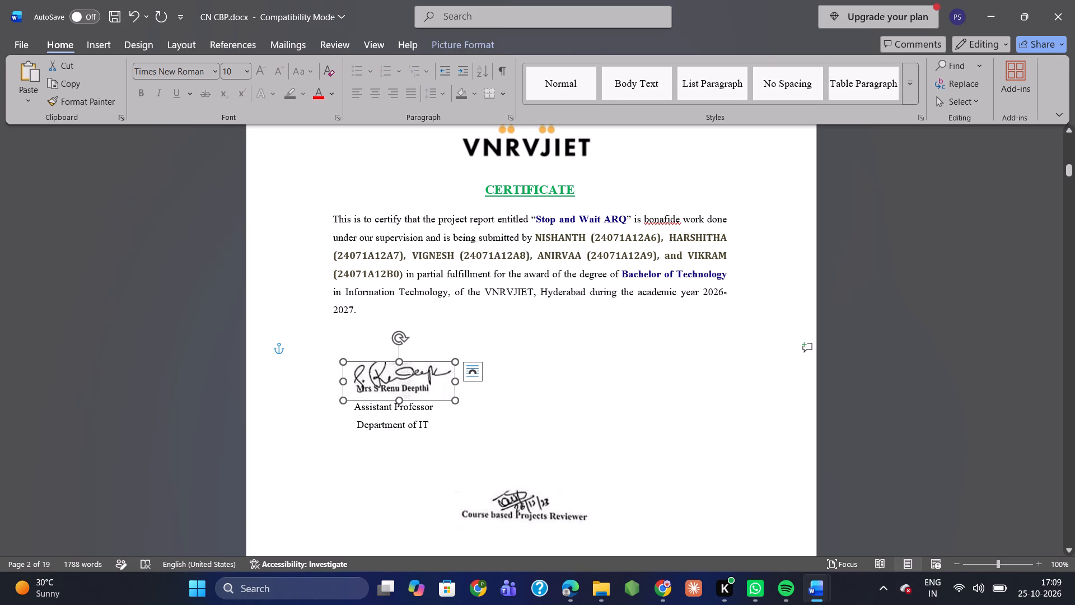
{"action": "key", "text": "Delete"}
{"action": "left_click", "coordinate": [530, 466]}
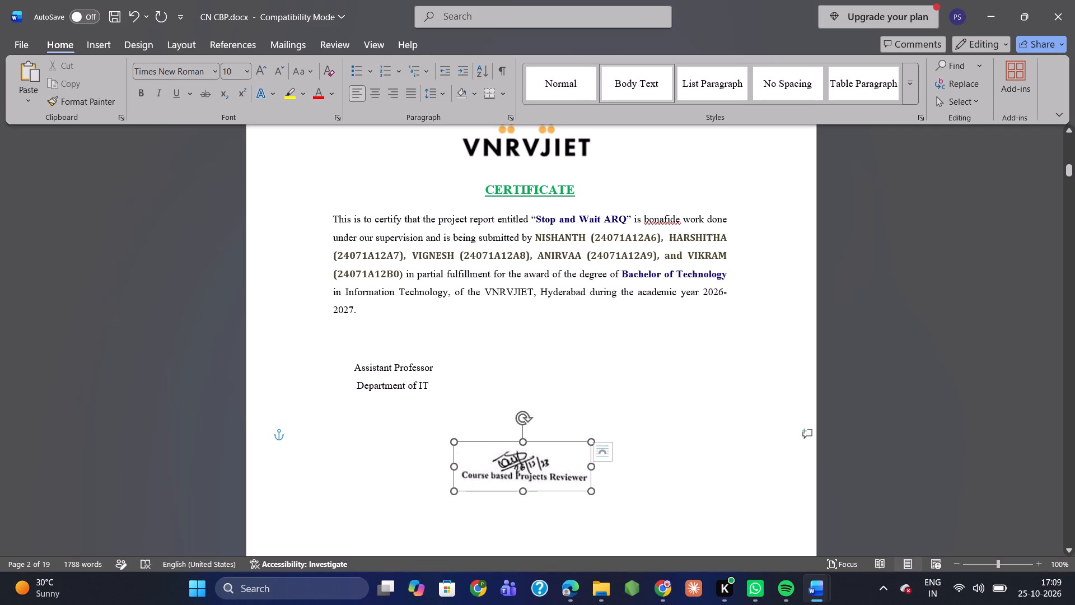
{"action": "key", "text": "Delete"}
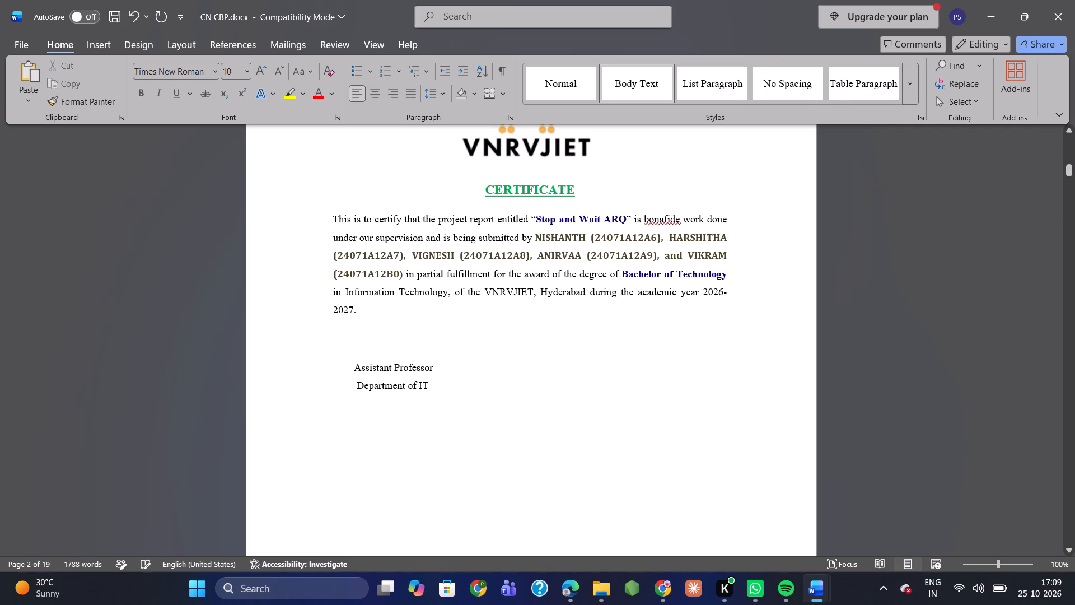
Replace the Assistant Professor lines below the certificate text with the full signatory block, including the reviewer line, copied from DM CBP (1).docx.
{"action": "scroll", "coordinate": [530, 466], "scroll_direction": "down", "scroll_amount": 1}
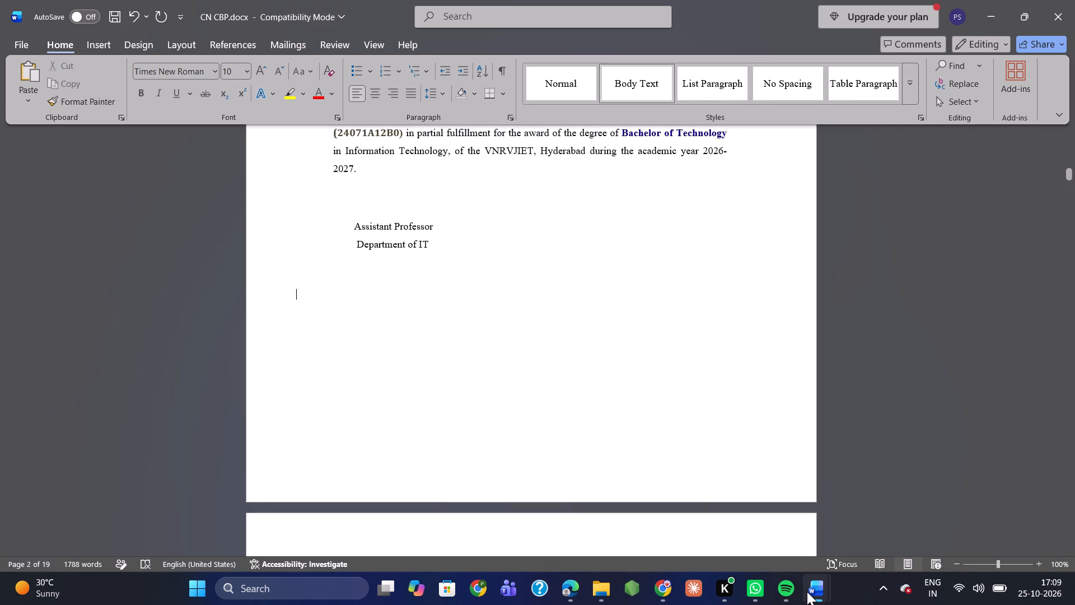
{"action": "left_click", "coordinate": [873, 499]}
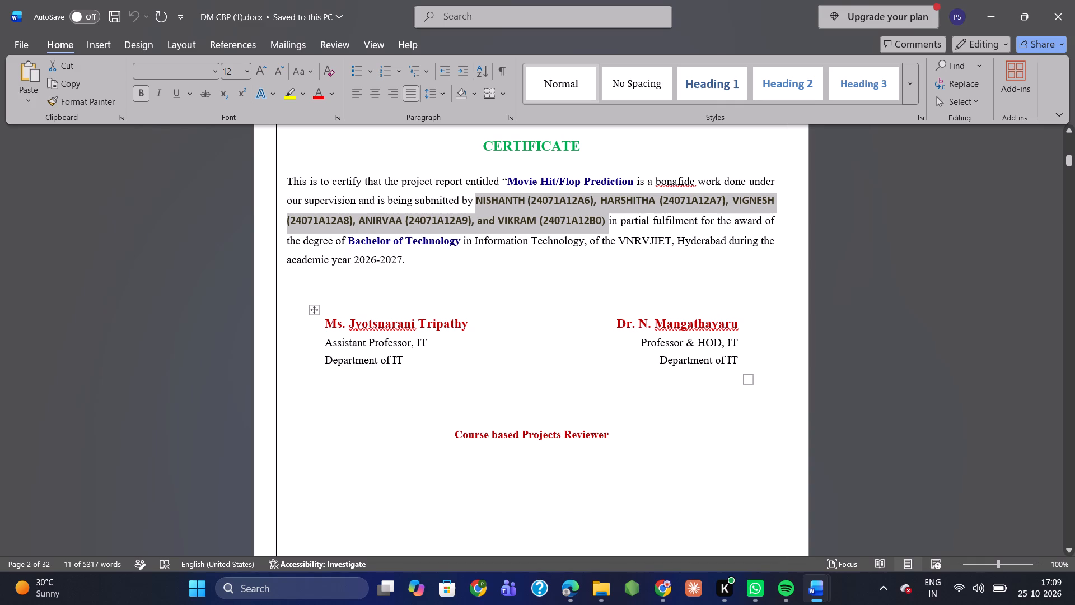
{"action": "left_click_drag", "start_coordinate": [325, 319], "coordinate": [664, 441]}
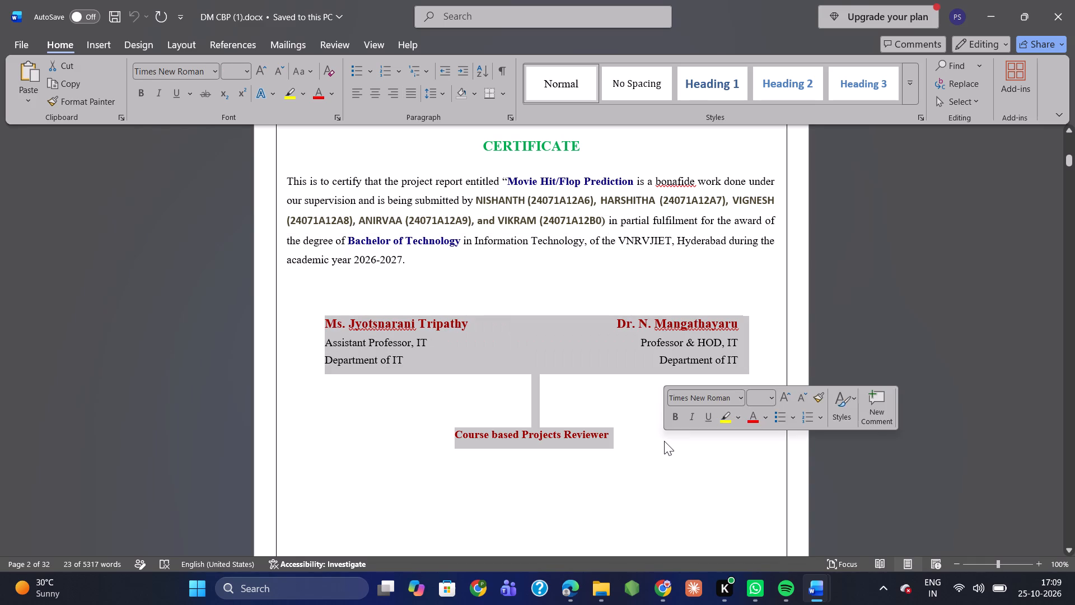
{"action": "key", "text": "ctrl+c"}
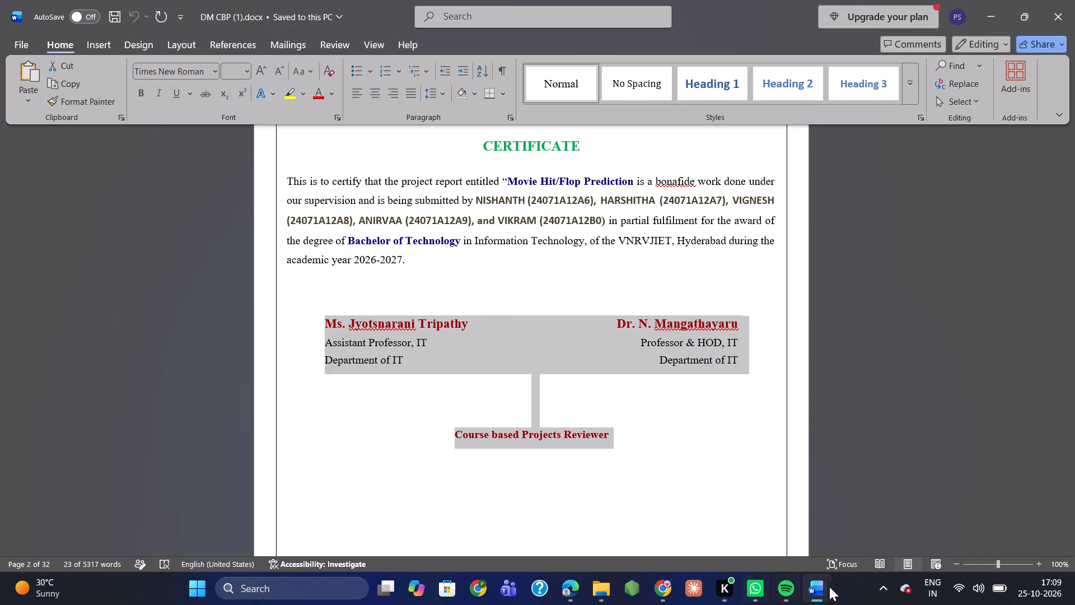
{"action": "left_click", "coordinate": [760, 537]}
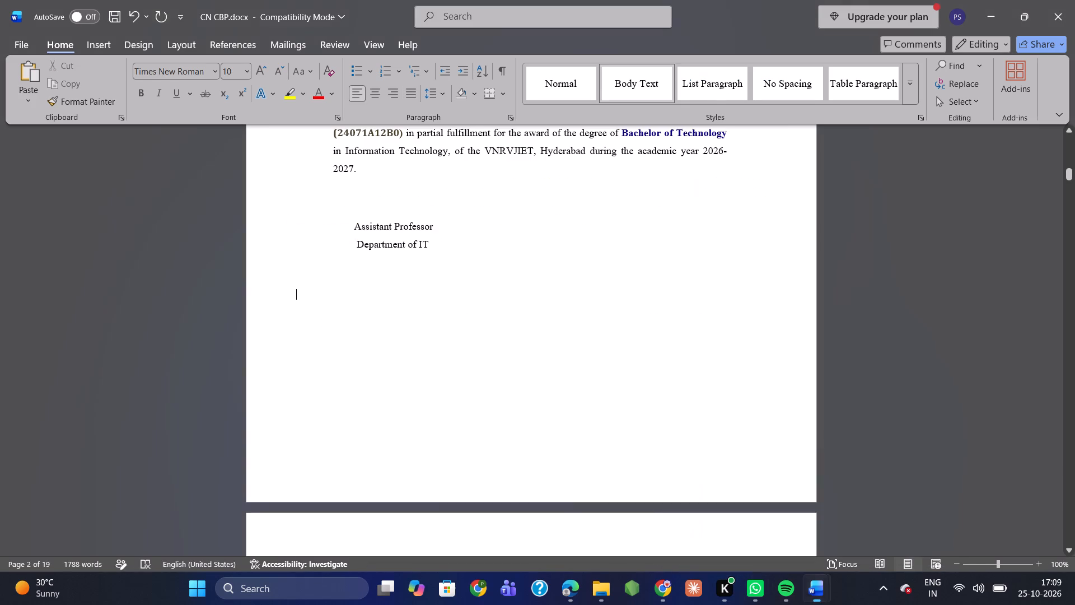
{"action": "left_click_drag", "start_coordinate": [350, 225], "coordinate": [507, 271]}
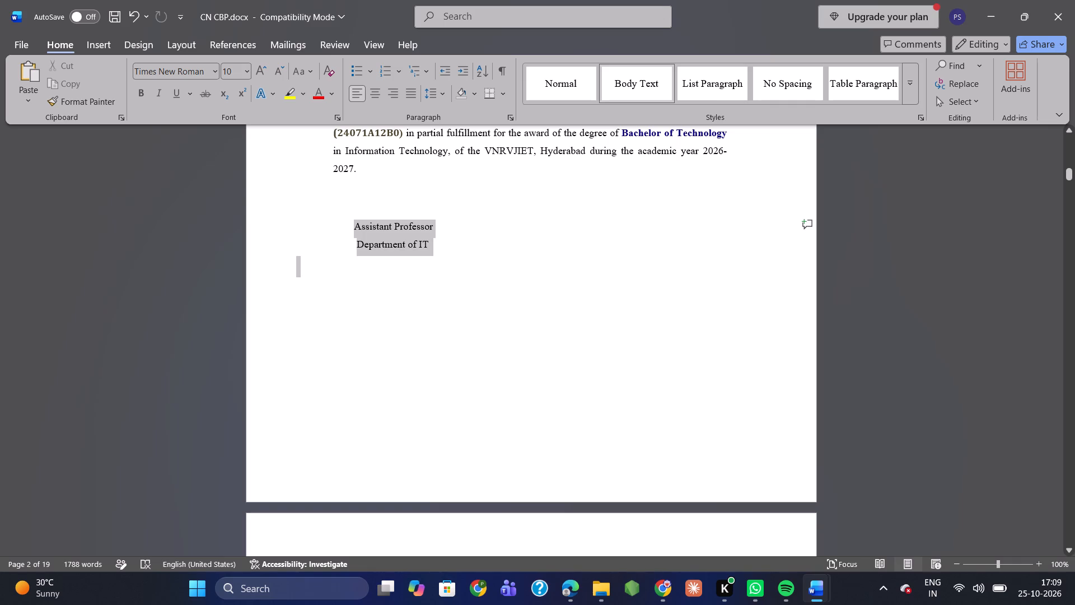
{"action": "left_click_drag", "start_coordinate": [507, 271], "coordinate": [514, 271]}
{"action": "key", "text": "ctrl+v"}
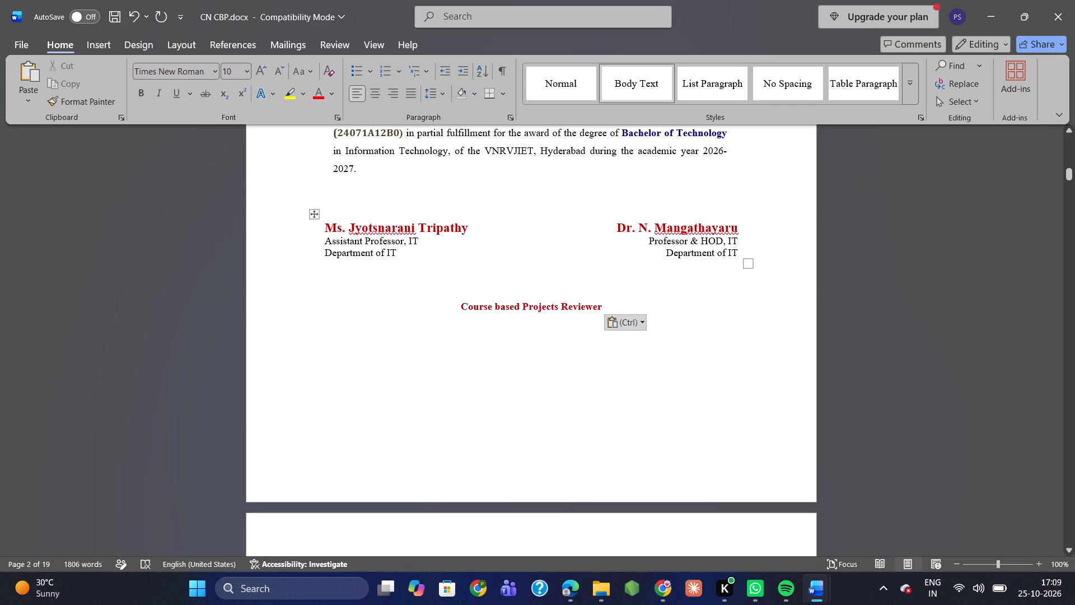
Replace the assistant professor's name in the certificate page's signatory block with the current course instructor's name, using the title Mr.
{"action": "left_click_drag", "start_coordinate": [472, 227], "coordinate": [327, 227]}
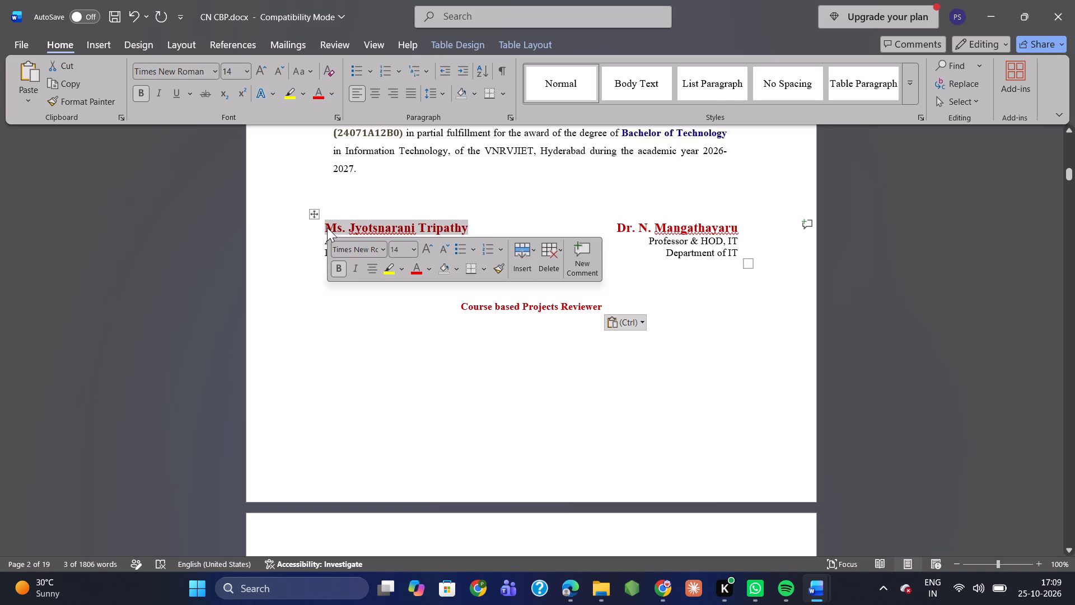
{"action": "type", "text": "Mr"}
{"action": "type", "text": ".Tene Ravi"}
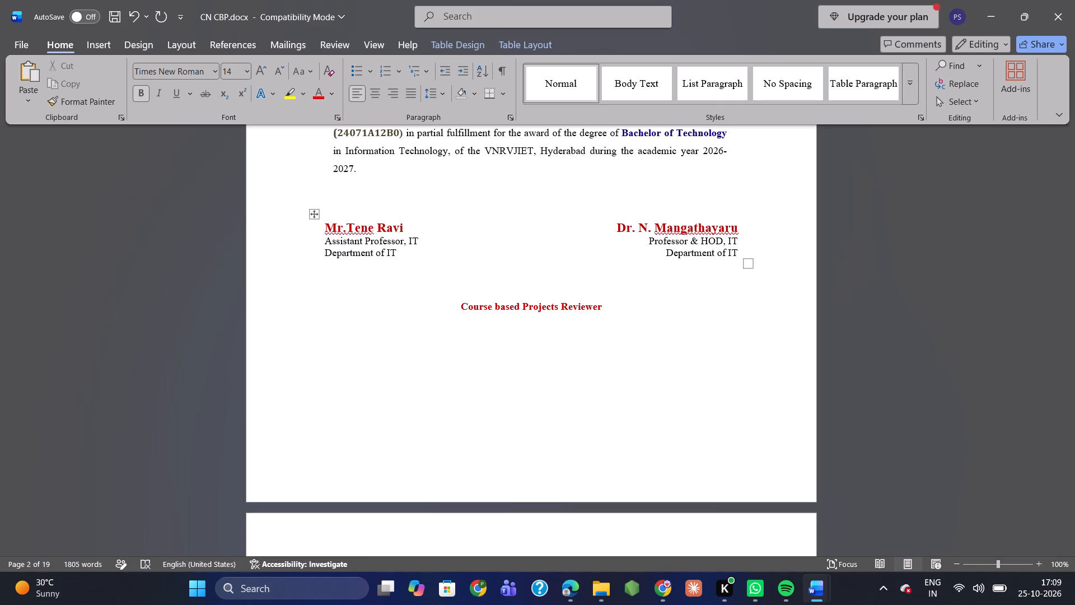
Replace the old institute logo on the declaration page with the VNRVJIET logo copied from DM CBP (1).docx, and centre it above the heading.
{"action": "scroll", "coordinate": [423, 301], "scroll_direction": "down", "scroll_amount": 1}
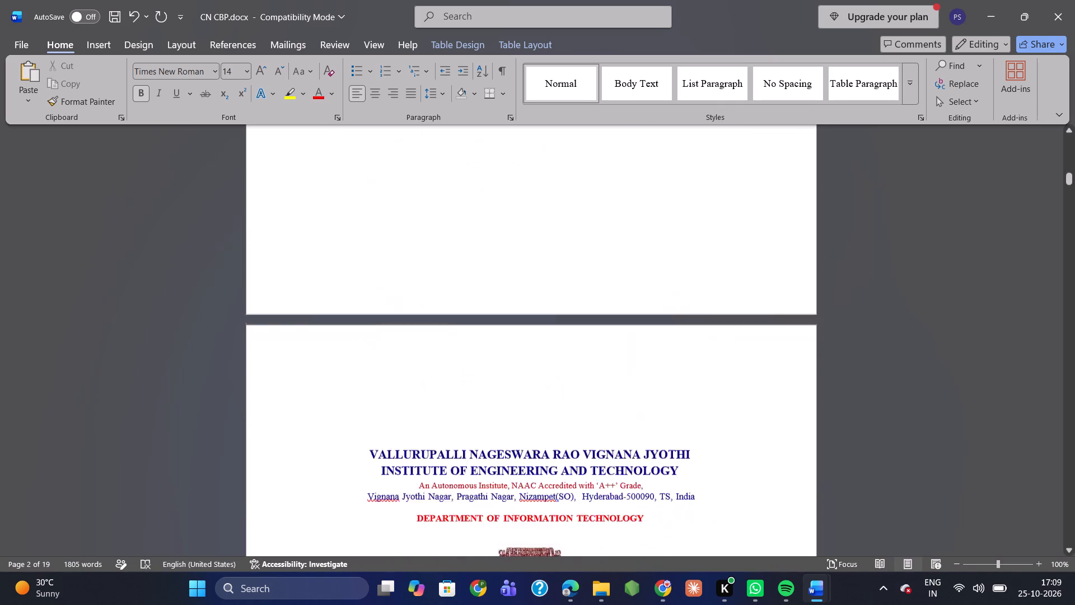
{"action": "scroll", "coordinate": [599, 232], "scroll_direction": "down", "scroll_amount": 1}
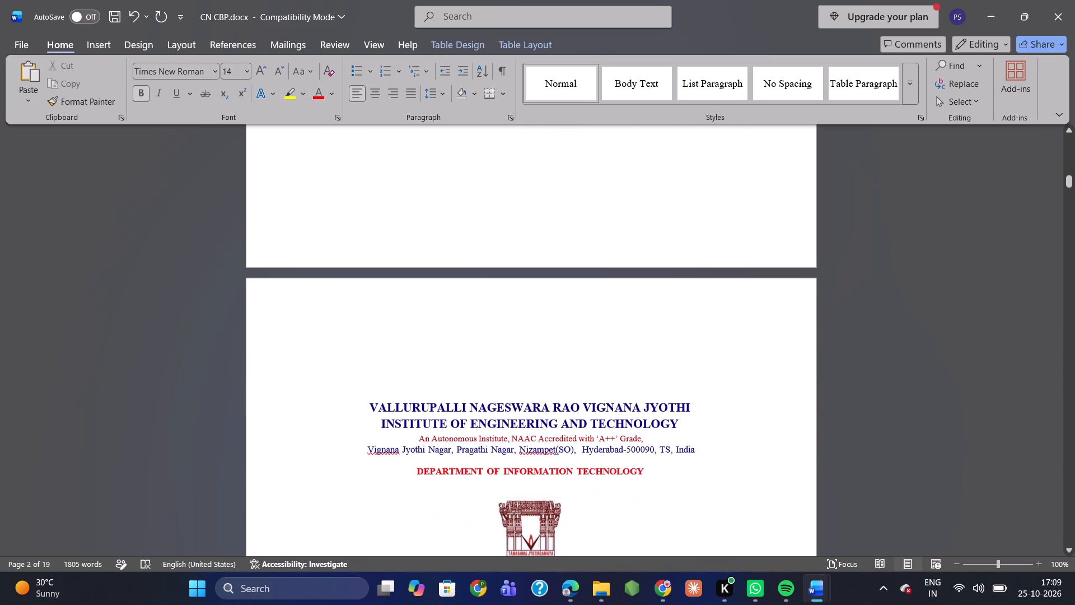
{"action": "scroll", "coordinate": [599, 232], "scroll_direction": "down", "scroll_amount": 1}
{"action": "left_click", "coordinate": [544, 232]}
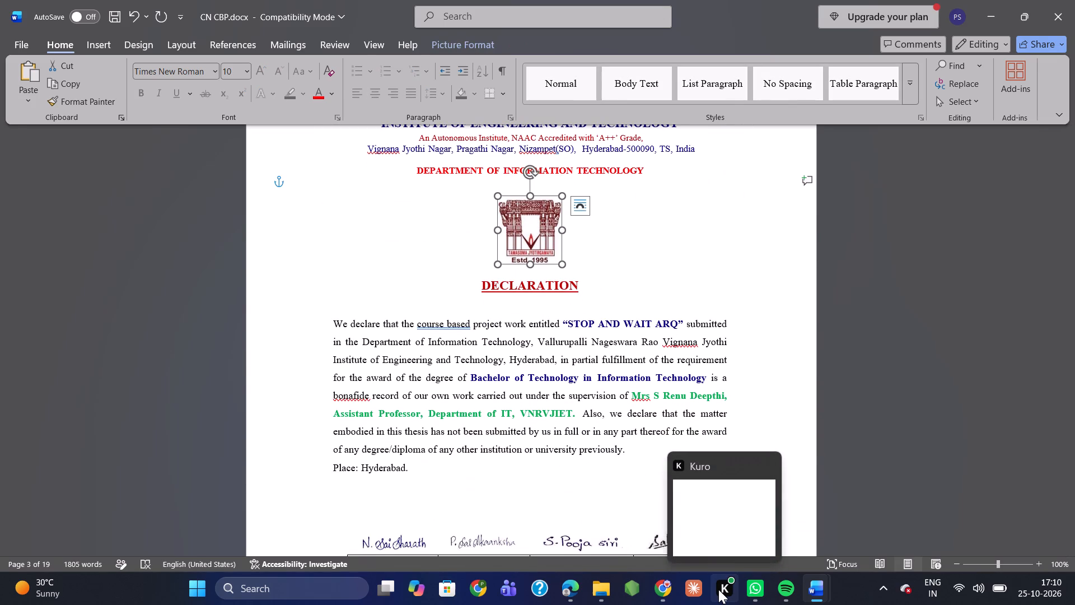
{"action": "key", "text": "Delete"}
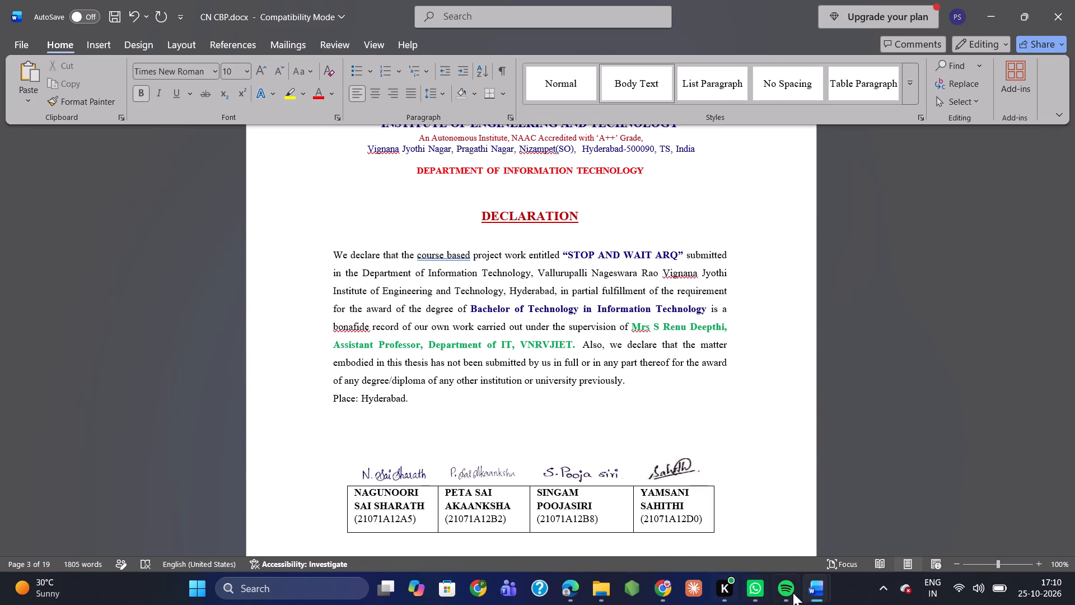
{"action": "left_click", "coordinate": [852, 517]}
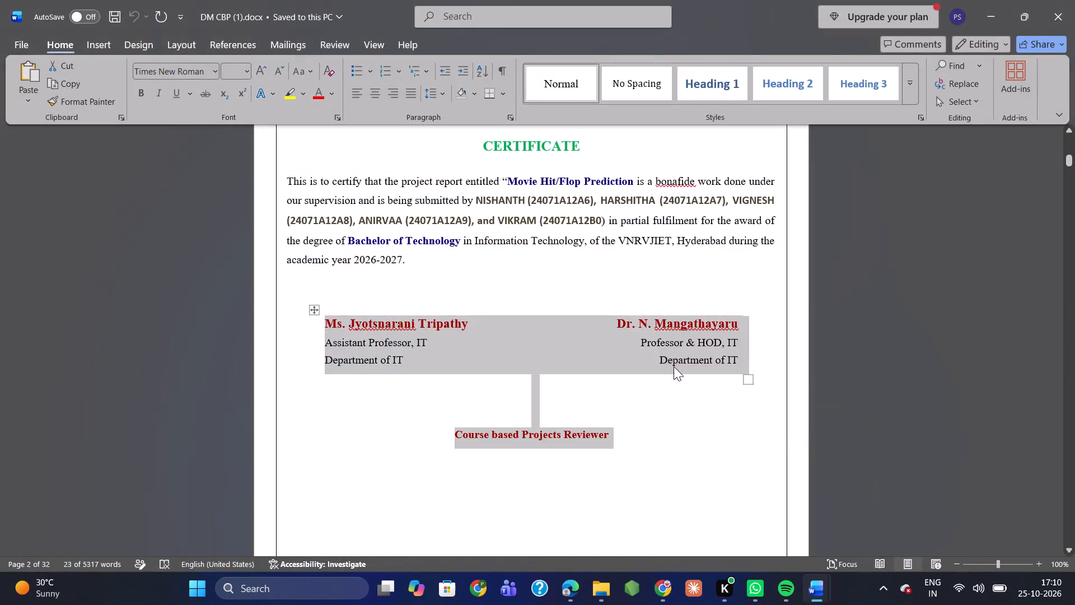
{"action": "scroll", "coordinate": [674, 366], "scroll_direction": "up", "scroll_amount": 2}
{"action": "left_click", "coordinate": [546, 276]}
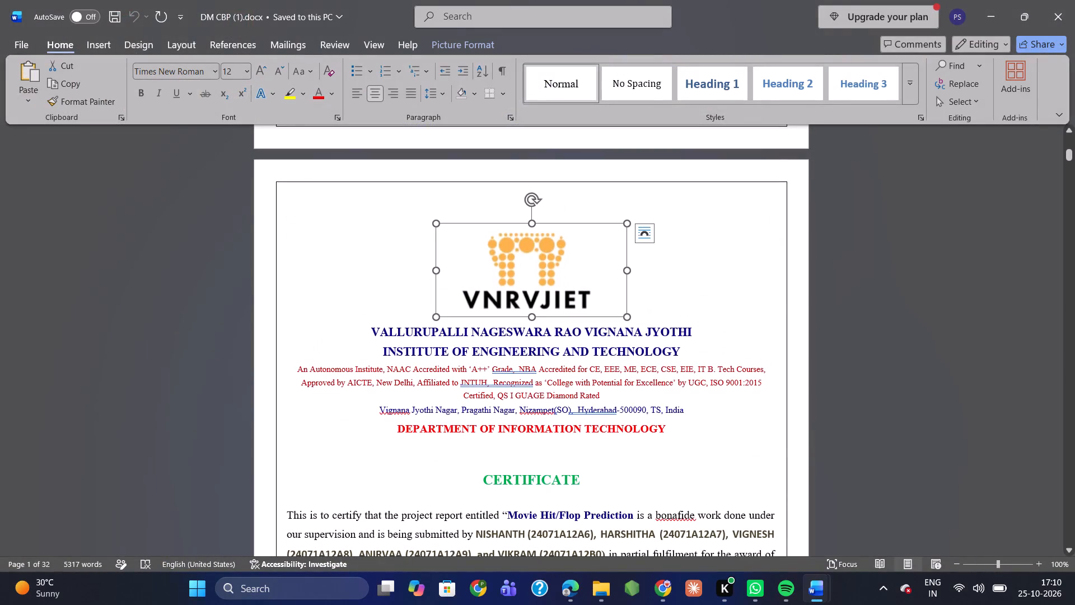
{"action": "key", "text": "ctrl+c"}
{"action": "left_click", "coordinate": [746, 534]}
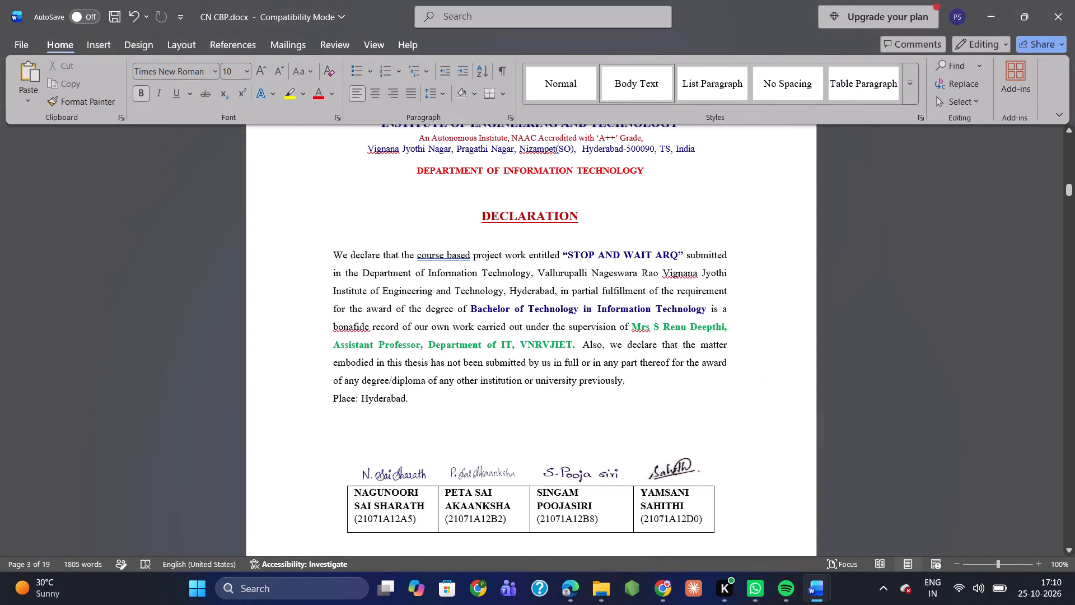
{"action": "key", "text": "ctrl+v"}
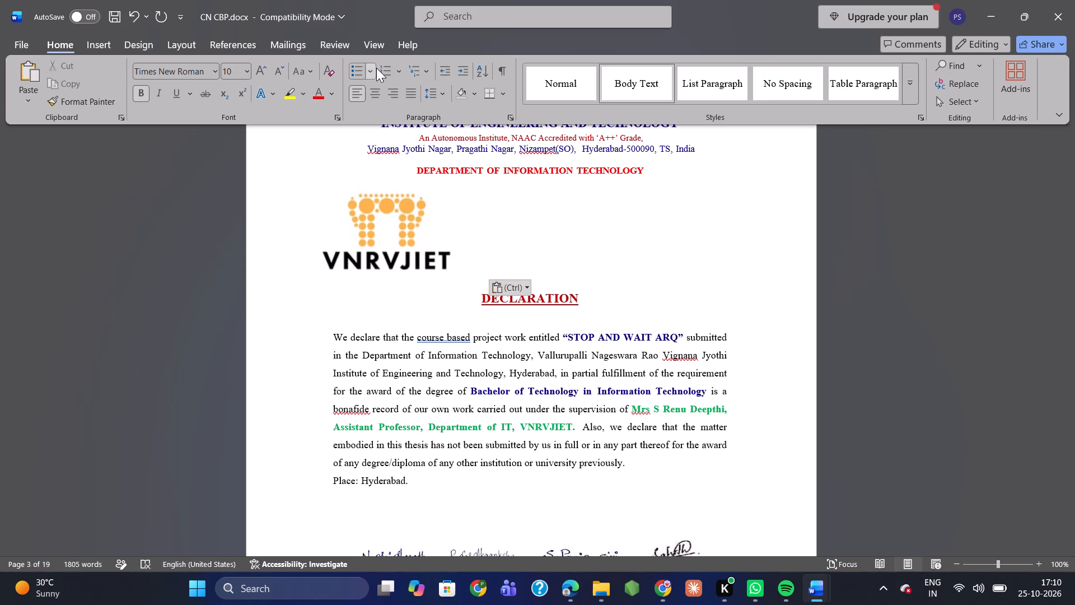
{"action": "left_click", "coordinate": [397, 95]}
{"action": "left_click", "coordinate": [382, 94]}
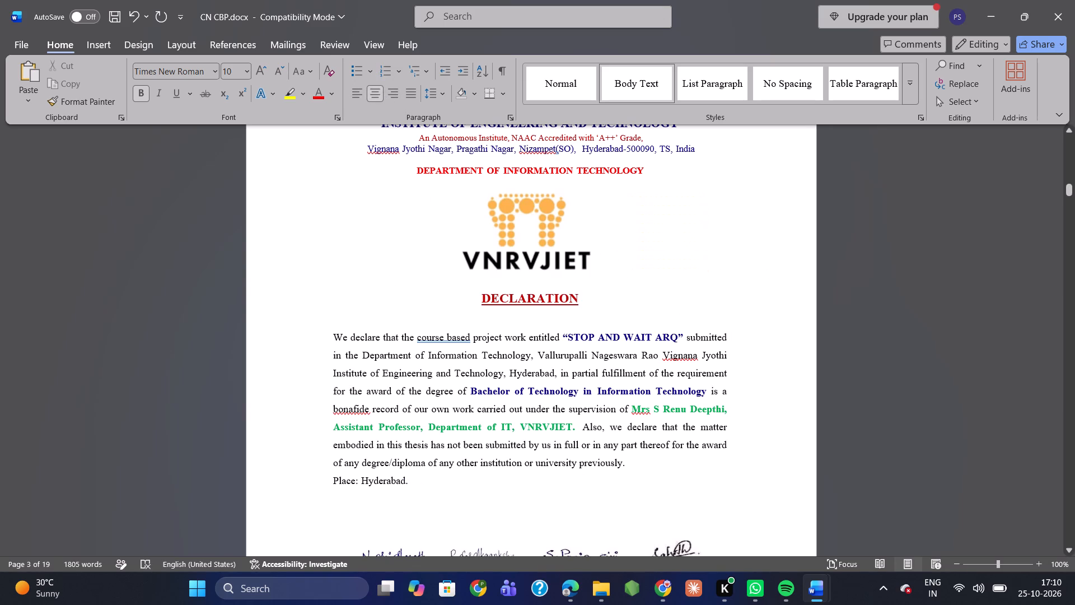
Change the supervisor in the declaration paragraph to the current course instructor, with the title Mr.
{"action": "left_click_drag", "start_coordinate": [723, 410], "coordinate": [710, 409]}
{"action": "left_click_drag", "start_coordinate": [710, 409], "coordinate": [656, 407]}
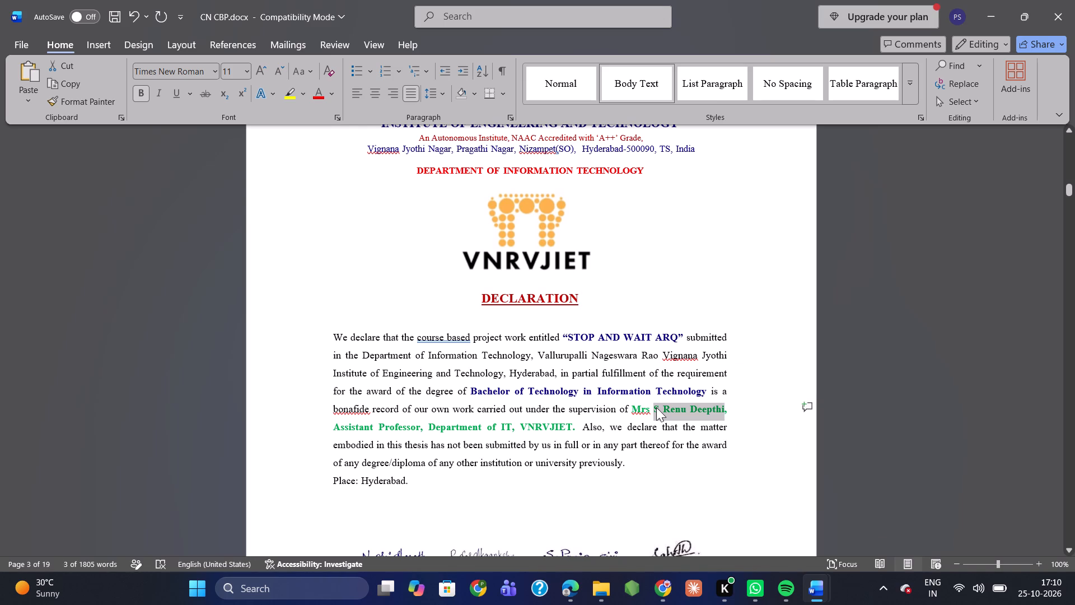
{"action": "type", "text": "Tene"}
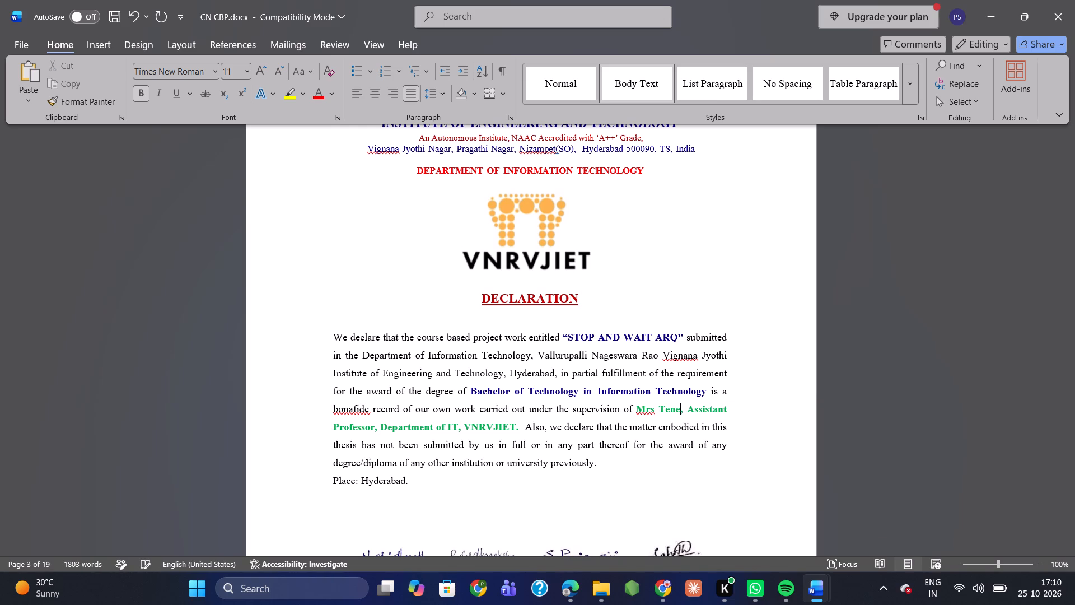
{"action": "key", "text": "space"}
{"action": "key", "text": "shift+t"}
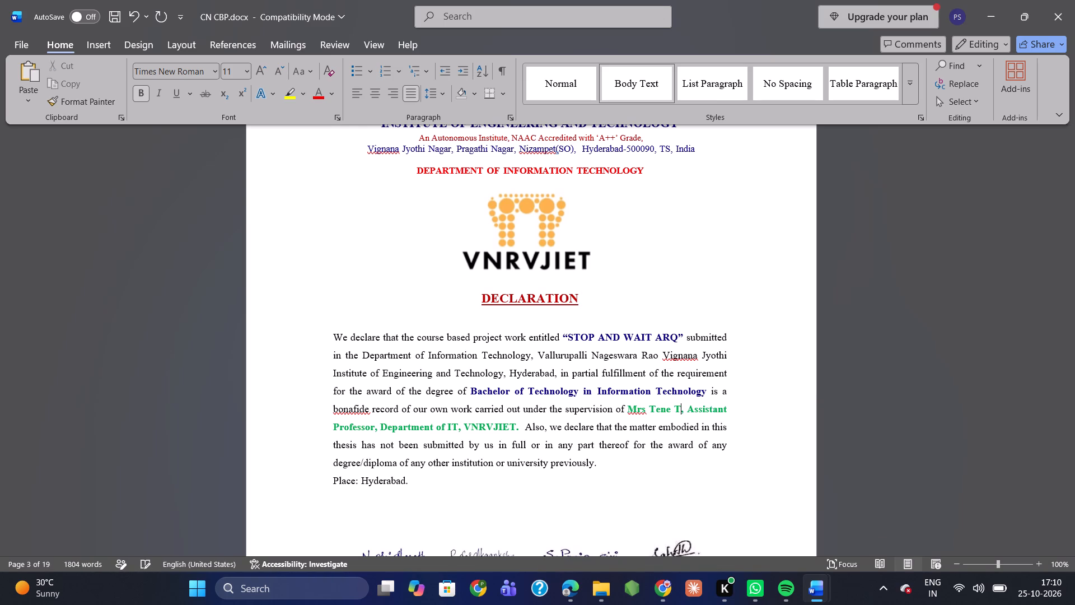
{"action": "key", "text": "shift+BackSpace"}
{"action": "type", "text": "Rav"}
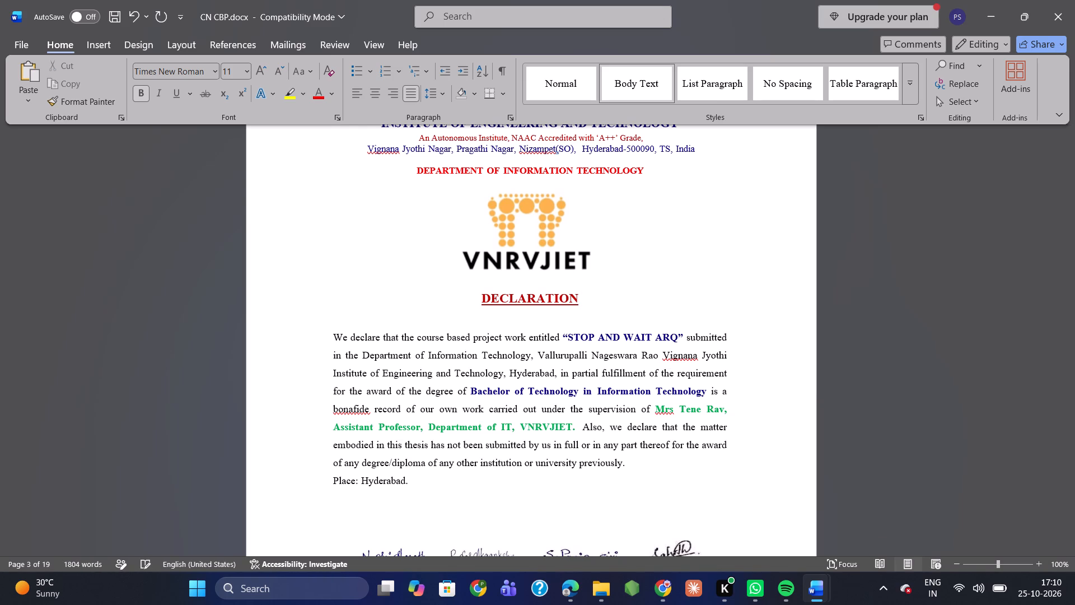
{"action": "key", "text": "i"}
{"action": "left_click", "coordinate": [671, 409]}
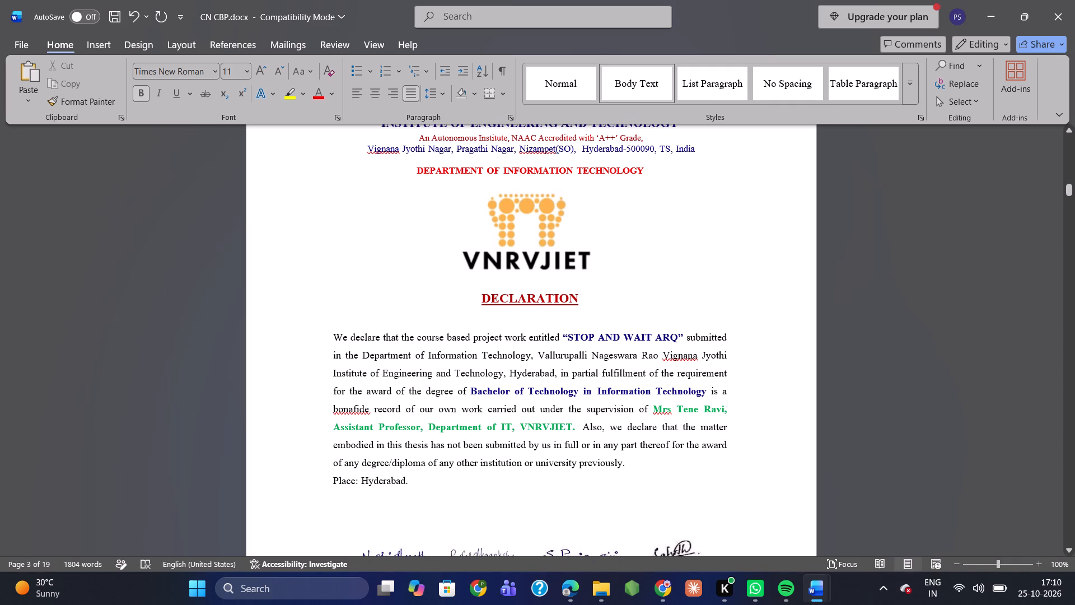
{"action": "key", "text": "BackSpace"}
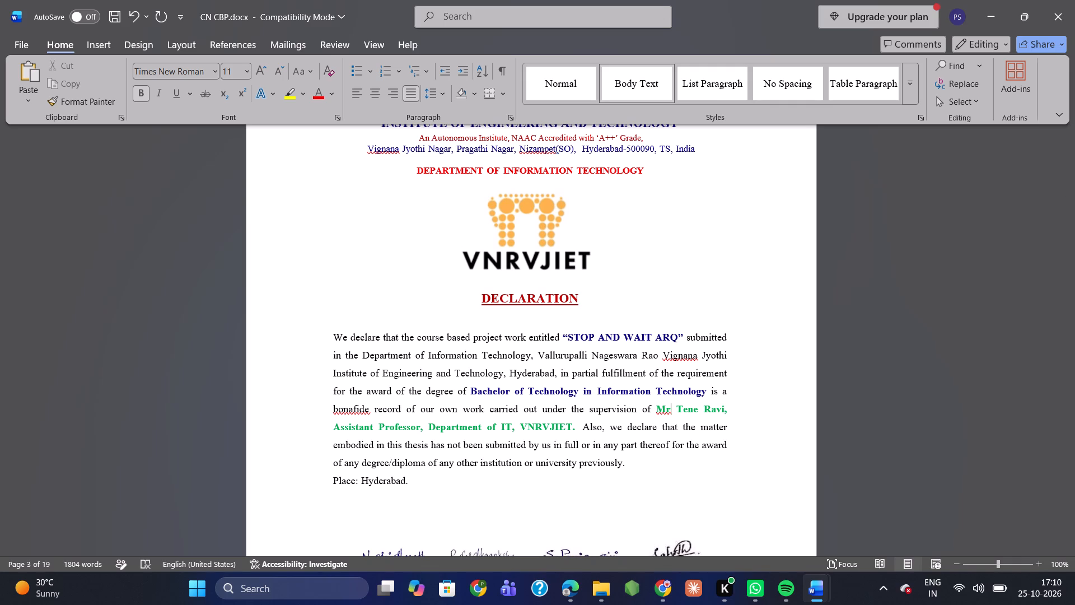
Delete the four student signature images above the names table on the declaration page.
{"action": "scroll", "coordinate": [671, 409], "scroll_direction": "down", "scroll_amount": 1}
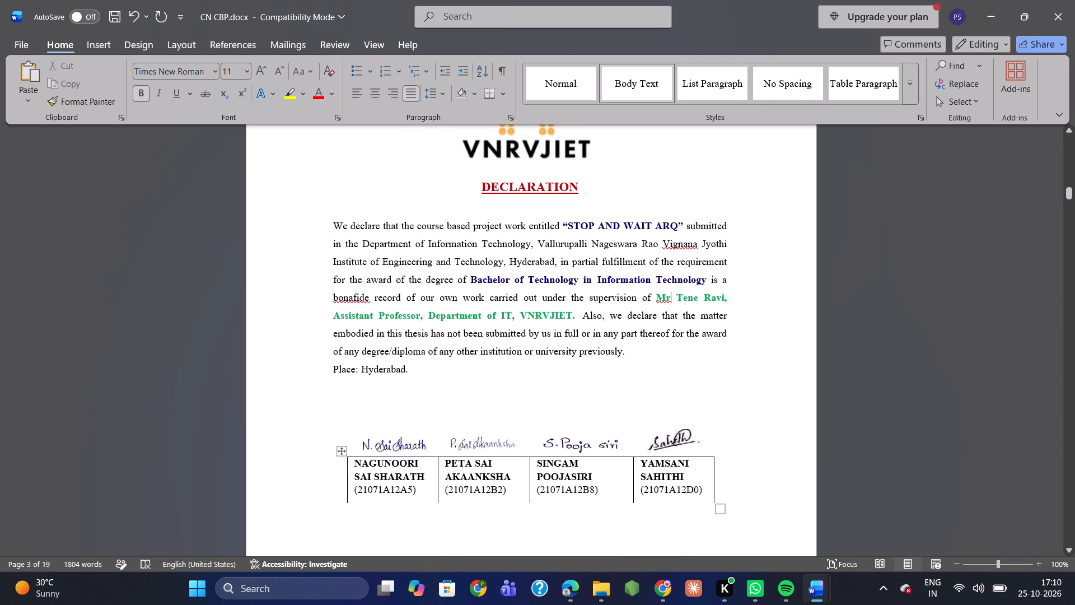
{"action": "left_click", "coordinate": [673, 484]}
{"action": "scroll", "coordinate": [736, 471], "scroll_direction": "down", "scroll_amount": 1}
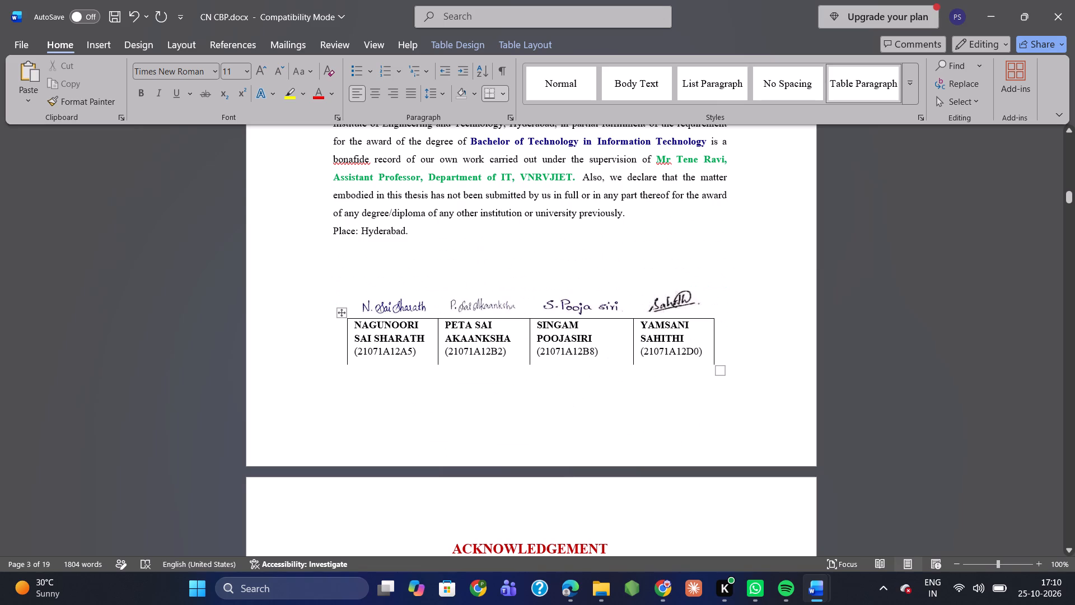
{"action": "left_click", "coordinate": [675, 306]}
{"action": "key", "text": "Left"}
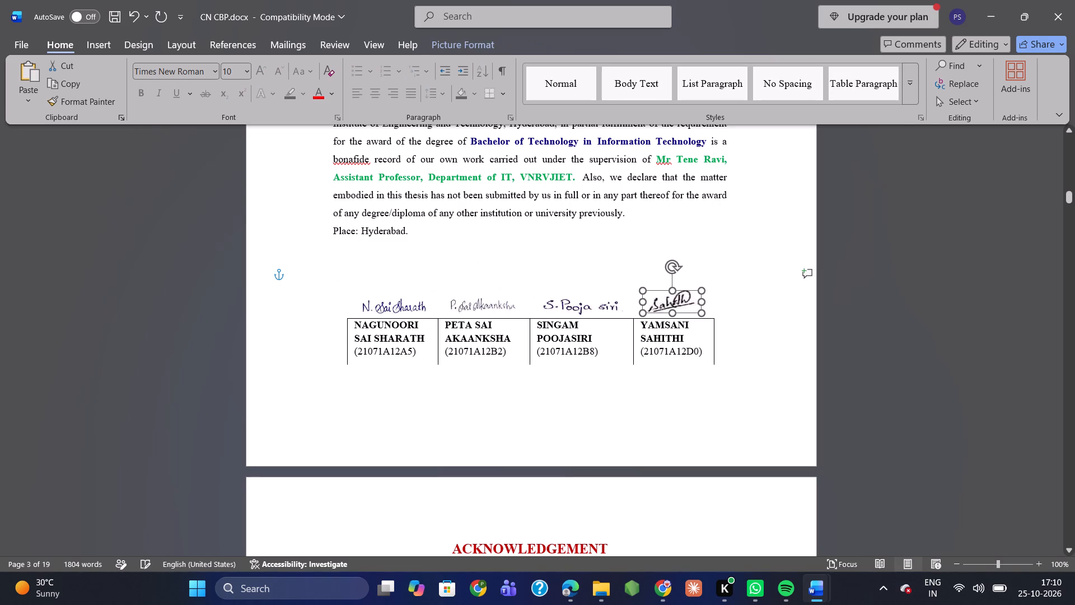
{"action": "key", "text": "Delete"}
{"action": "key", "text": "Left"}
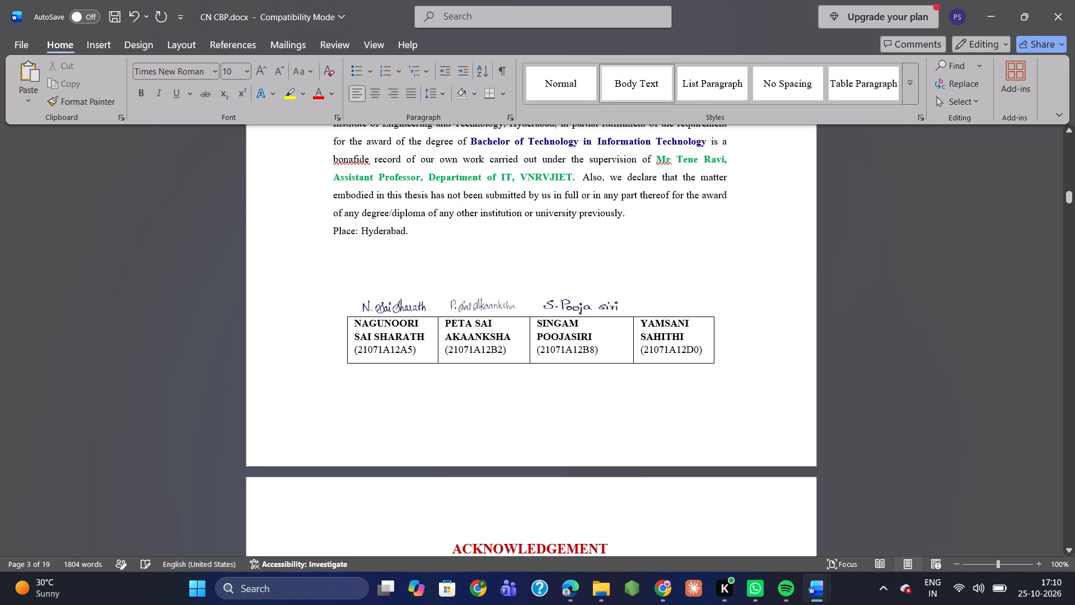
{"action": "left_click", "coordinate": [594, 305]}
{"action": "key", "text": "Delete"}
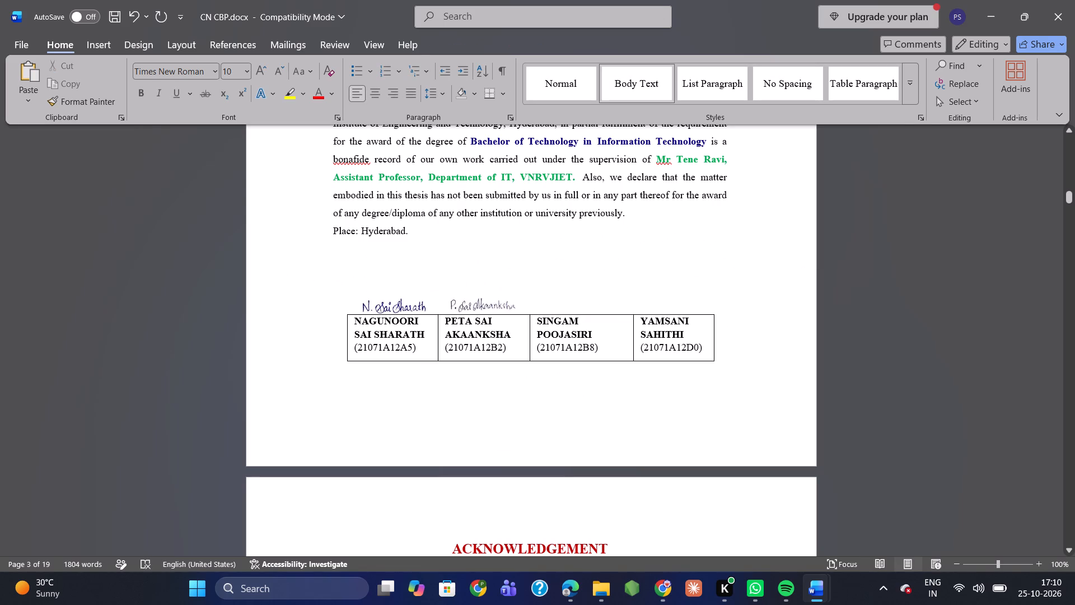
{"action": "left_click", "coordinate": [497, 303]}
{"action": "key", "text": "Delete"}
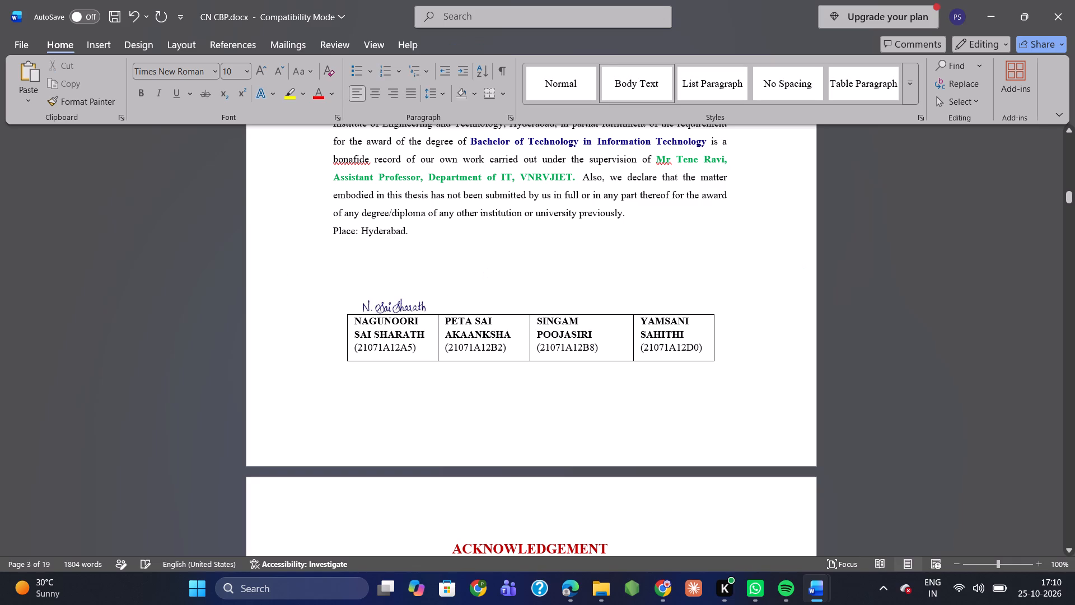
{"action": "left_click", "coordinate": [398, 302]}
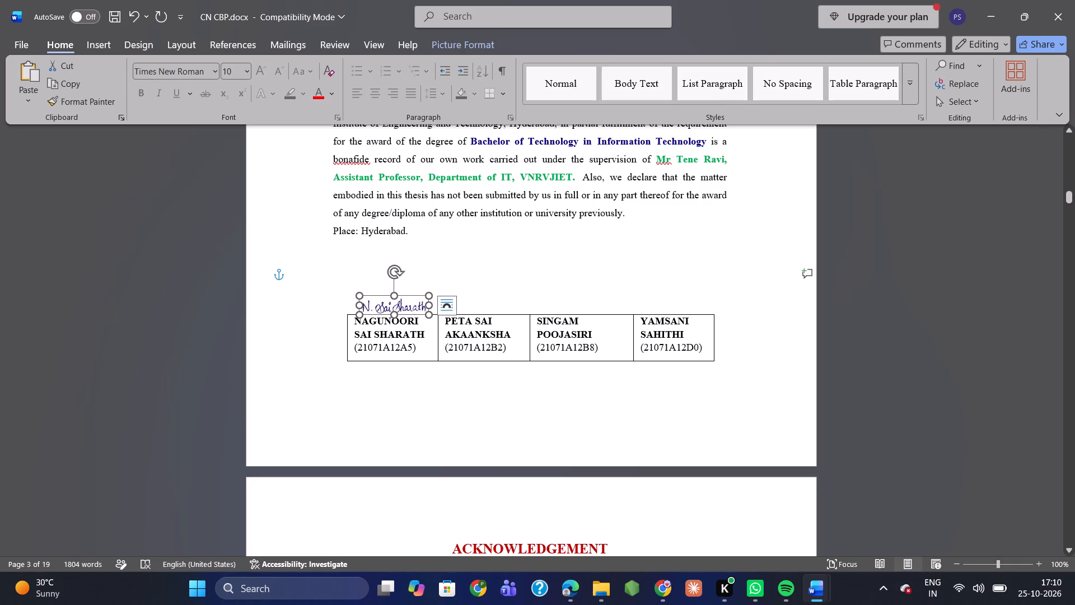
{"action": "key", "text": "Delete"}
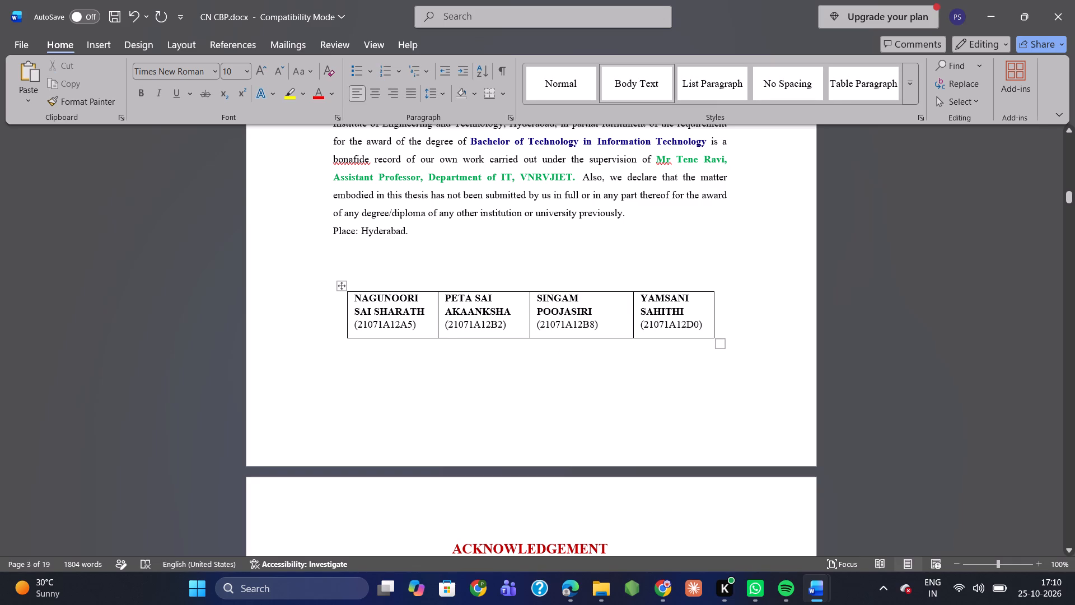
Open the editing options for the last cell of the student names table on the declaration page.
{"action": "left_click", "coordinate": [366, 301]}
{"action": "right_click", "coordinate": [698, 309]}
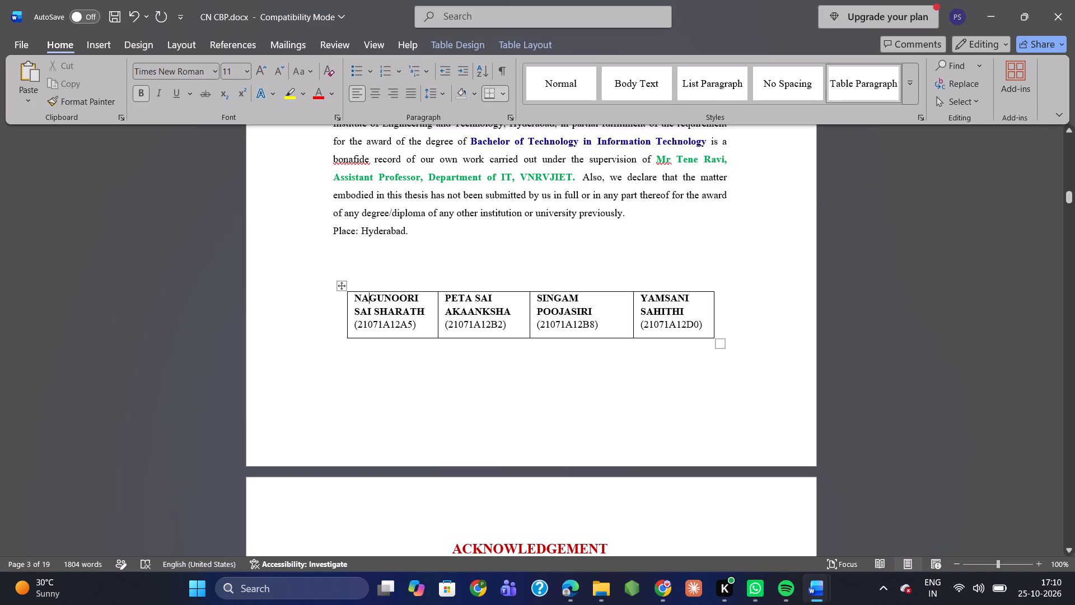
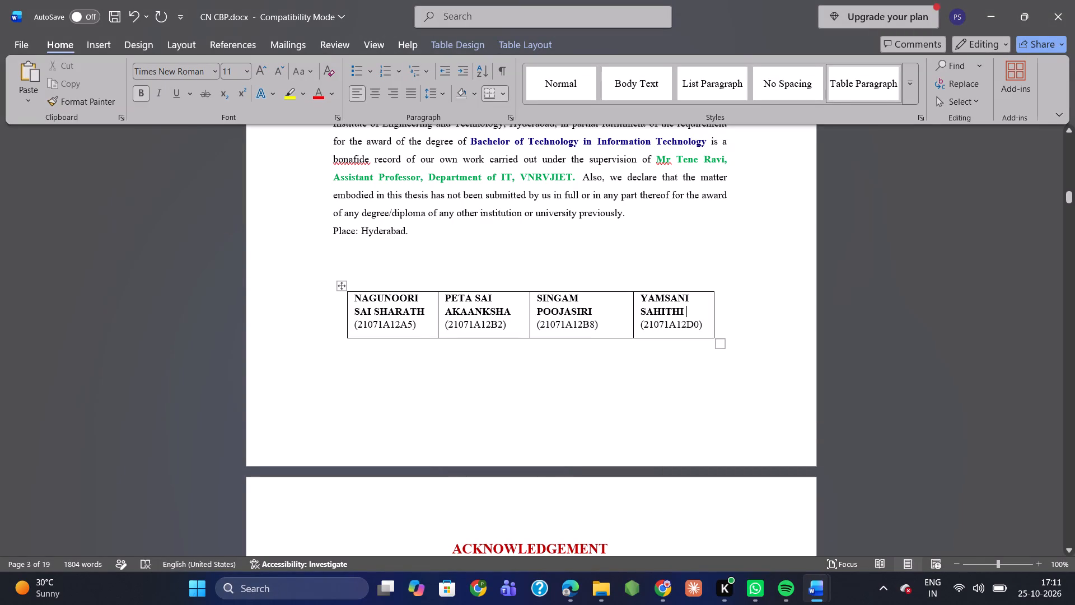
Clear the old students' names and roll numbers below the place line and remove their table by deleting its entire row.
{"action": "left_click_drag", "start_coordinate": [350, 297], "coordinate": [707, 329]}
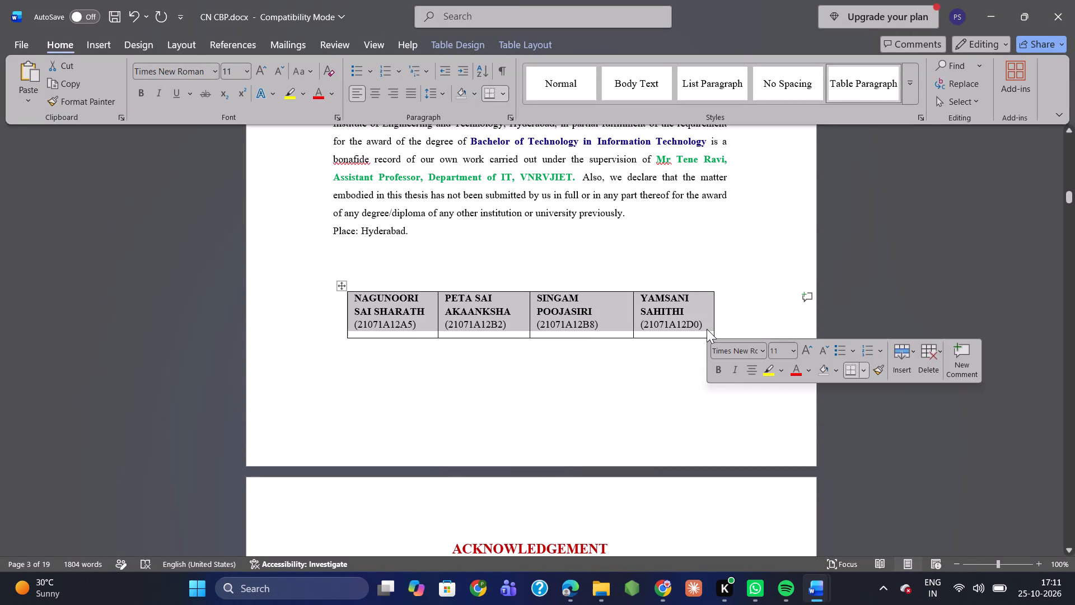
{"action": "key", "text": "Delete"}
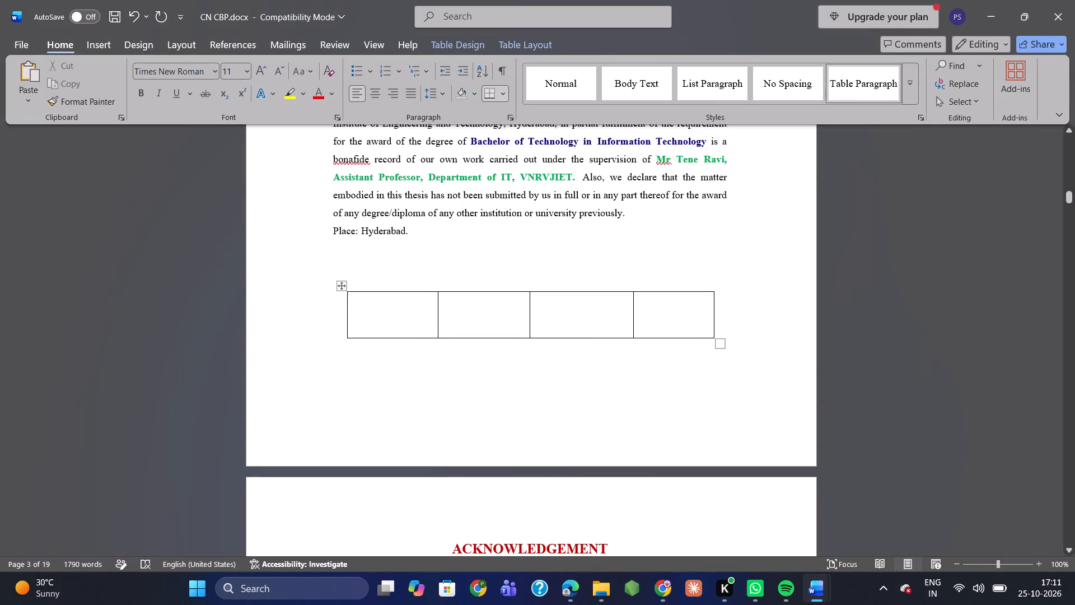
{"action": "right_click", "coordinate": [349, 297]}
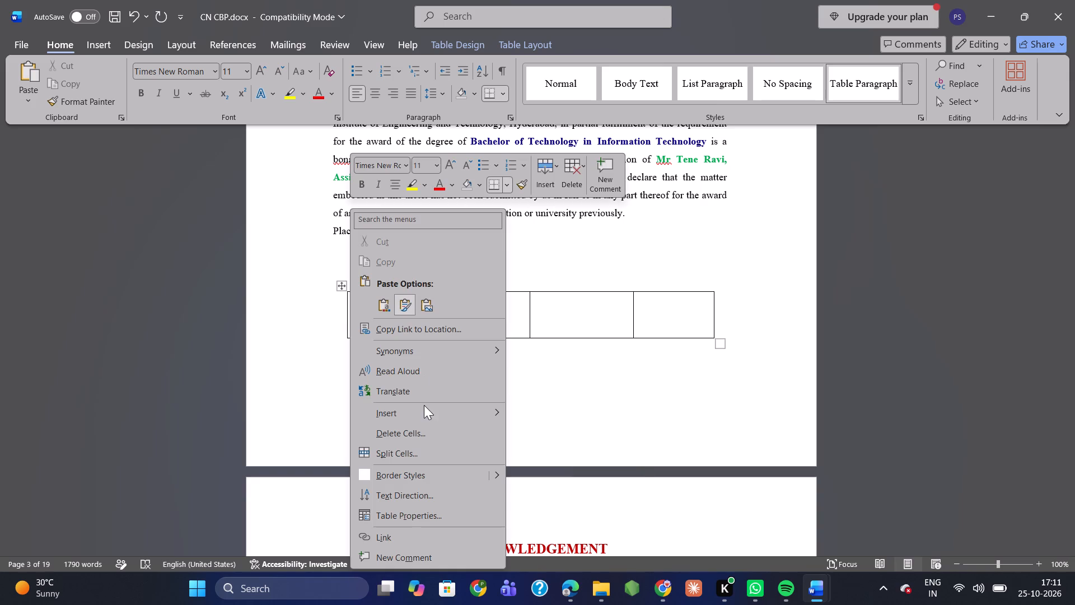
{"action": "key", "text": "Delete"}
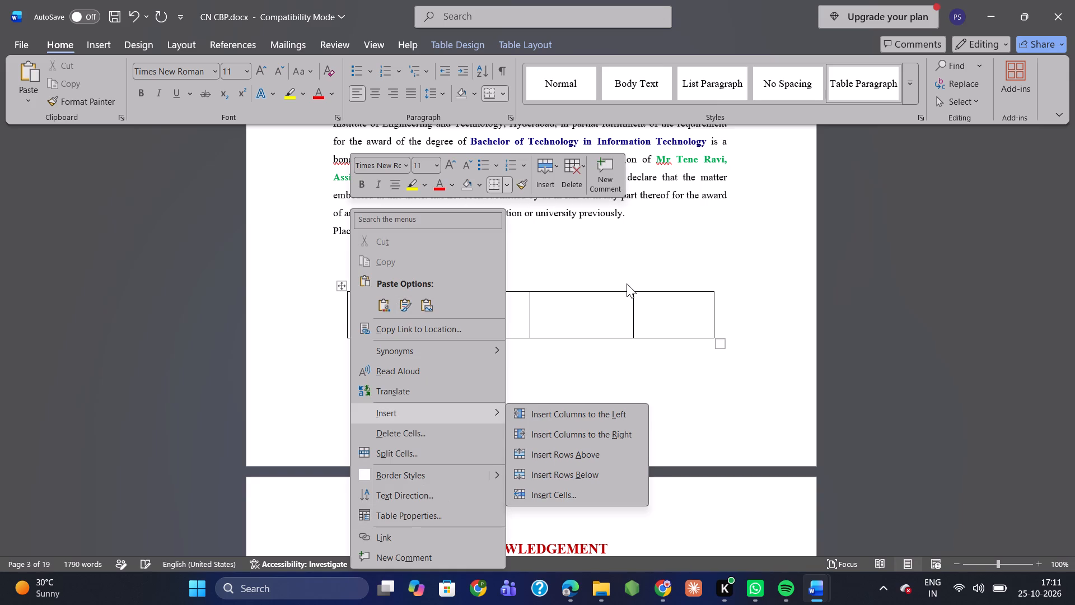
{"action": "left_click", "coordinate": [722, 345]}
{"action": "left_click_drag", "start_coordinate": [722, 345], "coordinate": [716, 343]}
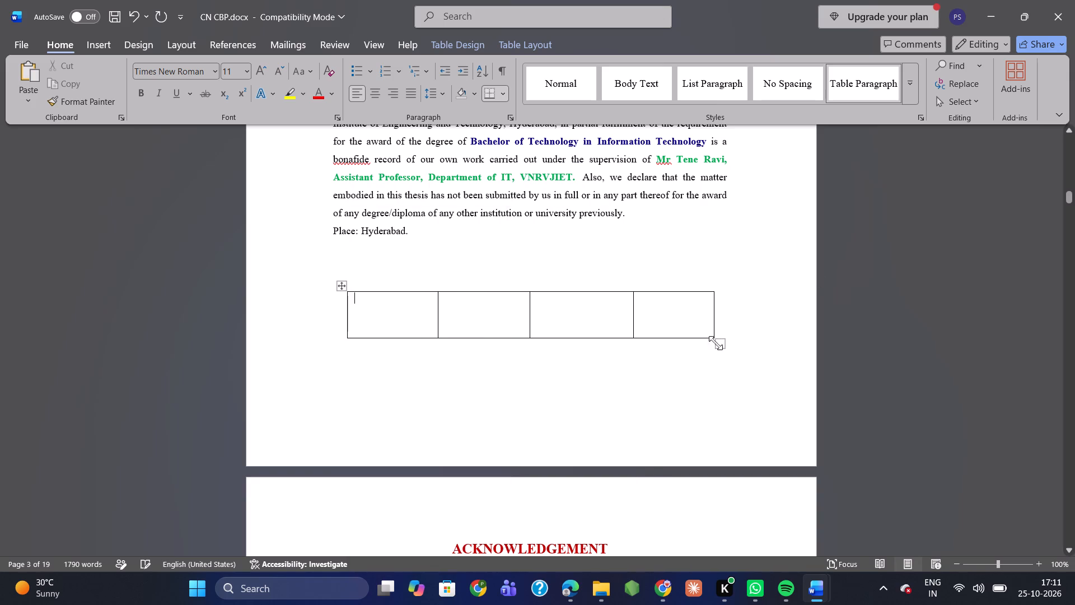
{"action": "left_click_drag", "start_coordinate": [716, 343], "coordinate": [731, 353]}
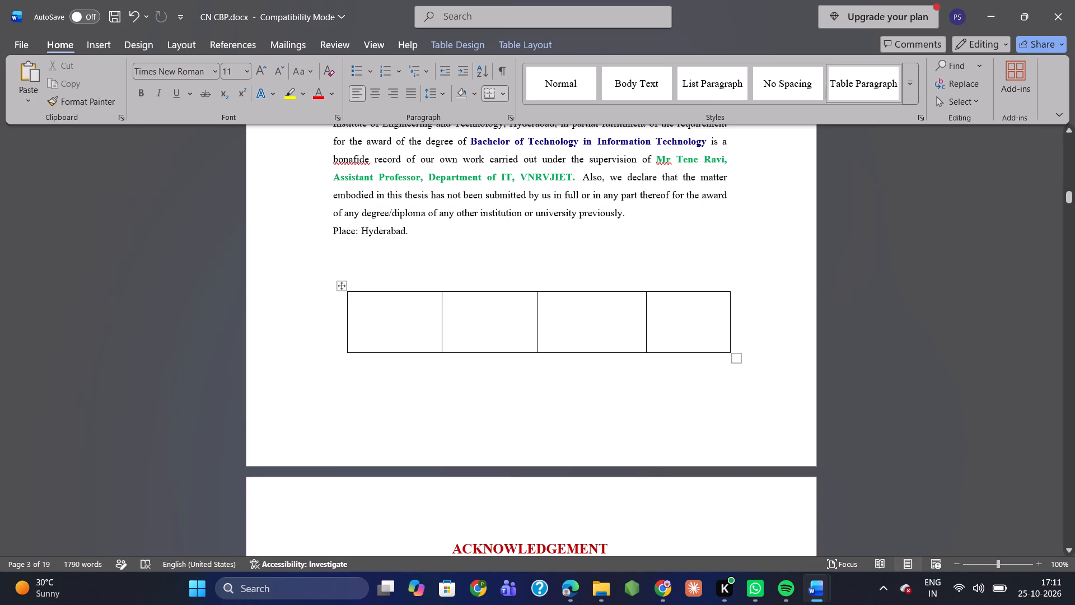
{"action": "left_click_drag", "start_coordinate": [724, 346], "coordinate": [485, 323]}
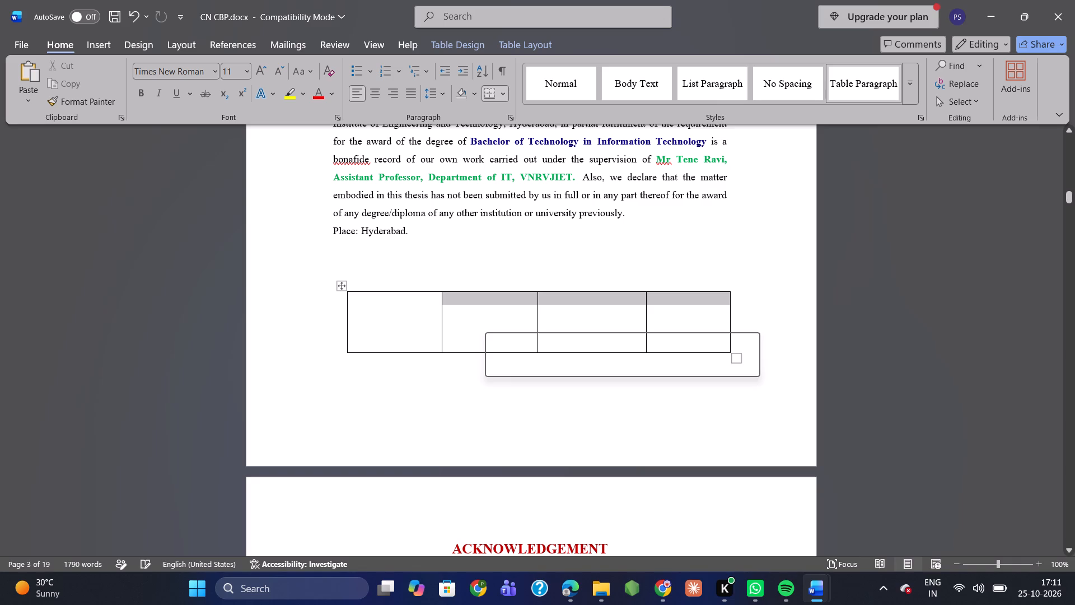
{"action": "key", "text": "Delete"}
{"action": "left_click_drag", "start_coordinate": [376, 307], "coordinate": [437, 355]}
{"action": "right_click", "coordinate": [424, 347]}
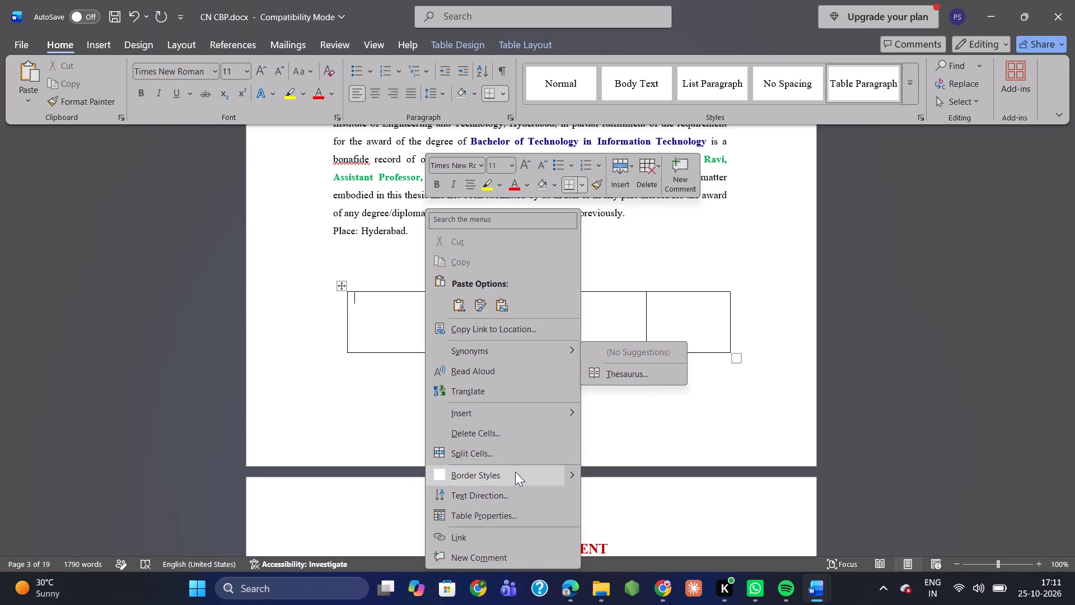
{"action": "left_click", "coordinate": [512, 439]}
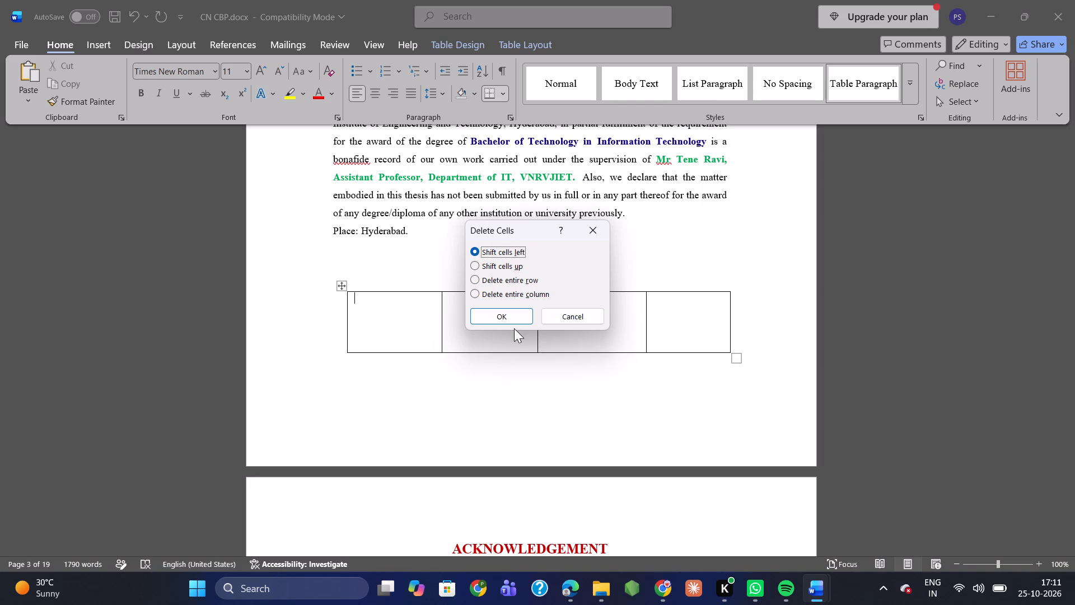
{"action": "left_click", "coordinate": [473, 281]}
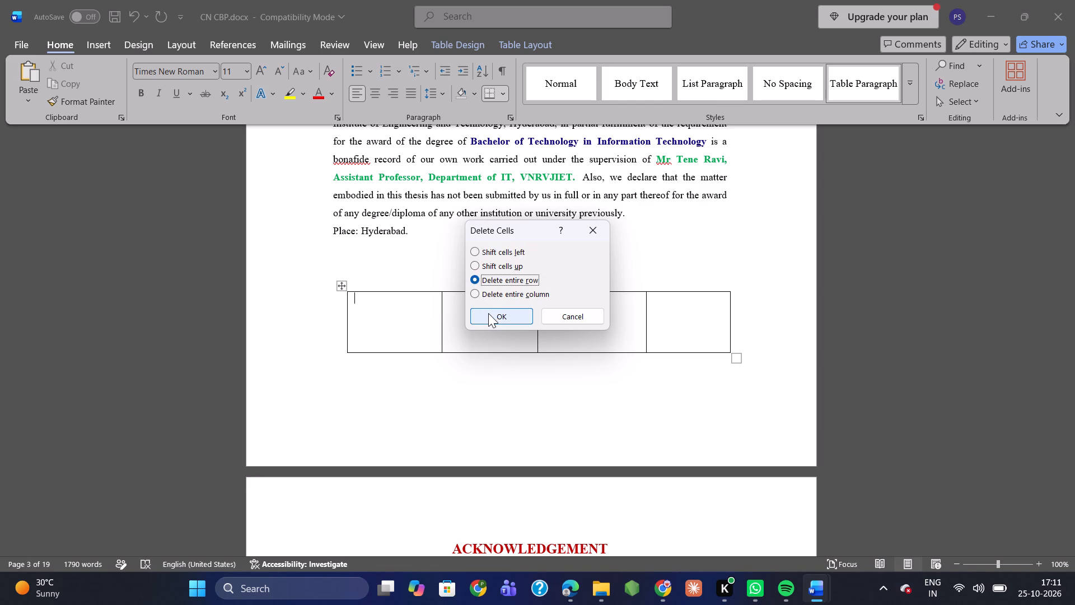
{"action": "left_click", "coordinate": [488, 313]}
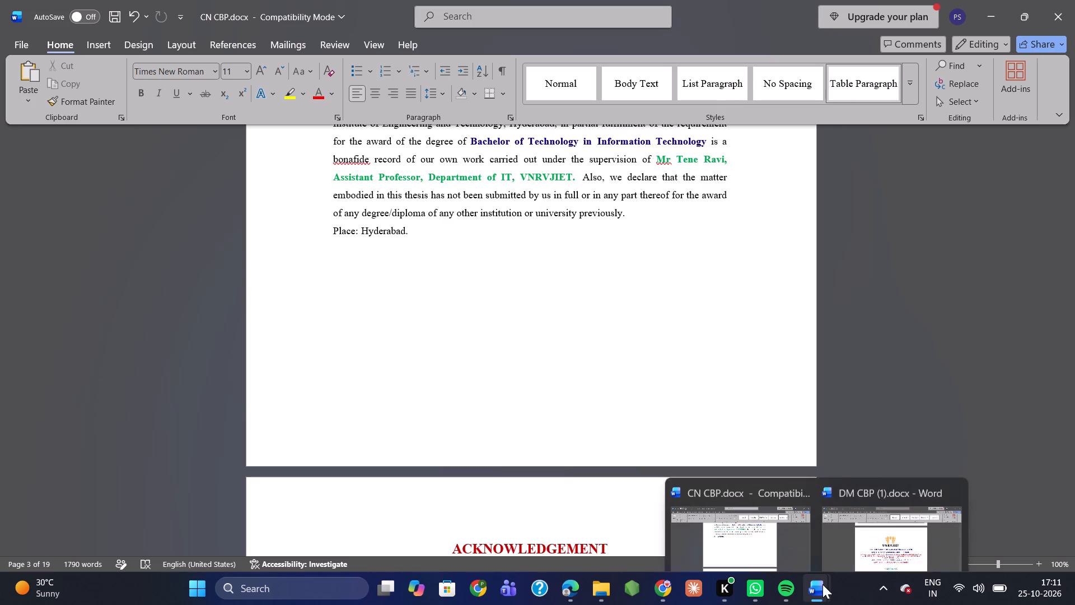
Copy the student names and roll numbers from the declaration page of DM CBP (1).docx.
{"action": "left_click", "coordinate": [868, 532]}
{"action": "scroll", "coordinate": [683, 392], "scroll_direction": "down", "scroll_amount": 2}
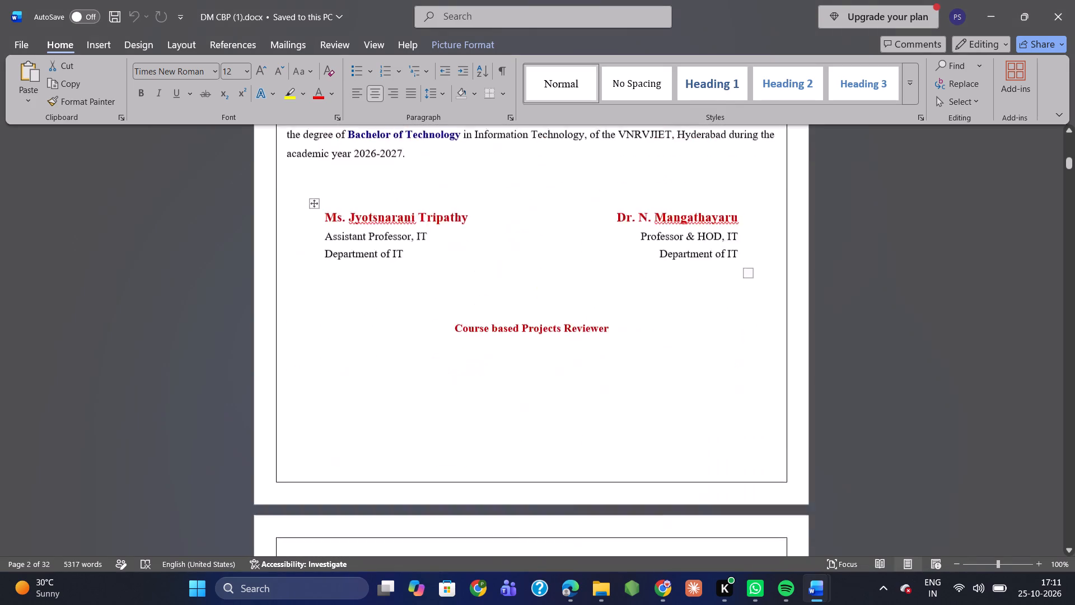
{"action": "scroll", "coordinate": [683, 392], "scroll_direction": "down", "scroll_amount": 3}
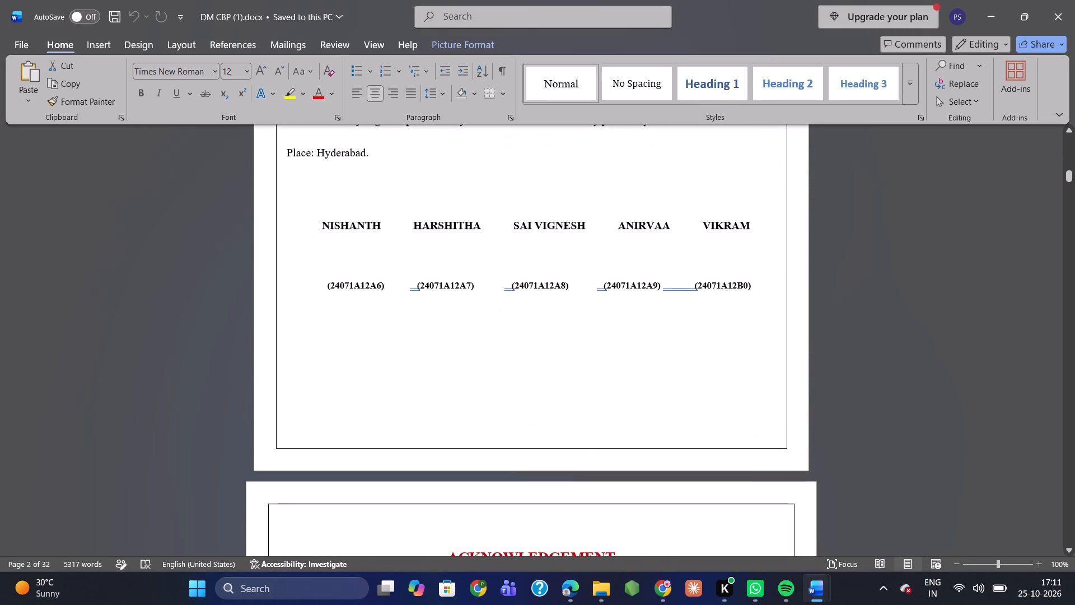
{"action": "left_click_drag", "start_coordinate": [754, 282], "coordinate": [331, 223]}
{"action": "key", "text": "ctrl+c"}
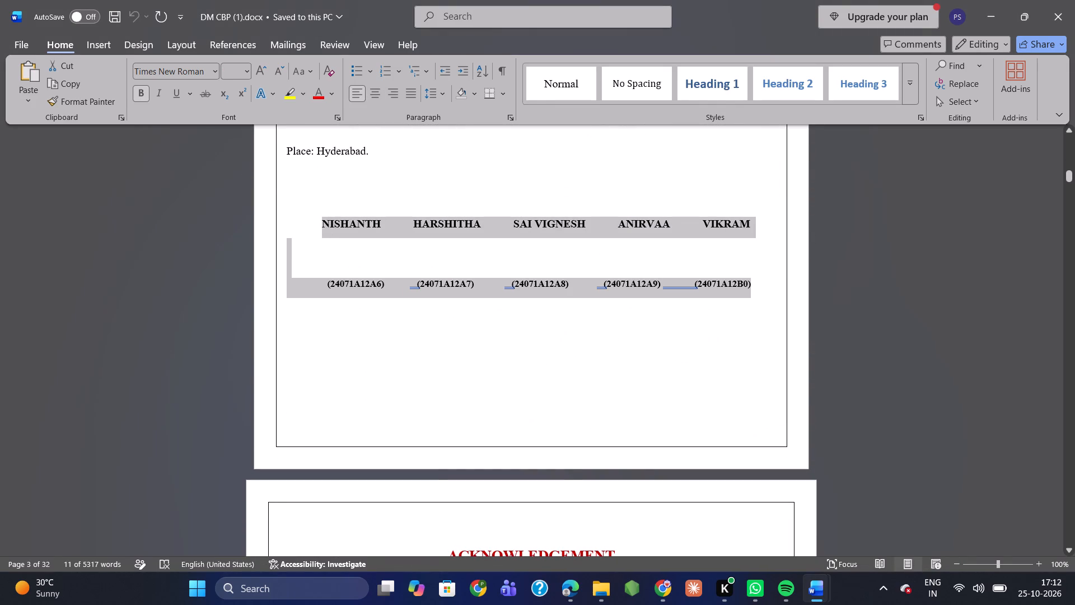
In CN CBP.docx, insert seven line breaks and four leading spaces below the place line on the declaration page.
{"action": "left_click", "coordinate": [749, 541]}
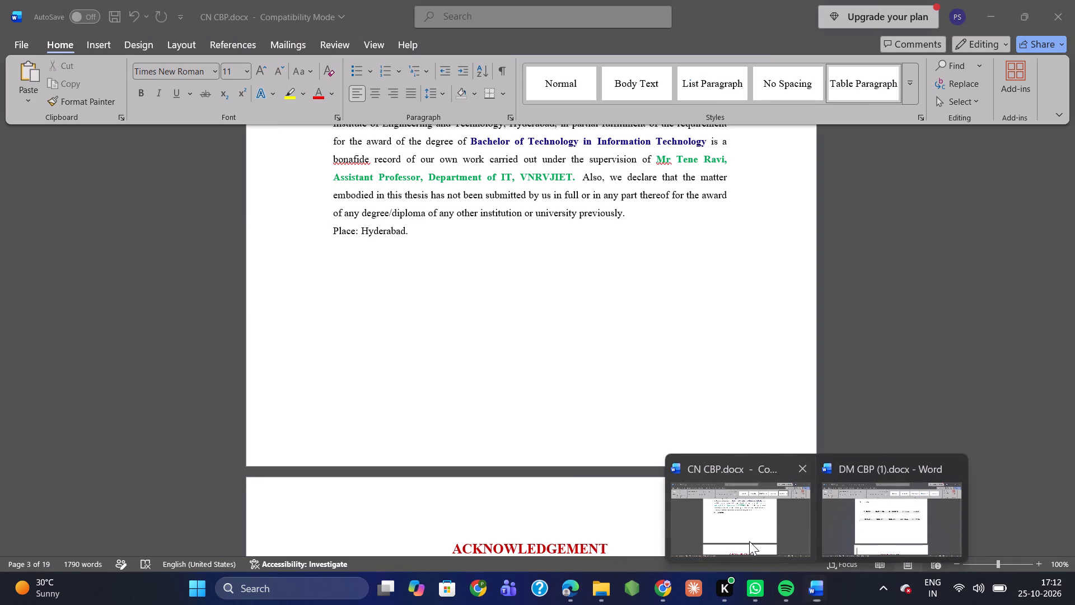
{"action": "scroll", "coordinate": [516, 349], "scroll_direction": "down", "scroll_amount": 2}
{"action": "scroll", "coordinate": [516, 349], "scroll_direction": "up", "scroll_amount": 1}
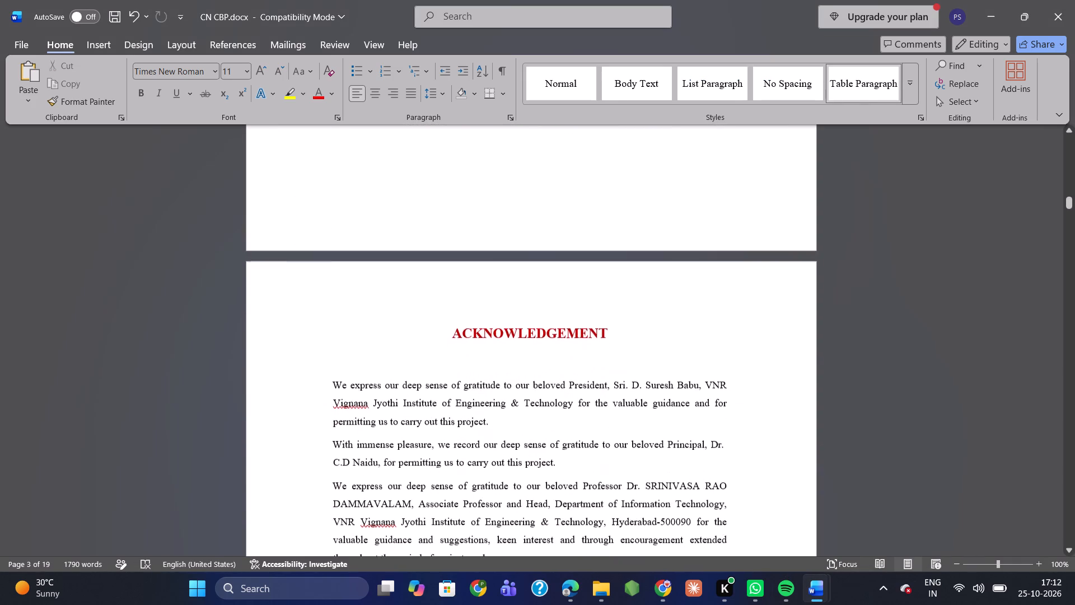
{"action": "scroll", "coordinate": [516, 349], "scroll_direction": "up", "scroll_amount": 1}
{"action": "left_click", "coordinate": [502, 386]}
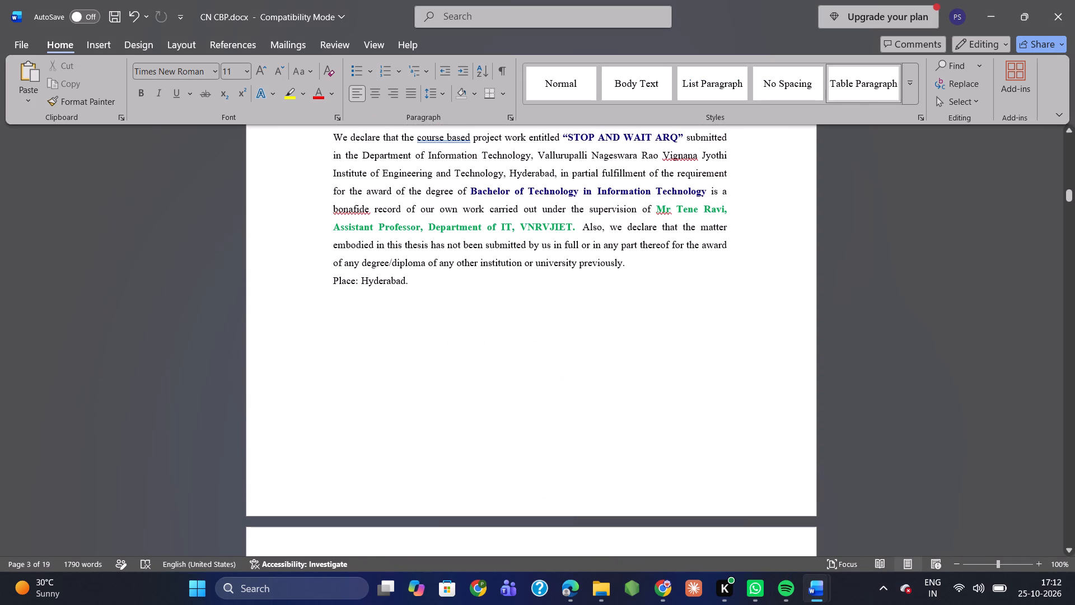
{"action": "left_click", "coordinate": [424, 288]}
{"action": "key", "text": "Return"}
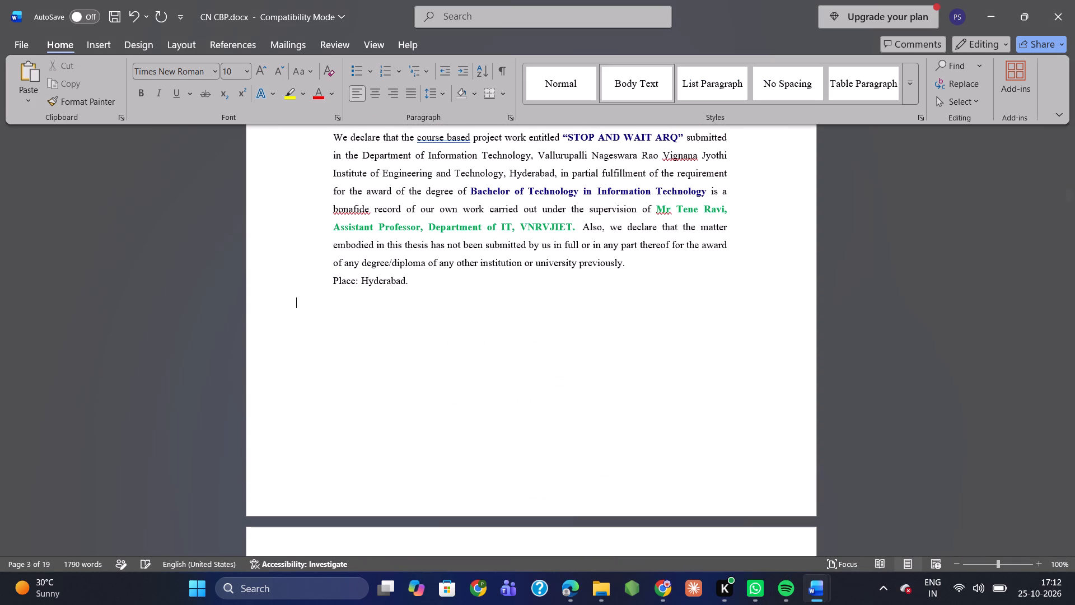
{"action": "key", "text": "Return"}
{"action": "key", "text": "Return"}
{"action": "key", "text": "Return"}
{"action": "key", "text": "Return"}
{"action": "key", "text": "Return"}
{"action": "key", "text": "Return"}
{"action": "key", "text": "space"}
{"action": "key", "text": "space"}
{"action": "key", "text": "space"}
{"action": "key", "text": "space"}
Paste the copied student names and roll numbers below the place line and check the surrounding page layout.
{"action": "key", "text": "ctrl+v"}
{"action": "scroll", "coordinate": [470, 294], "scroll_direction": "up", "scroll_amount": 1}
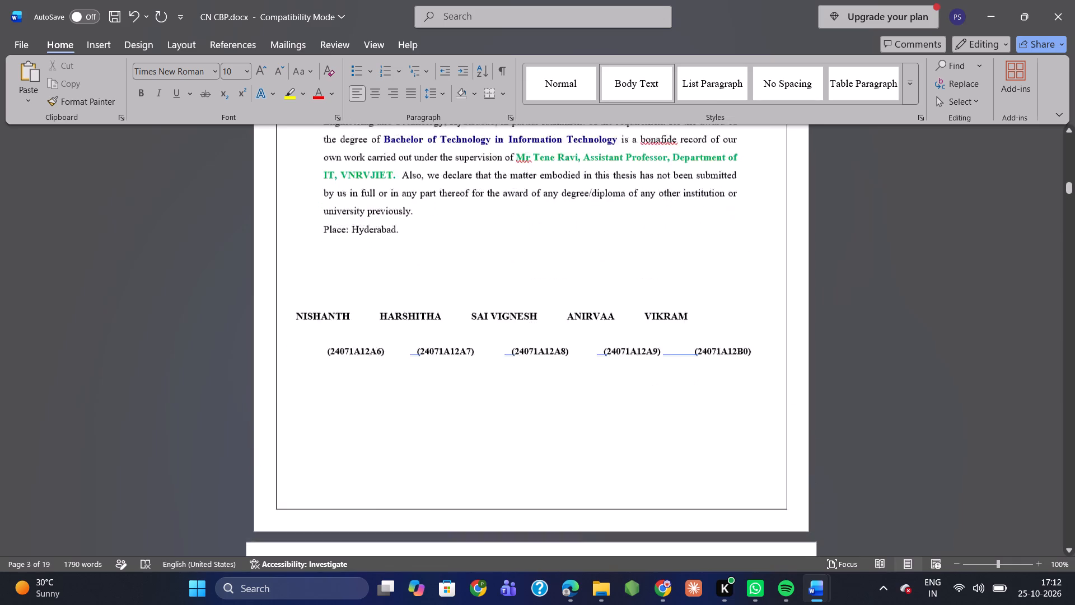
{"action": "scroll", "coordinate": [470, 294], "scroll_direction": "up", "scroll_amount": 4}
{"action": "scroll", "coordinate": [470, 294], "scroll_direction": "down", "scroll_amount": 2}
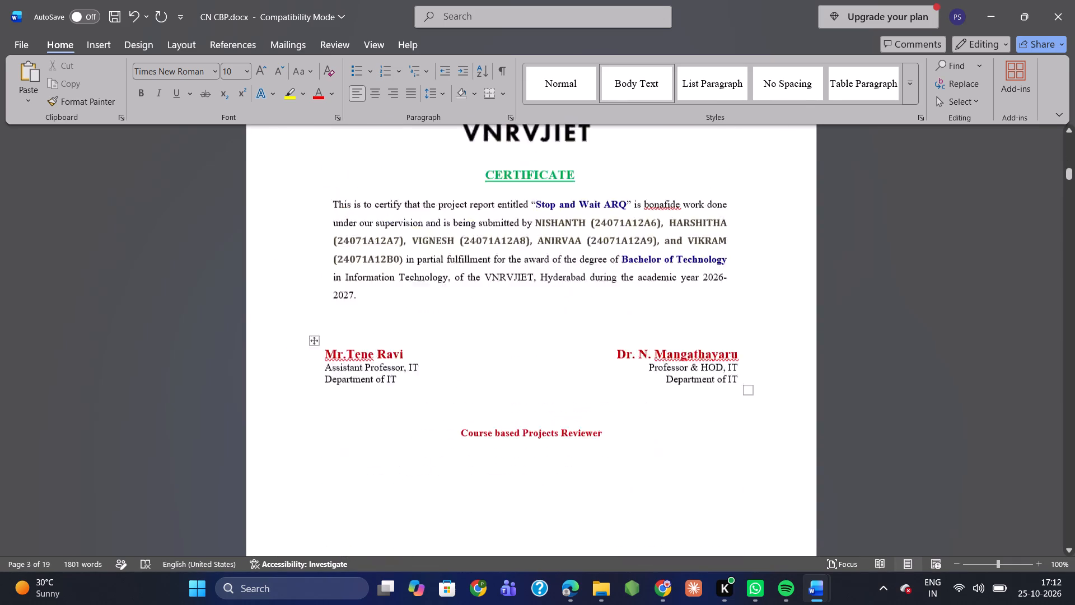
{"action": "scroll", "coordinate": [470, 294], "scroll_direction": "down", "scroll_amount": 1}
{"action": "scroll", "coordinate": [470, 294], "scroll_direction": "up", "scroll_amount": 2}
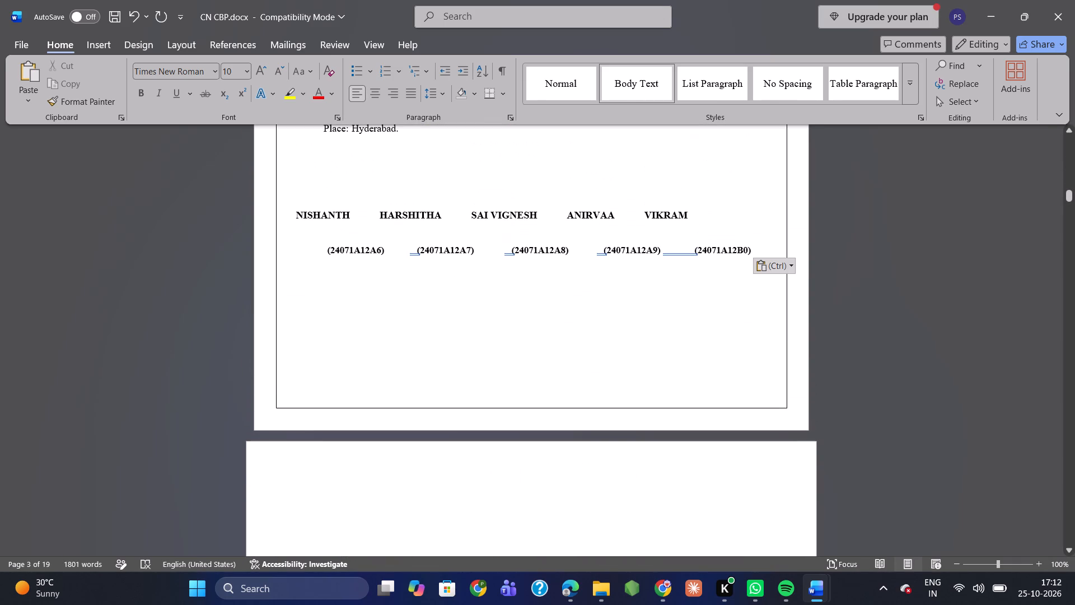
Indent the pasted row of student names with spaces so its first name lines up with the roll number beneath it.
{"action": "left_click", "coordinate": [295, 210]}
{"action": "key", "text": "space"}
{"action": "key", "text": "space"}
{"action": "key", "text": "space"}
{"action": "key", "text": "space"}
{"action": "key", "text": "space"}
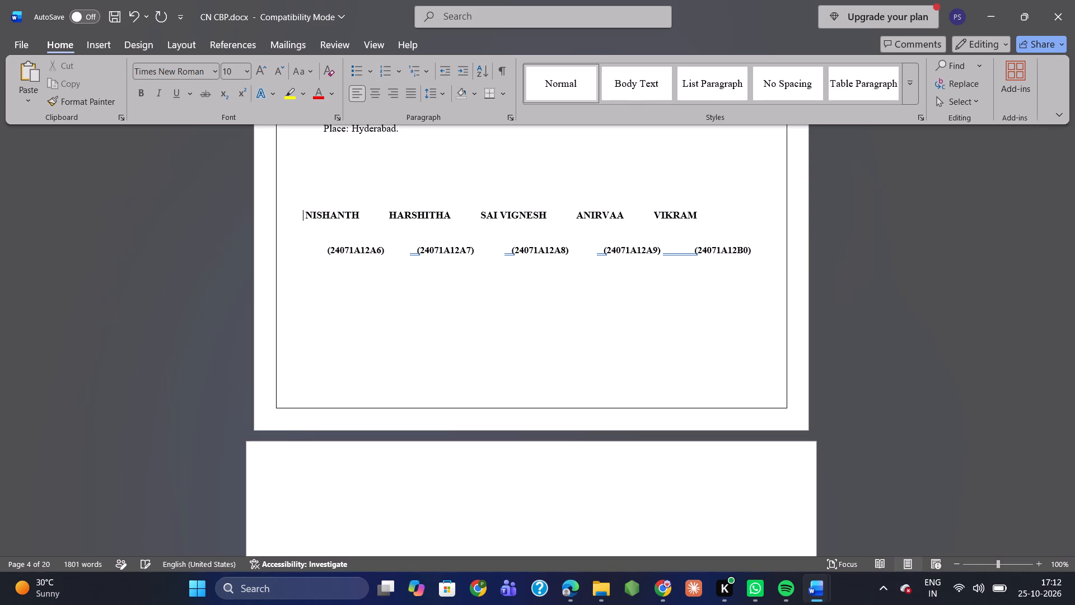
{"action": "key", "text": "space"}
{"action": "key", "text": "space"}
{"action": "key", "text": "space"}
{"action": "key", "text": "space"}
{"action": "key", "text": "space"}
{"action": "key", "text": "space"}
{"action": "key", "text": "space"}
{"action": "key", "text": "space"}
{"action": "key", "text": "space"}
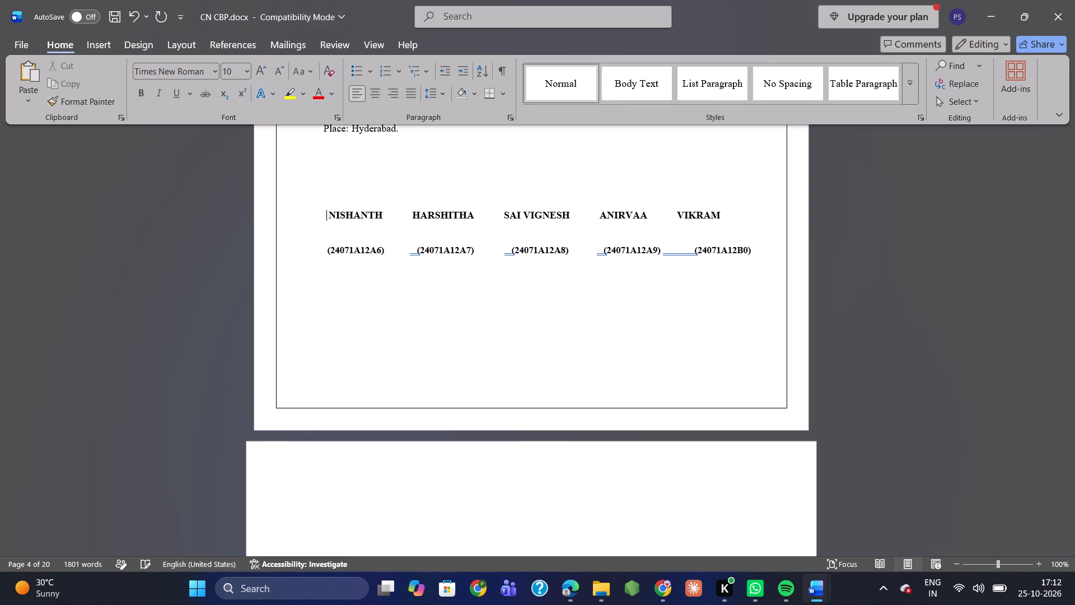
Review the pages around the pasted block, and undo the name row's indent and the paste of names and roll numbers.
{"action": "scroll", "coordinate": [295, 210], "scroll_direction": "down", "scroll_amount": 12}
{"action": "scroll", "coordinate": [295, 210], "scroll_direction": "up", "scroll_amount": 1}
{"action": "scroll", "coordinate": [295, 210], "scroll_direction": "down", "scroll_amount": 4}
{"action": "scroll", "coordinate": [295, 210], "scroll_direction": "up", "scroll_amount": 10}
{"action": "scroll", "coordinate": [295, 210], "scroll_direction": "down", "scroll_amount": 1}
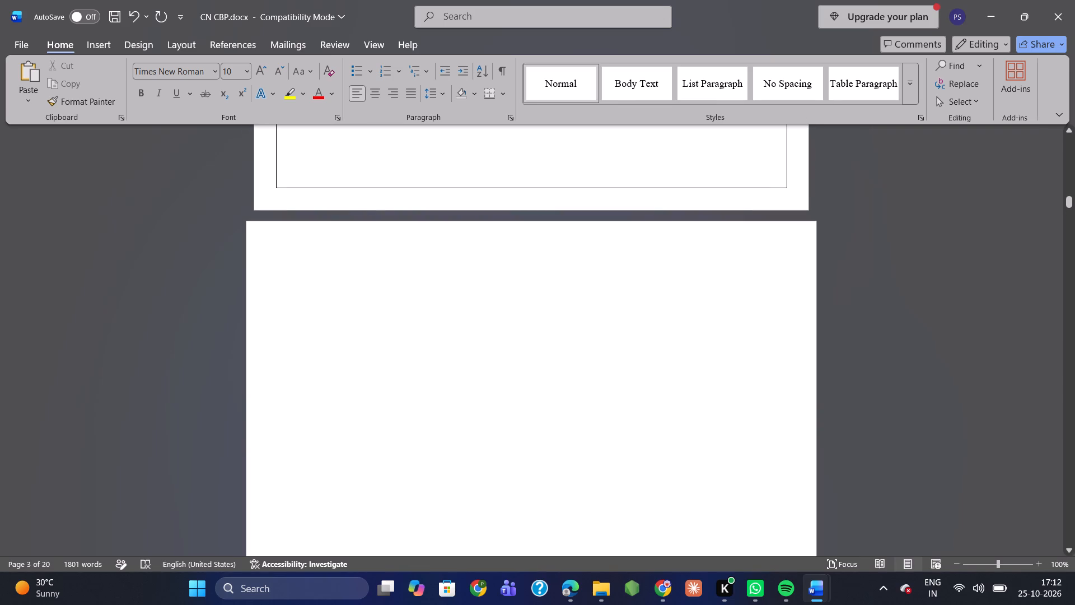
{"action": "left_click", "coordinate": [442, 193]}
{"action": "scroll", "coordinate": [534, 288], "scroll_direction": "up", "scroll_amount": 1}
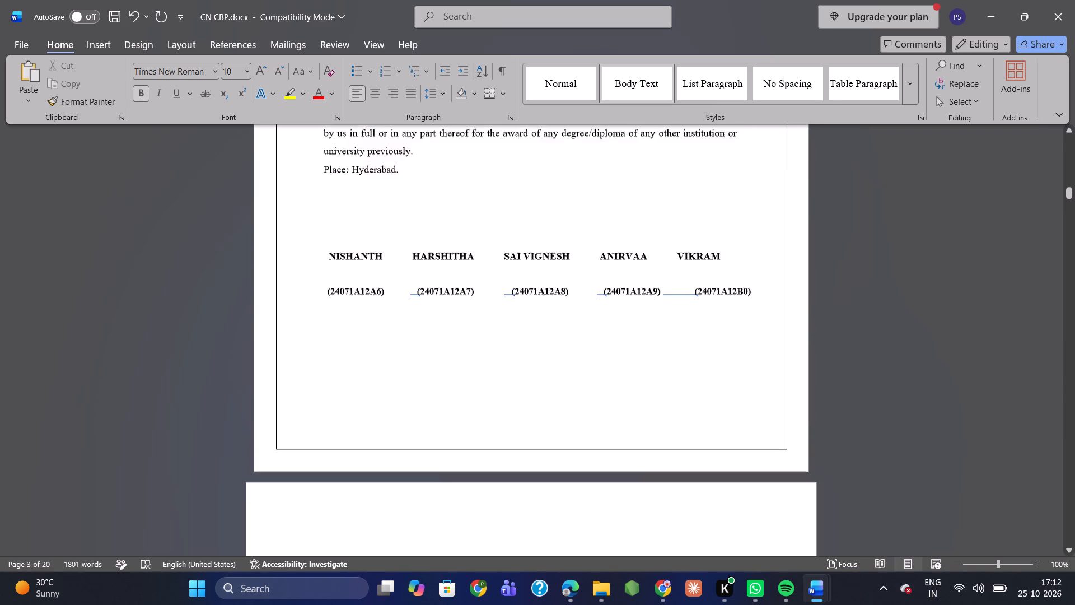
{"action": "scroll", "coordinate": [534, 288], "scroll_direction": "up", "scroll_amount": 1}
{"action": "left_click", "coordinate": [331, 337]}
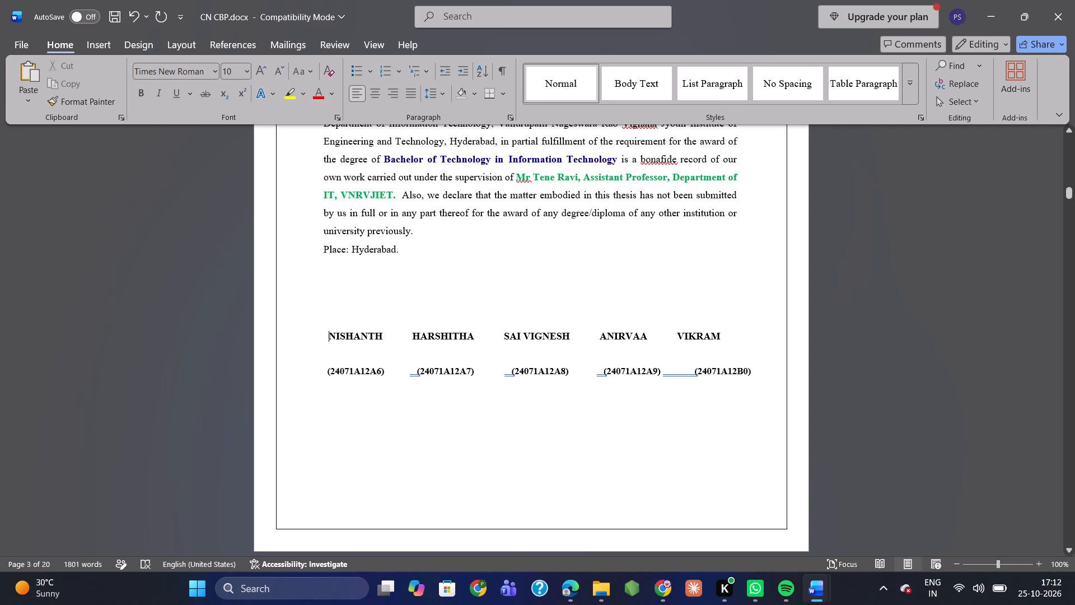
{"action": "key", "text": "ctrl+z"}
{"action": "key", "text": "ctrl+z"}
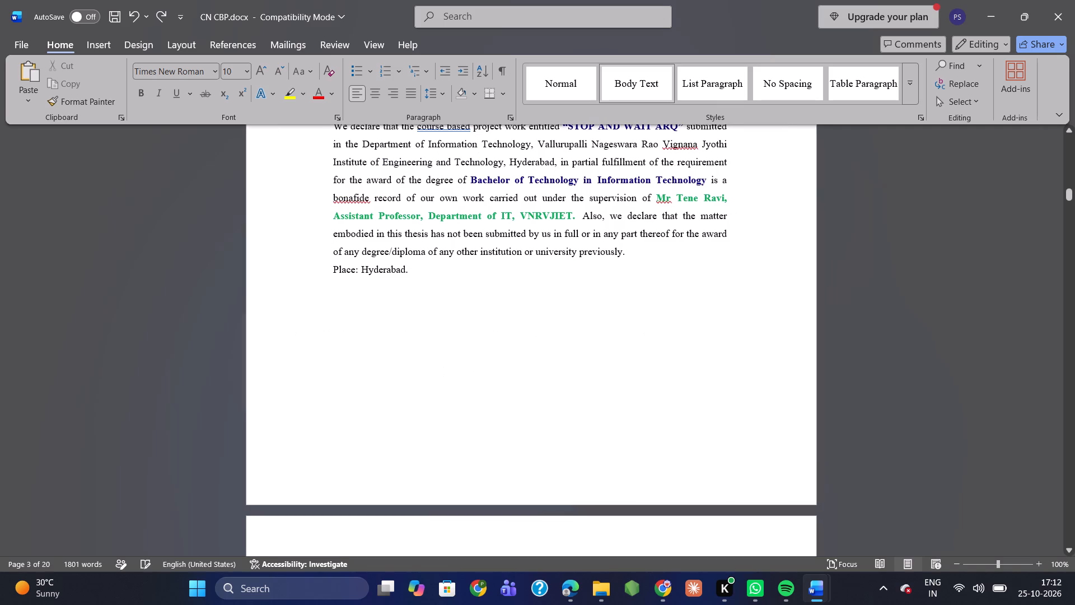
Copy only the line of five student names from the declaration page of DM CBP (1).docx, without the roll numbers.
{"action": "scroll", "coordinate": [504, 392], "scroll_direction": "down", "scroll_amount": 2}
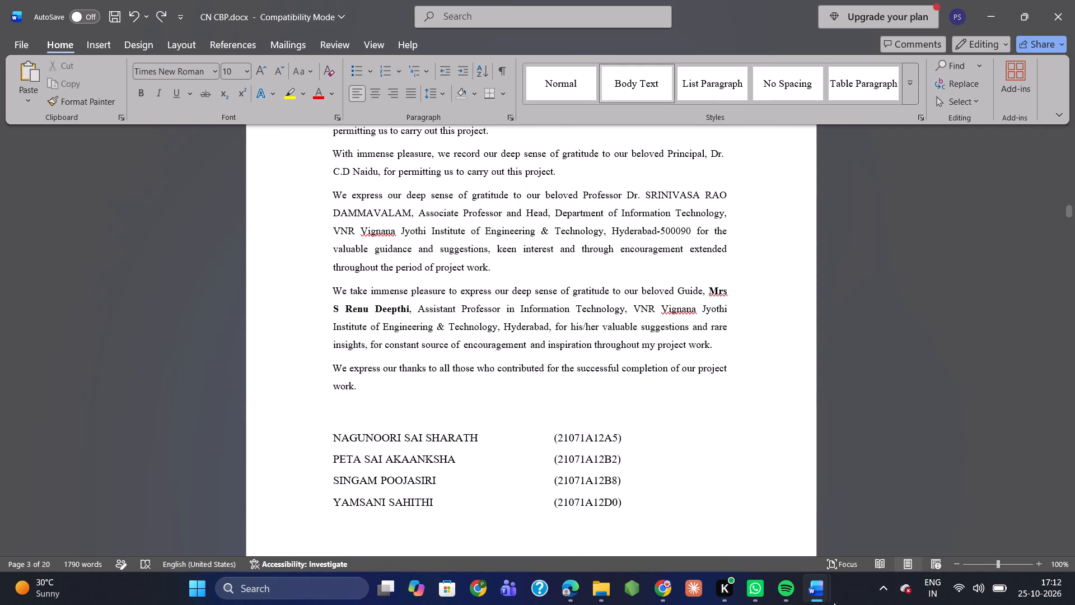
{"action": "left_click", "coordinate": [885, 516]}
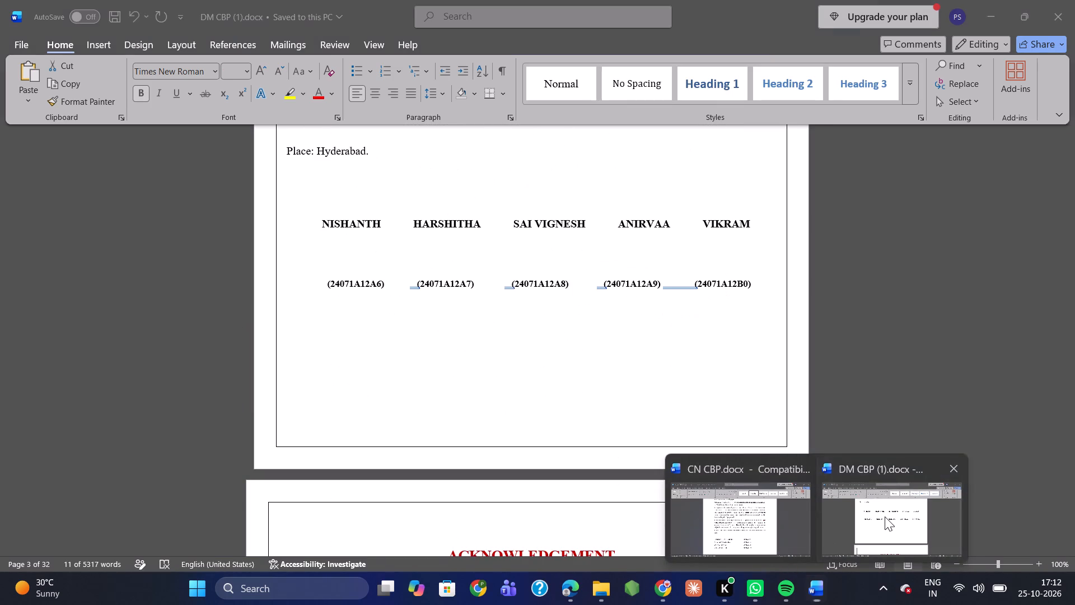
{"action": "left_click", "coordinate": [752, 285]}
{"action": "left_click_drag", "start_coordinate": [752, 285], "coordinate": [441, 226]}
{"action": "scroll", "coordinate": [496, 230], "scroll_direction": "left", "scroll_amount": 1}
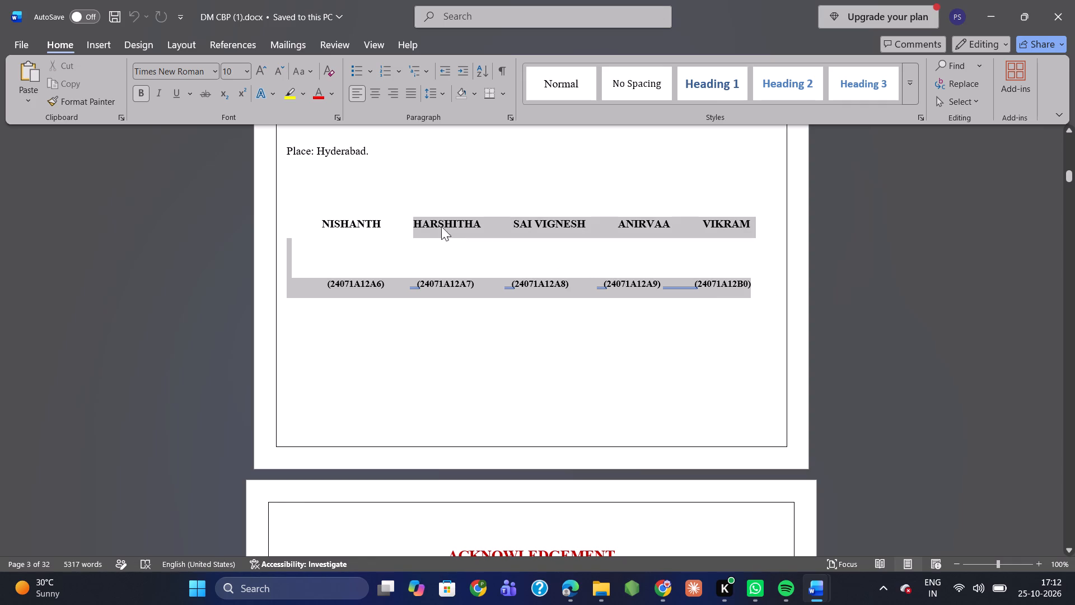
{"action": "left_click_drag", "start_coordinate": [441, 226], "coordinate": [376, 220]}
{"action": "left_click", "coordinate": [320, 216]}
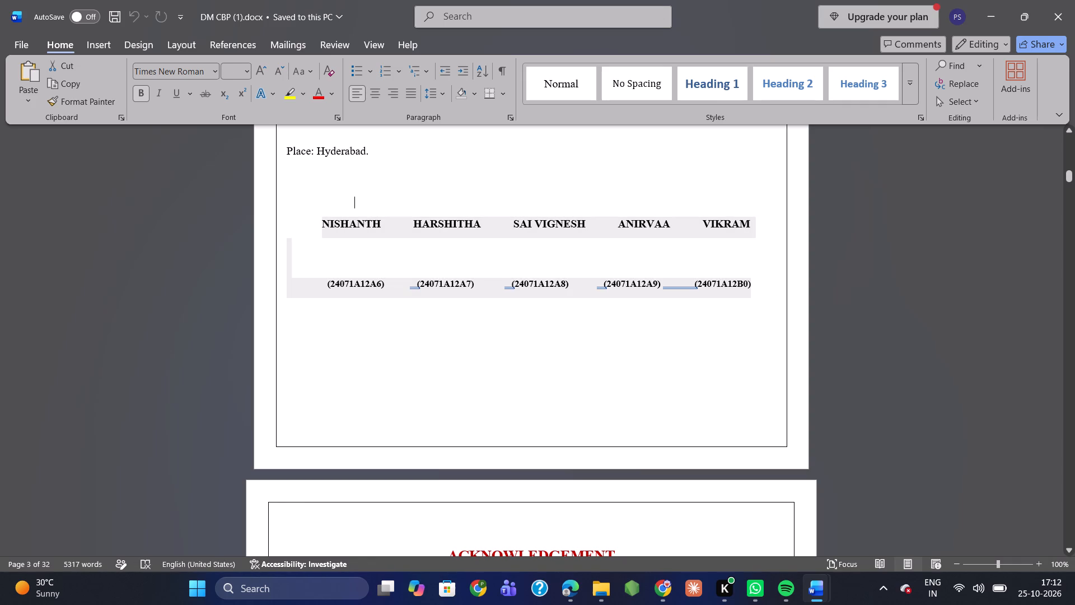
{"action": "left_click", "coordinate": [320, 216]}
{"action": "left_click_drag", "start_coordinate": [322, 222], "coordinate": [663, 223]}
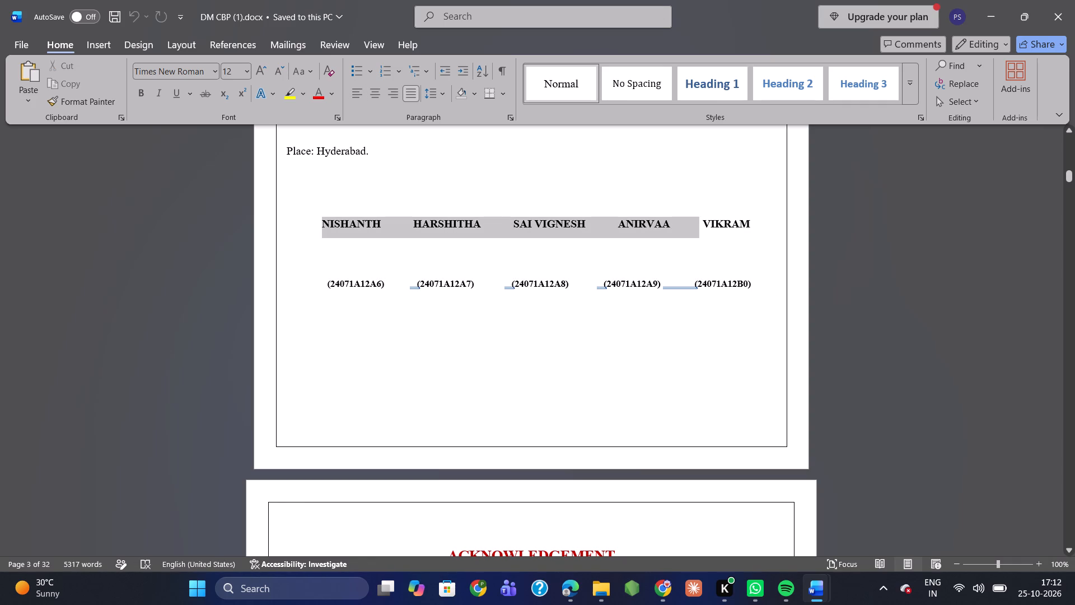
{"action": "left_click_drag", "start_coordinate": [663, 223], "coordinate": [735, 222]}
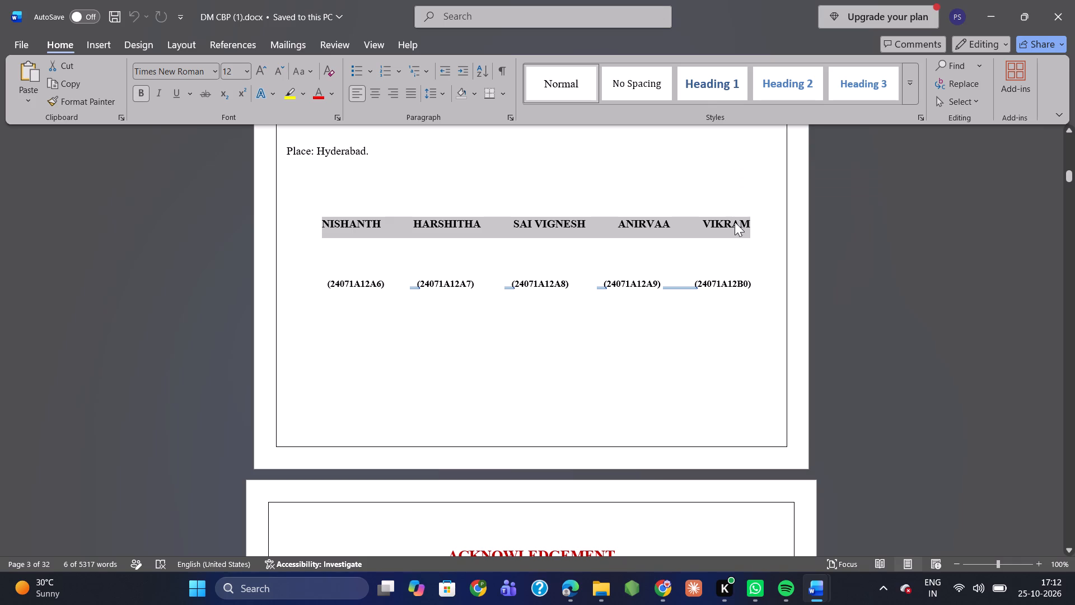
{"action": "key", "text": "ctrl+c"}
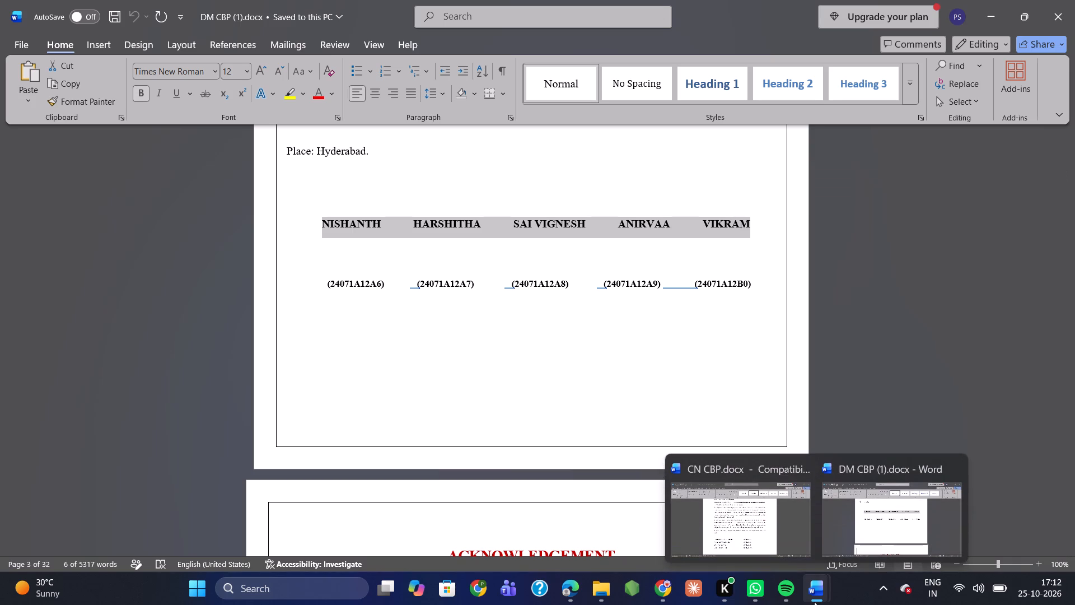
Switch to CN CBP.docx and paste the copied row of student names, preceded by five spaces, below the declaration's place line.
{"action": "left_click", "coordinate": [725, 496]}
{"action": "scroll", "coordinate": [564, 467], "scroll_direction": "up", "scroll_amount": 2}
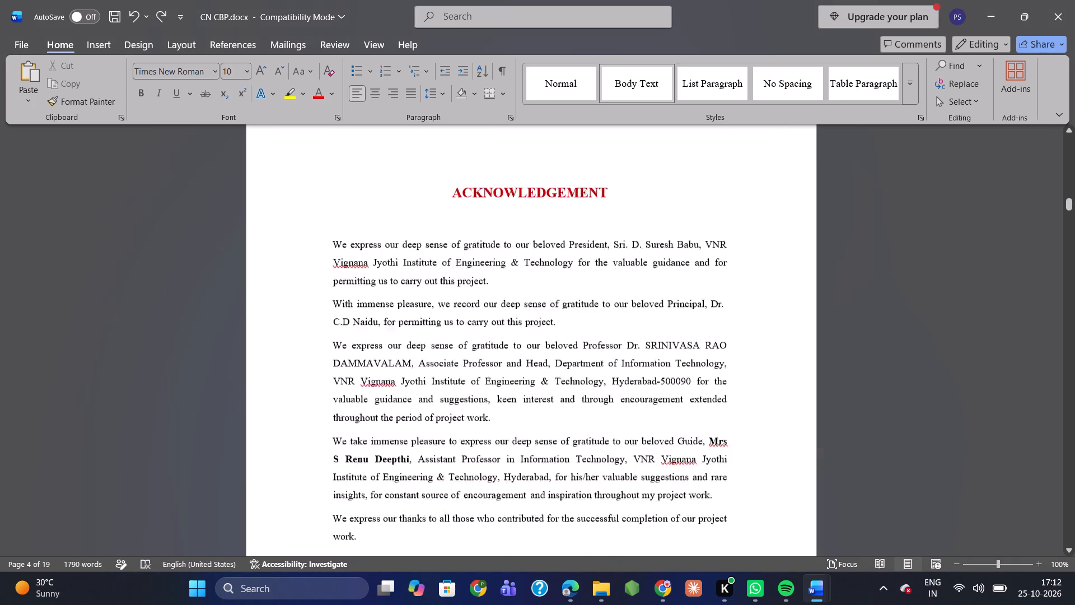
{"action": "scroll", "coordinate": [564, 467], "scroll_direction": "up", "scroll_amount": 1}
{"action": "scroll", "coordinate": [494, 435], "scroll_direction": "down", "scroll_amount": 1}
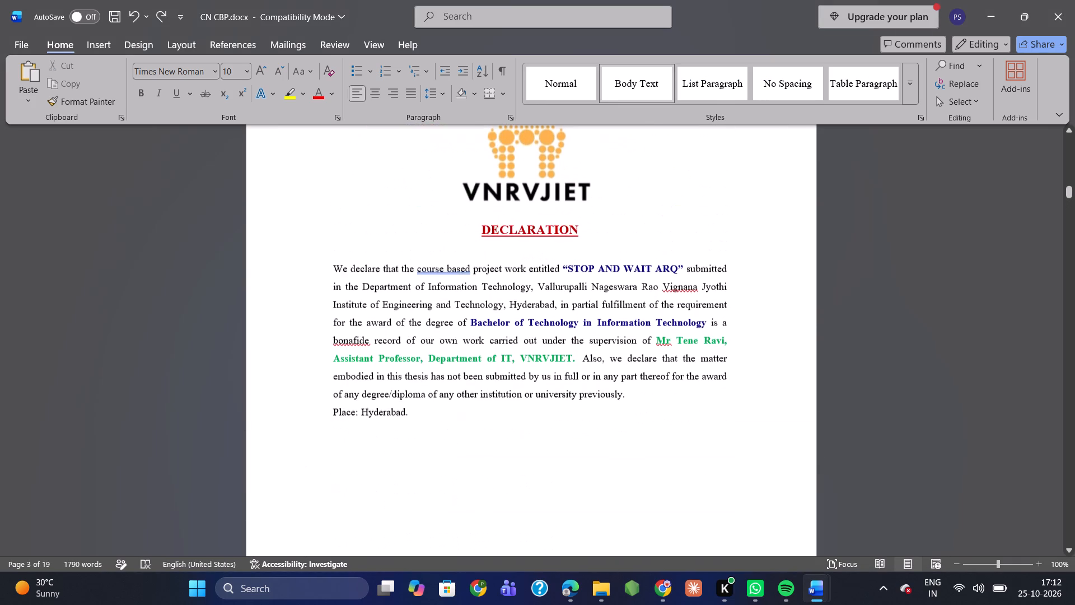
{"action": "scroll", "coordinate": [494, 435], "scroll_direction": "down", "scroll_amount": 1}
{"action": "key", "text": "space"}
{"action": "key", "text": "space"}
{"action": "key", "text": "space"}
{"action": "key", "text": "space"}
{"action": "key", "text": "space"}
{"action": "key", "text": "ctrl+v"}
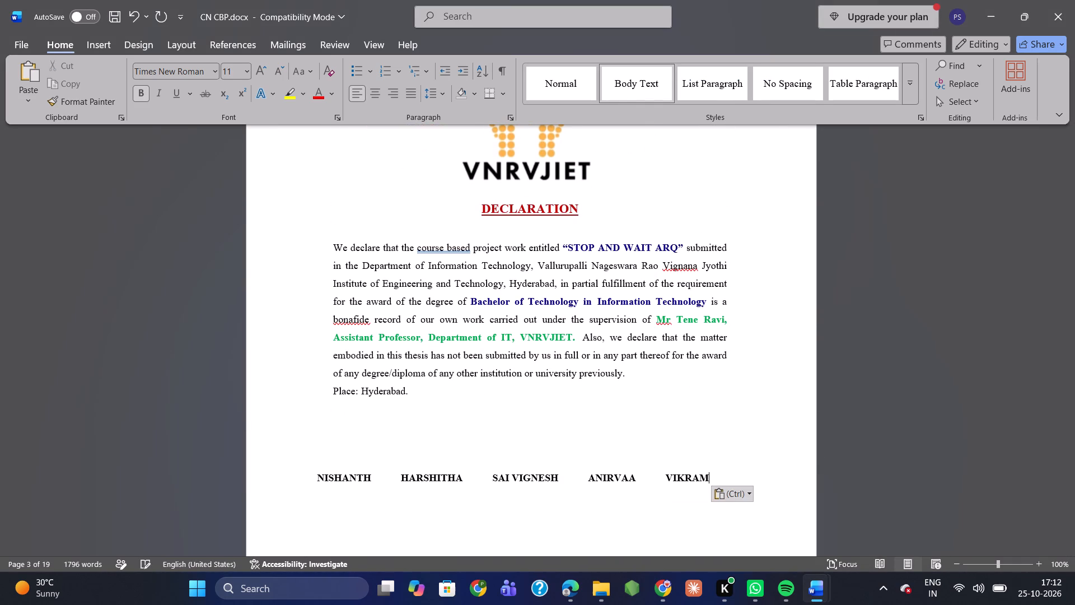
Centre the pasted row of student names on the declaration page.
{"action": "left_click", "coordinate": [318, 477]}
{"action": "left_click", "coordinate": [377, 90]}
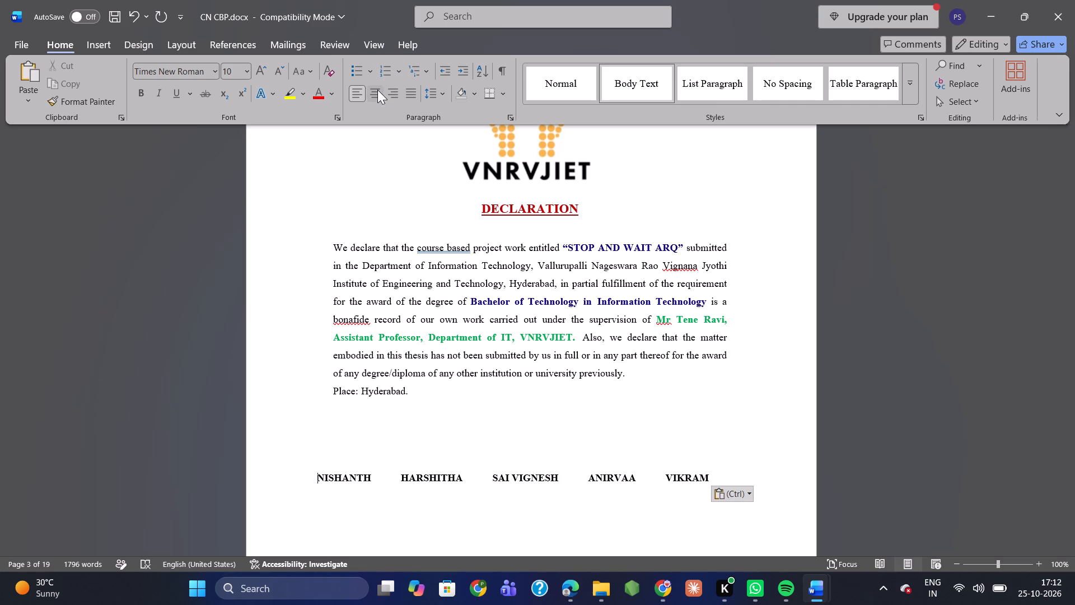
{"action": "scroll", "coordinate": [568, 341], "scroll_direction": "down", "scroll_amount": 1}
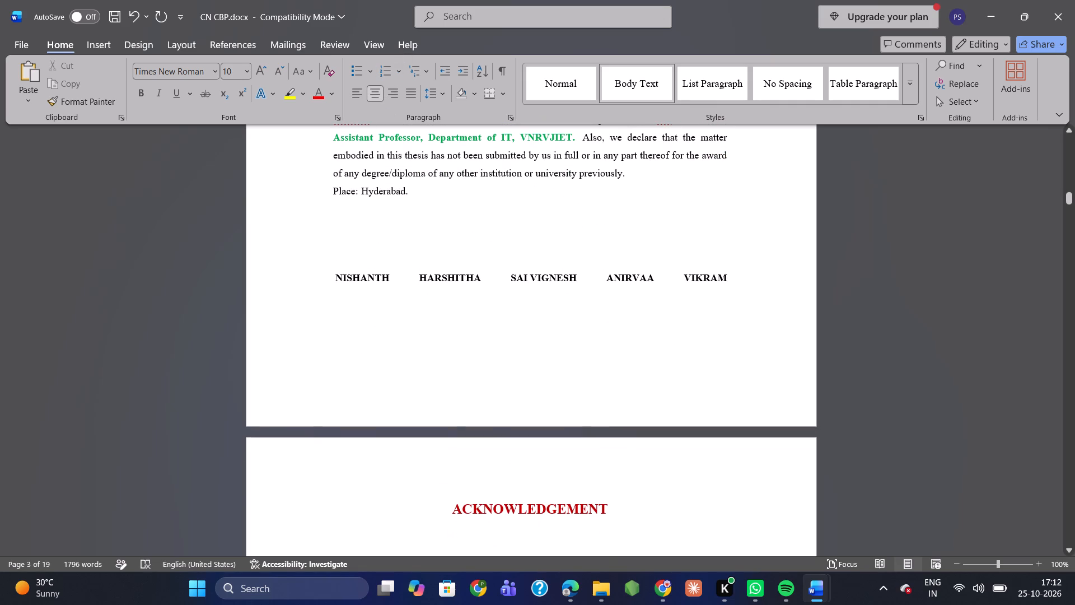
Add two line breaks after the last name in the centred student row.
{"action": "left_click", "coordinate": [643, 327]}
{"action": "left_click", "coordinate": [761, 281]}
{"action": "key", "text": "Return"}
{"action": "key", "text": "Return"}
Switch to DM CBP (1).docx and copy the whole line of five bracketed roll numbers beneath the student names.
{"action": "left_click", "coordinate": [646, 536]}
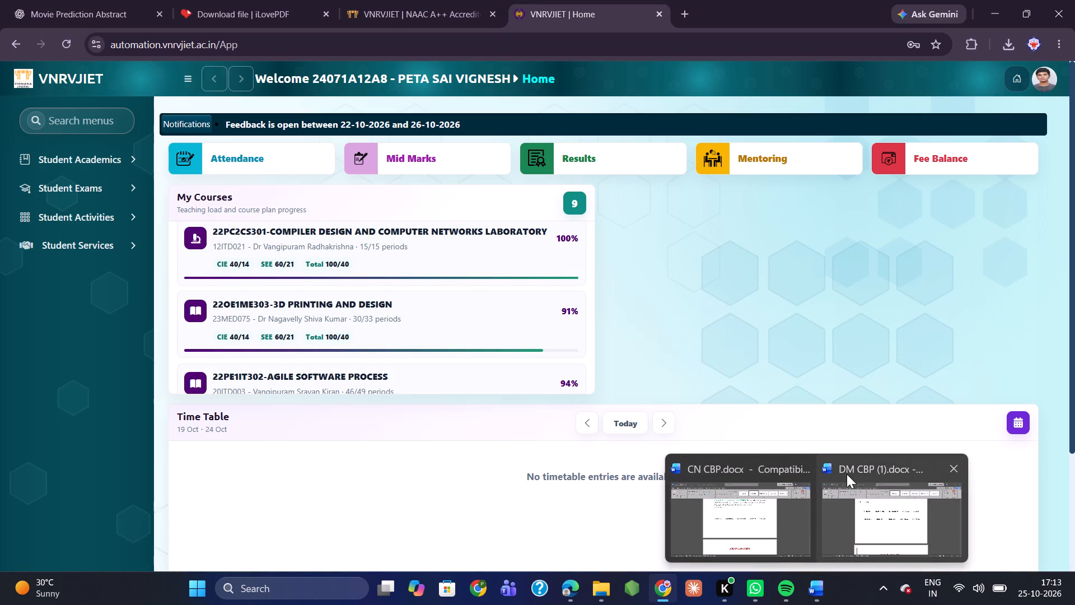
{"action": "left_click", "coordinate": [847, 474]}
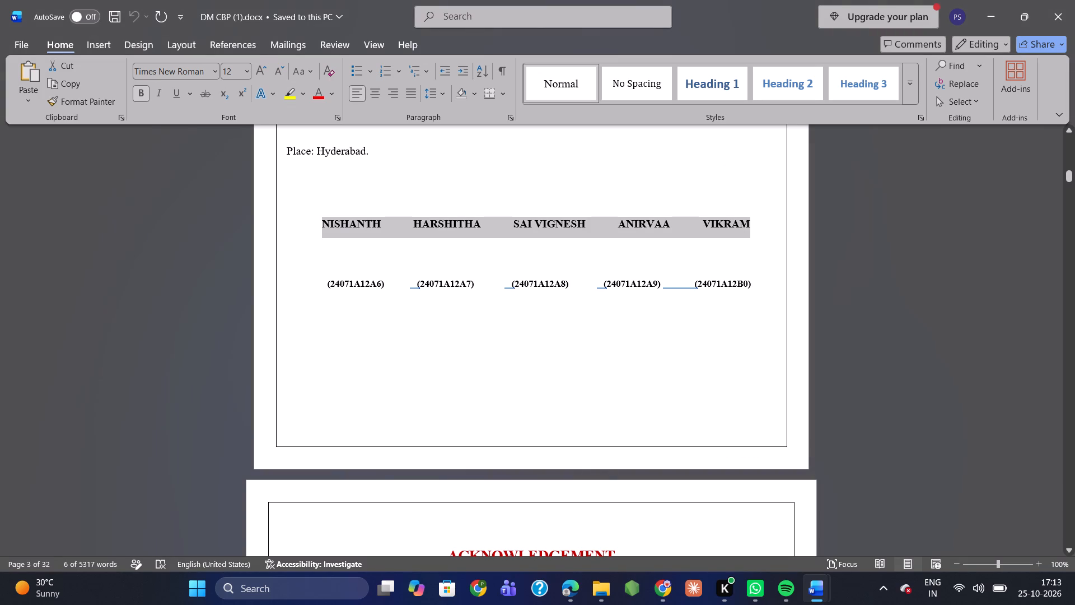
{"action": "left_click_drag", "start_coordinate": [752, 285], "coordinate": [348, 284]}
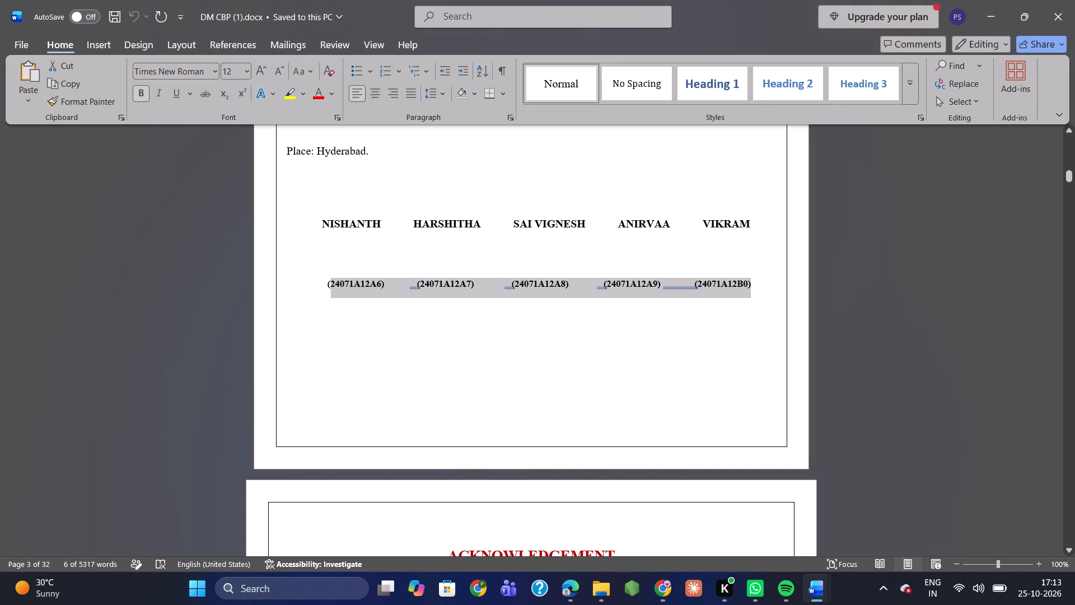
{"action": "left_click_drag", "start_coordinate": [348, 284], "coordinate": [329, 283]}
{"action": "key", "text": "ctrl+c"}
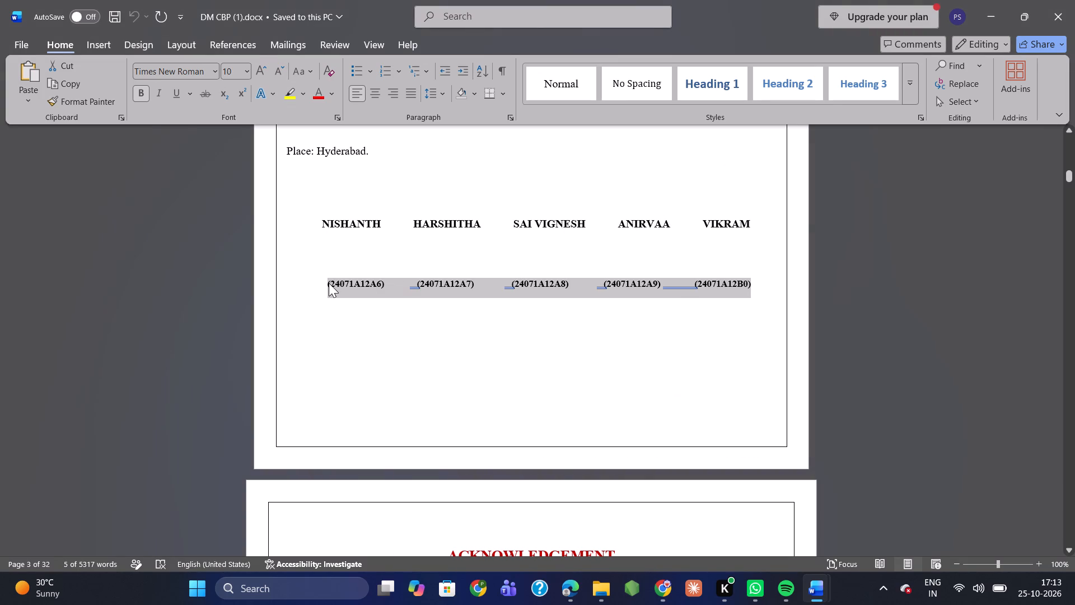
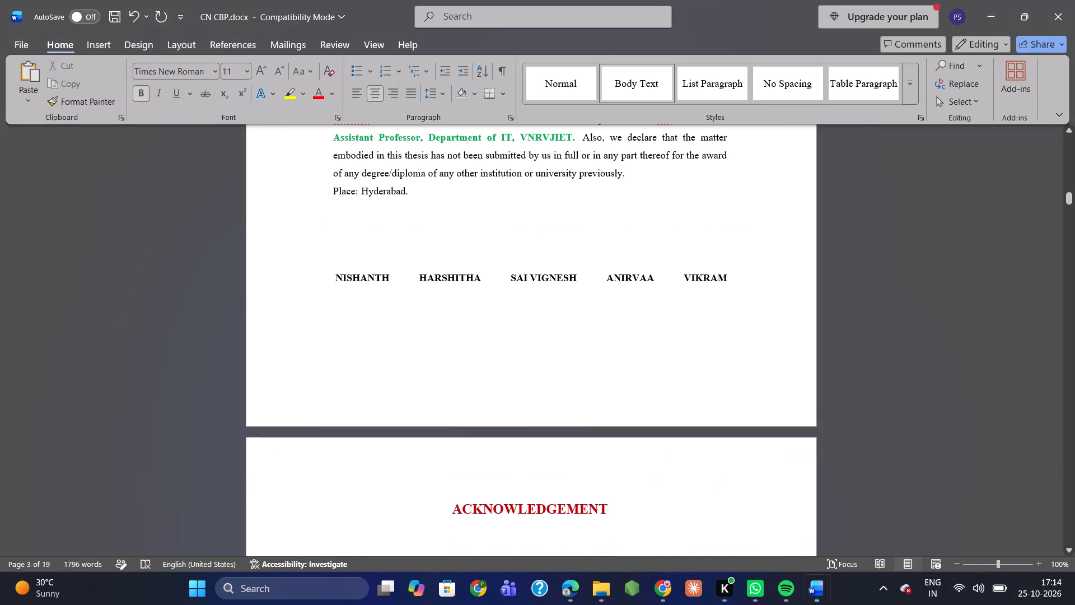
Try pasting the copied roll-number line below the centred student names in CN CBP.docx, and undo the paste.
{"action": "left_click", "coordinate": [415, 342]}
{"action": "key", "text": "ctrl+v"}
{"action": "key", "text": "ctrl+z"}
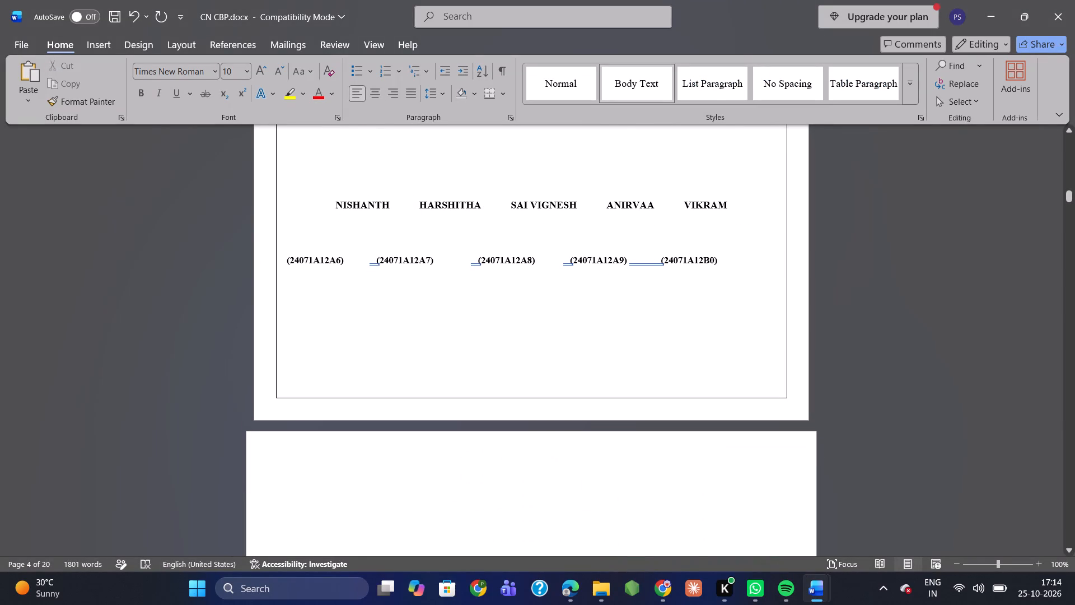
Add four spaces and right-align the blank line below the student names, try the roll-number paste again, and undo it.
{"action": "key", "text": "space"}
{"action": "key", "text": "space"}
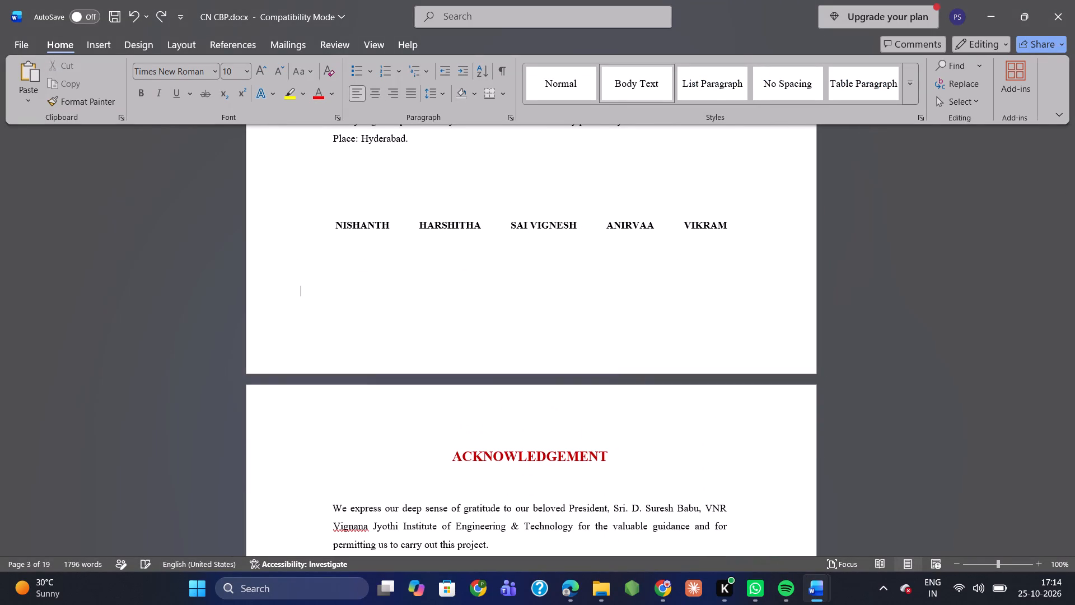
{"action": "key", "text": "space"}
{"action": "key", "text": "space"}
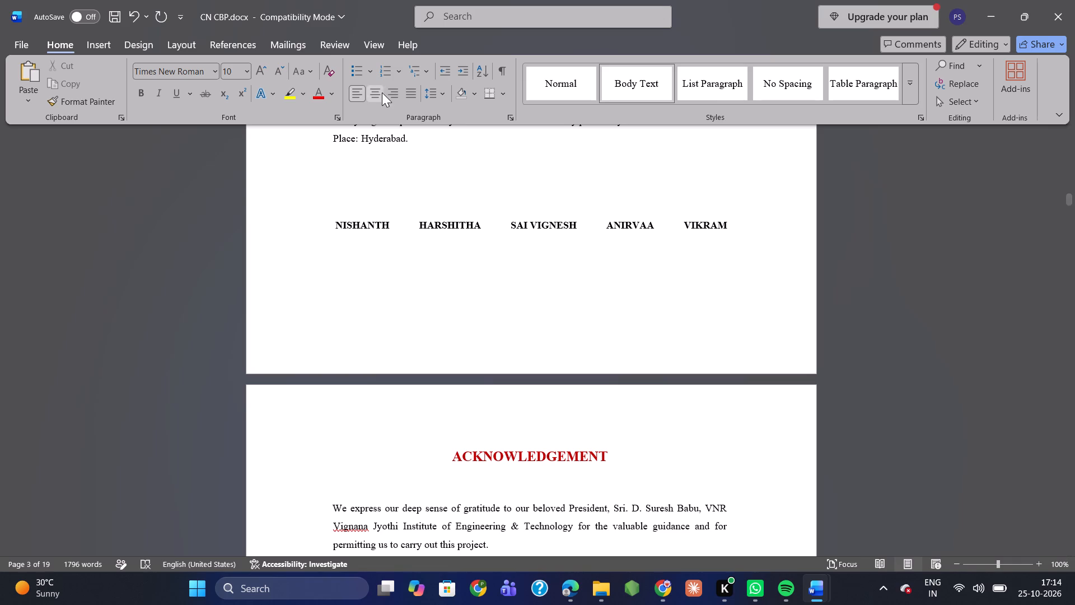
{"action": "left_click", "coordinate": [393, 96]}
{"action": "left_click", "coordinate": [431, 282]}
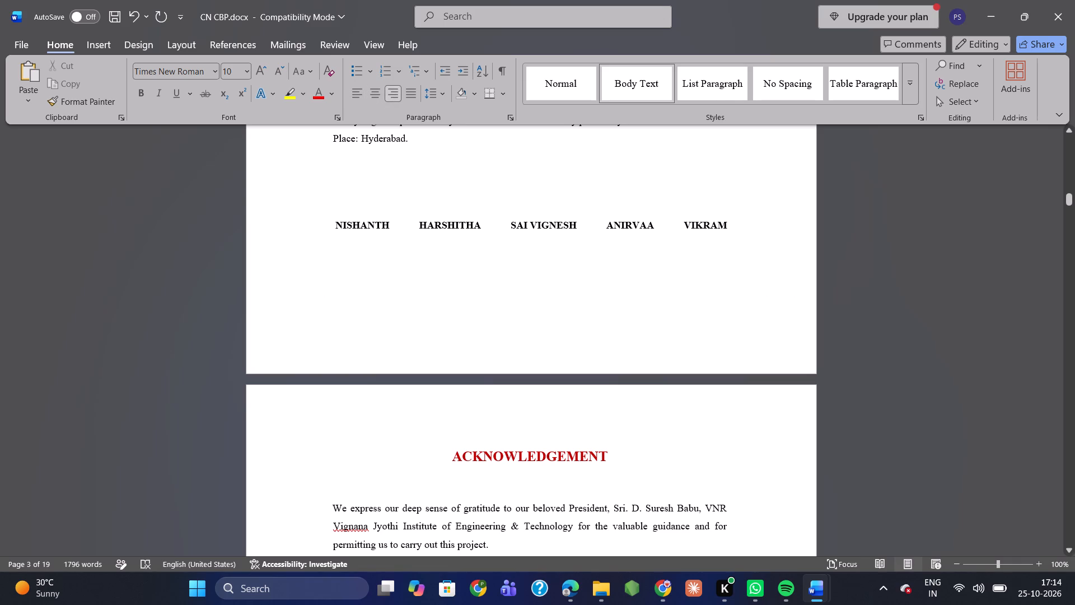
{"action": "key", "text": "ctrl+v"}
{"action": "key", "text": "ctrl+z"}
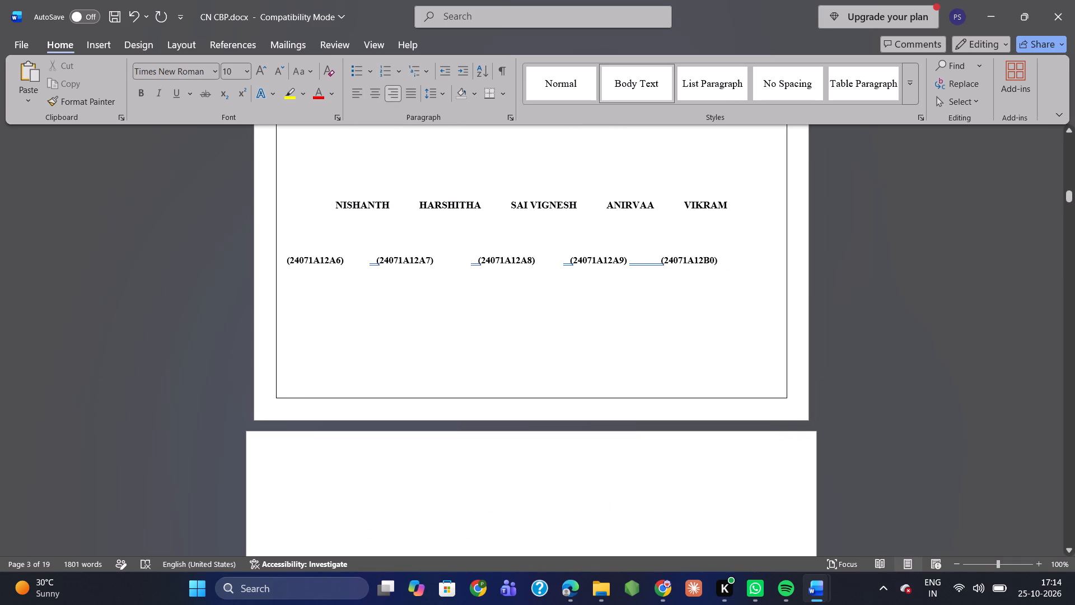
Add two line breaks after the last student name and enter the first student's roll number in brackets.
{"action": "left_click", "coordinate": [735, 230]}
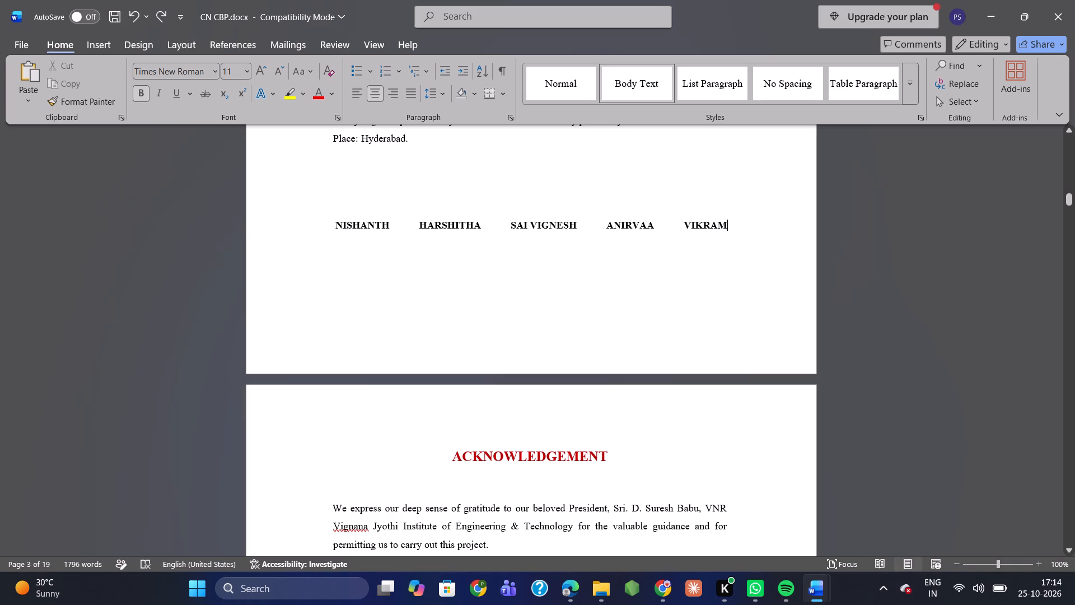
{"action": "key", "text": "Return"}
{"action": "key", "text": "Return"}
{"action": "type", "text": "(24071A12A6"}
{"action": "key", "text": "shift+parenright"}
Add eleven spaces after the first roll number and enter the second student's bracketed roll number.
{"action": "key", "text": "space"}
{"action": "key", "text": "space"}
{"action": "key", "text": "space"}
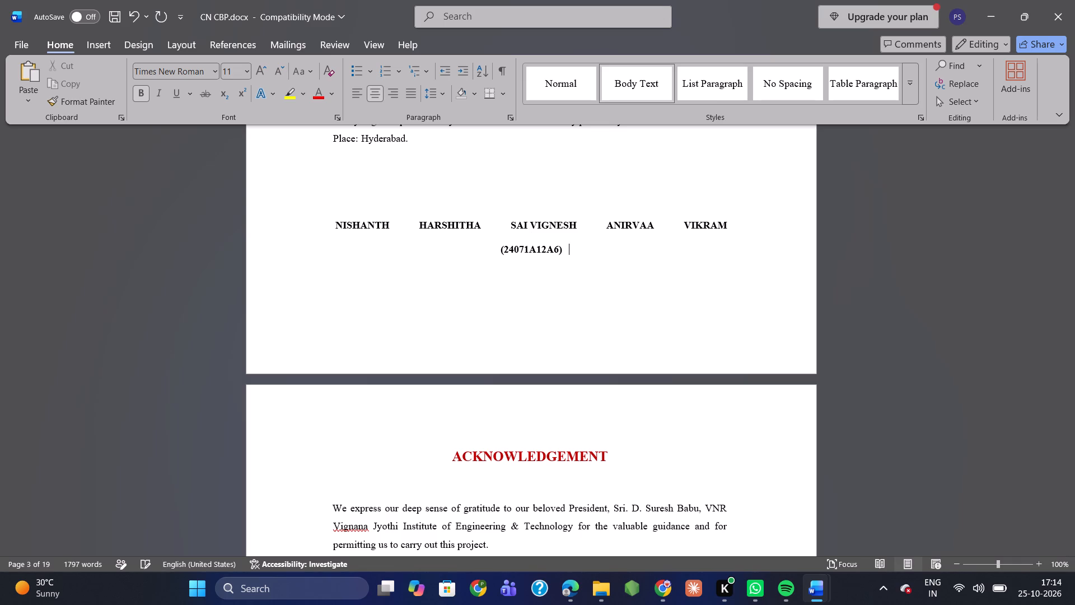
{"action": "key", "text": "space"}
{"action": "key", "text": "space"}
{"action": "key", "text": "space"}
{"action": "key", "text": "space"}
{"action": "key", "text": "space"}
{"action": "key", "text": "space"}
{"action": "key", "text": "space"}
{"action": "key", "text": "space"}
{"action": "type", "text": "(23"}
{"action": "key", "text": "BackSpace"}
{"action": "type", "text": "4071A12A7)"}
Add ten spaces after the second roll number and enter the third student's bracketed roll number.
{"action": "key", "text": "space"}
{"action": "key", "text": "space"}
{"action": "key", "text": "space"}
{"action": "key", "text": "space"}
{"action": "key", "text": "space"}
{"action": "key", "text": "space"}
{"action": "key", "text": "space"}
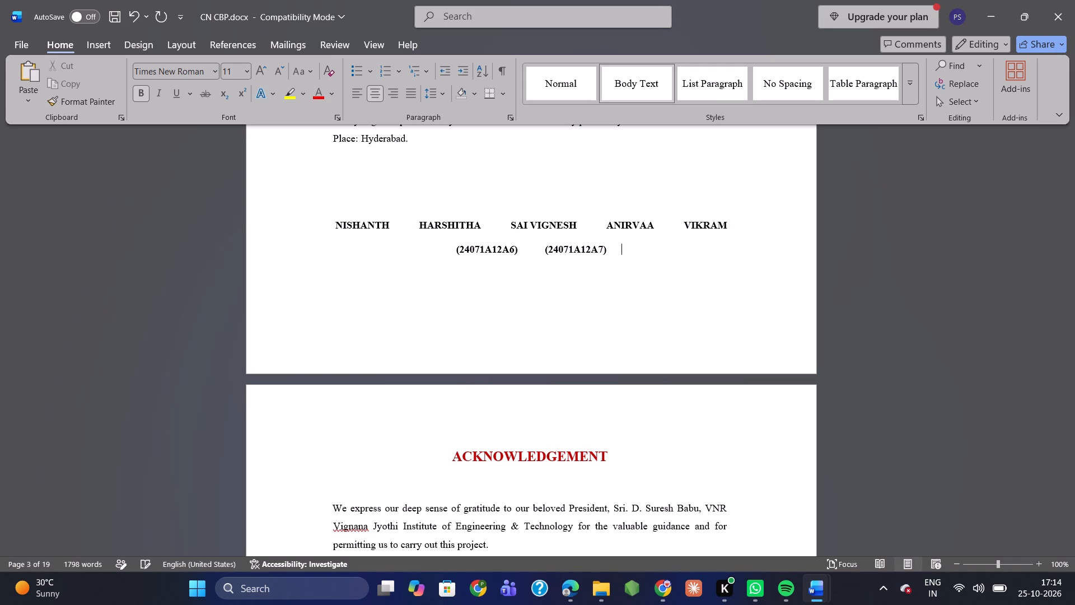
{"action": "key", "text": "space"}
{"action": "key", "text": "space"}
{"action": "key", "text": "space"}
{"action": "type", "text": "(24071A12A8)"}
Add ten spaces after the third roll number and enter the fourth student's bracketed roll number.
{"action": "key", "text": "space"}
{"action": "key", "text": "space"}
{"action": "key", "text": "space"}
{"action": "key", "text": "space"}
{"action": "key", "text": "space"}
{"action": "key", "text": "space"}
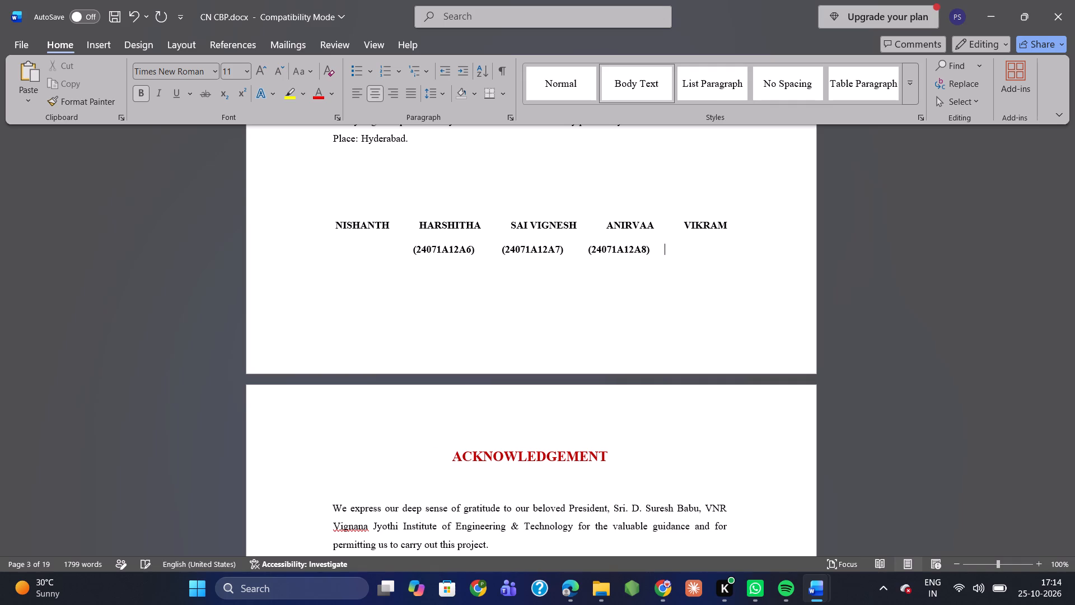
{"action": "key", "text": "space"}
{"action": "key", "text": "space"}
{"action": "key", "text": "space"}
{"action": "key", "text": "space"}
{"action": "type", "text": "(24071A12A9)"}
Add ten spaces after the fourth roll number and enter the fifth student's bracketed roll number.
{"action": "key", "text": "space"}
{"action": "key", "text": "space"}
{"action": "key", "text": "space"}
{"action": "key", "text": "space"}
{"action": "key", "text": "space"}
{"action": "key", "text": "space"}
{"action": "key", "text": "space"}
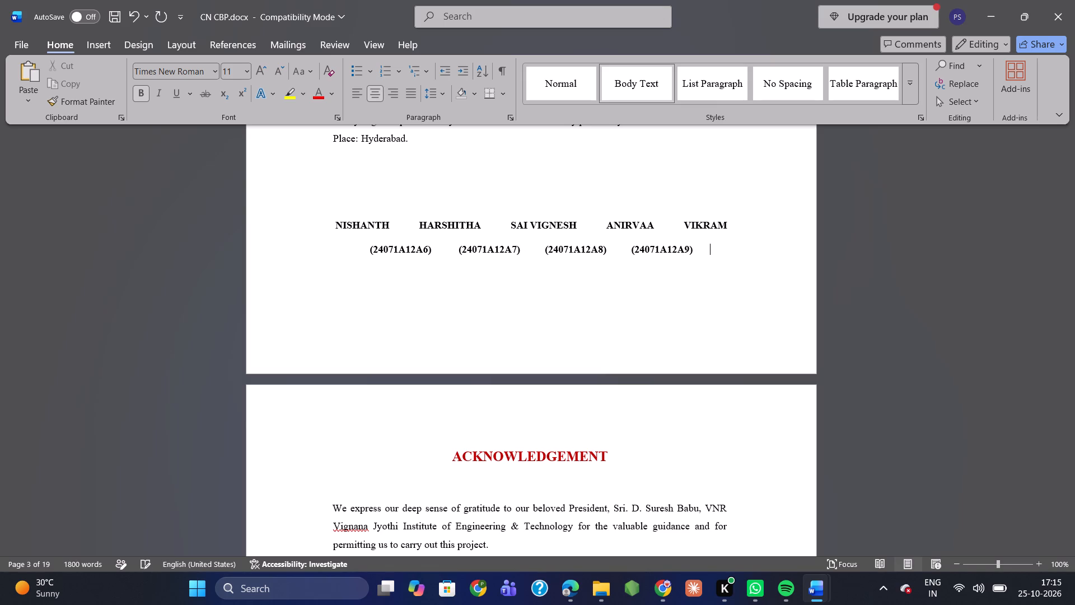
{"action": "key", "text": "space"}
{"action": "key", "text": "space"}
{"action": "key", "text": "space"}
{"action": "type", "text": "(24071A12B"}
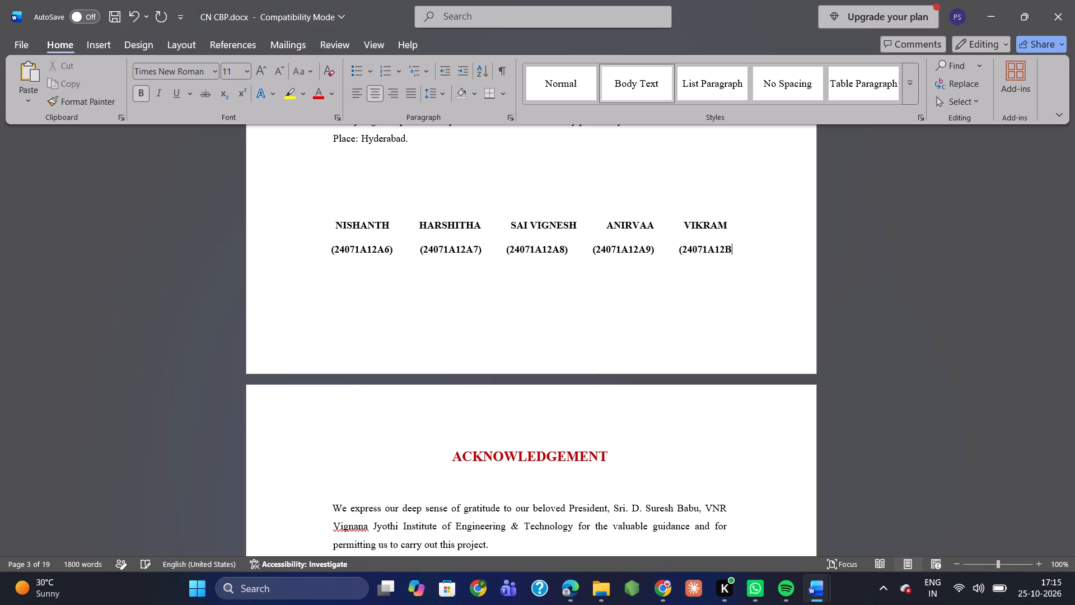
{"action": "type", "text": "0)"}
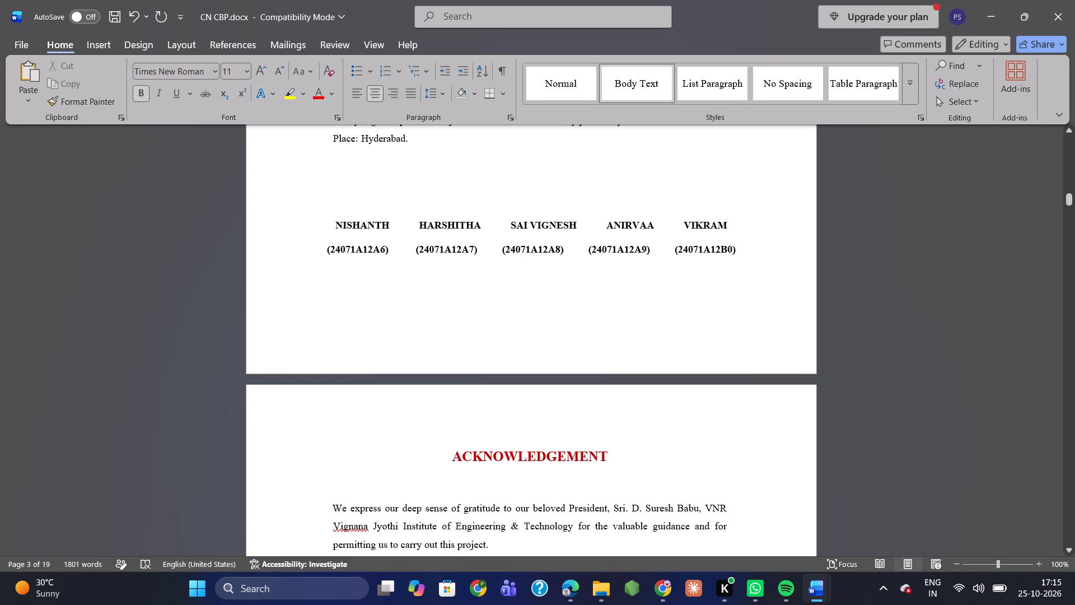
Insert four spaces before the first roll number and five before the third to align them under the names.
{"action": "left_click", "coordinate": [325, 246]}
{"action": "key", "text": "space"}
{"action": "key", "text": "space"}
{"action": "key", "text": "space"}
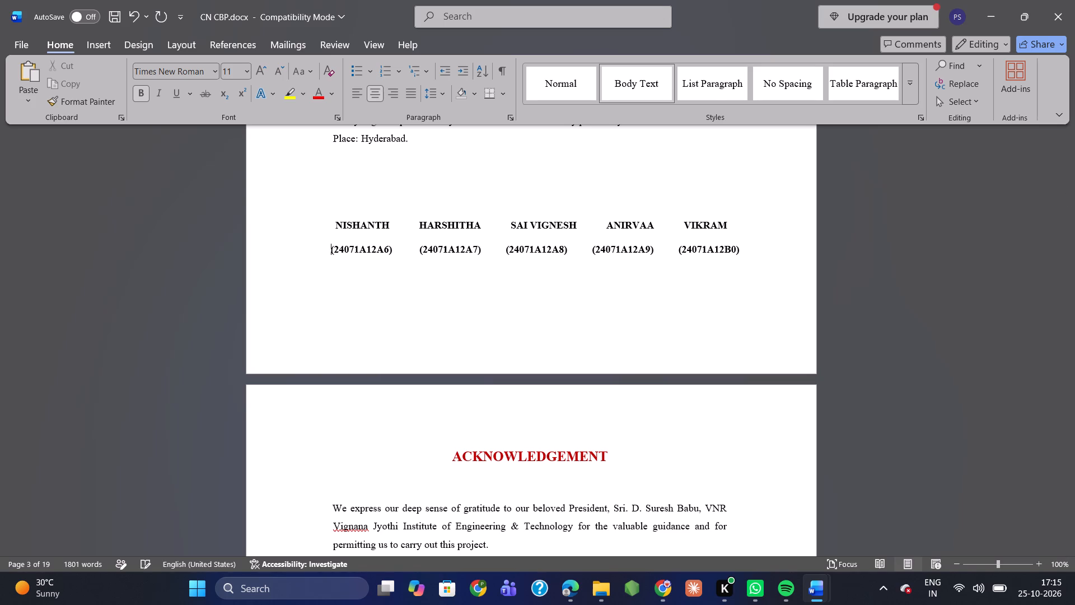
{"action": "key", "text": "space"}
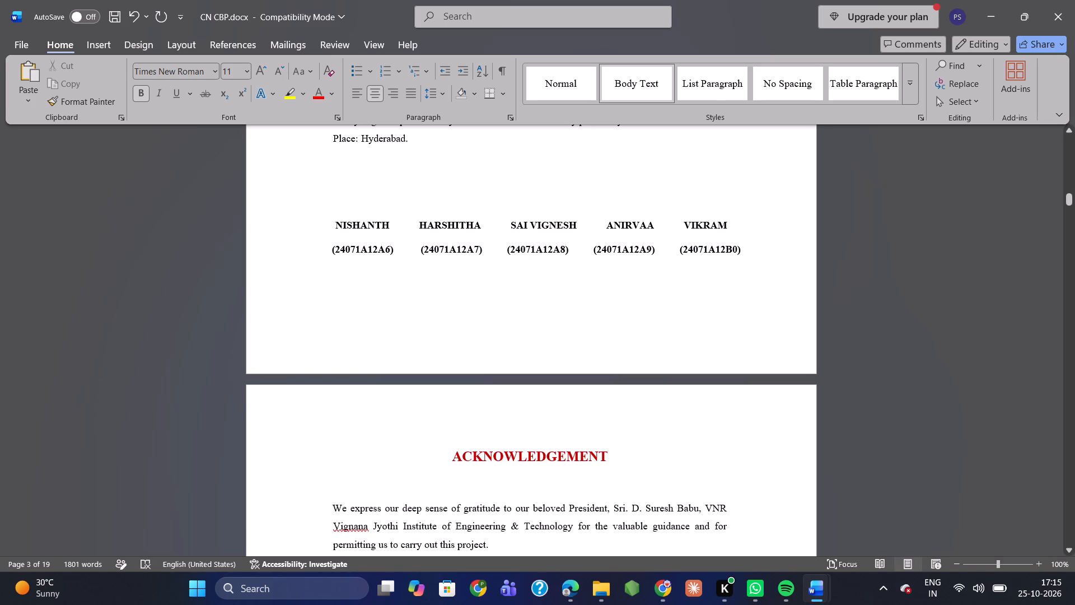
{"action": "left_click", "coordinate": [503, 250]}
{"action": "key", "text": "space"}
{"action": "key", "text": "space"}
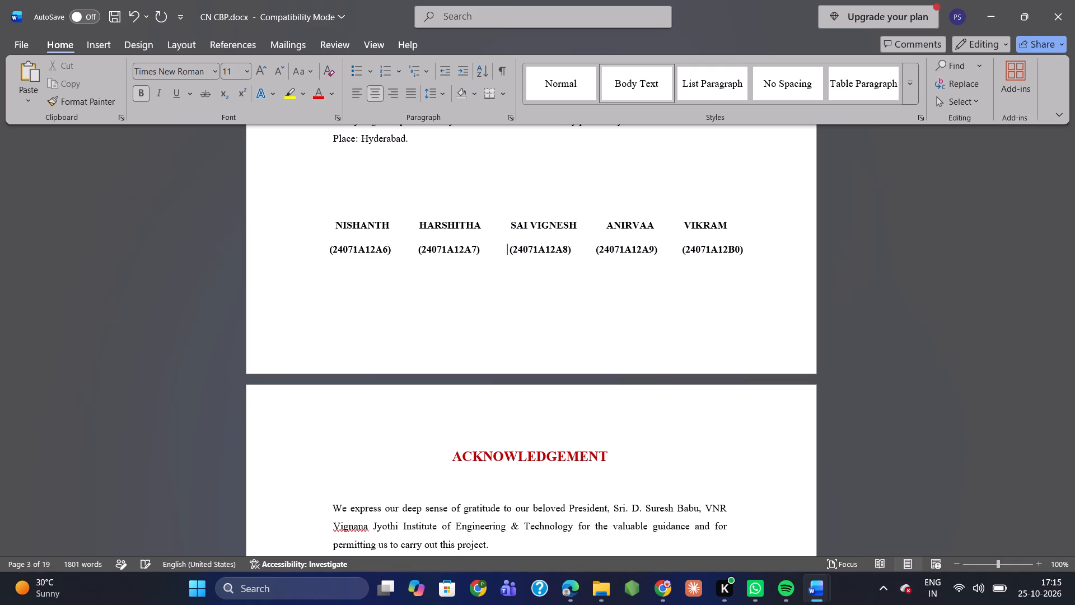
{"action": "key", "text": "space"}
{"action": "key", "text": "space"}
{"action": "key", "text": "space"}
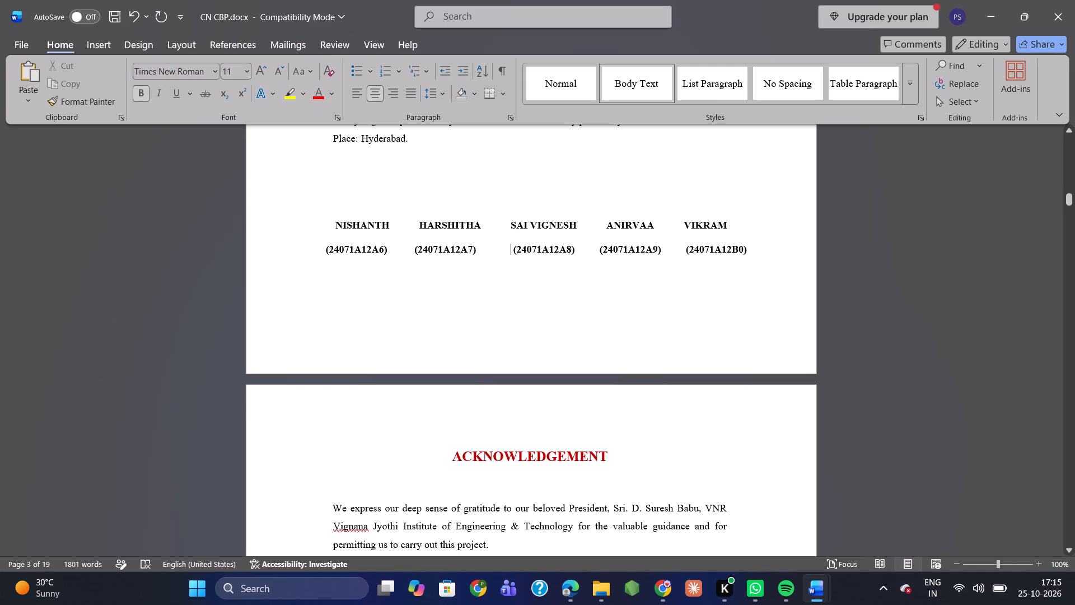
Insert three spaces before the second roll number and six before the first to adjust their alignment under the names.
{"action": "left_click", "coordinate": [414, 250]}
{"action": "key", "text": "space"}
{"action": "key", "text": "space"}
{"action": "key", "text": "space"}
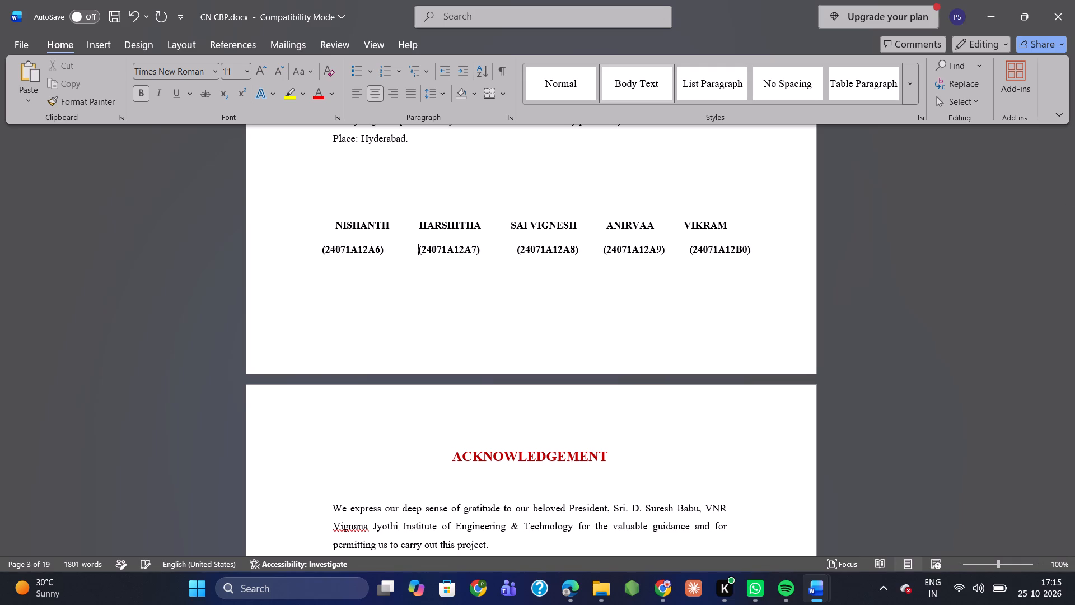
{"action": "left_click", "coordinate": [320, 248]}
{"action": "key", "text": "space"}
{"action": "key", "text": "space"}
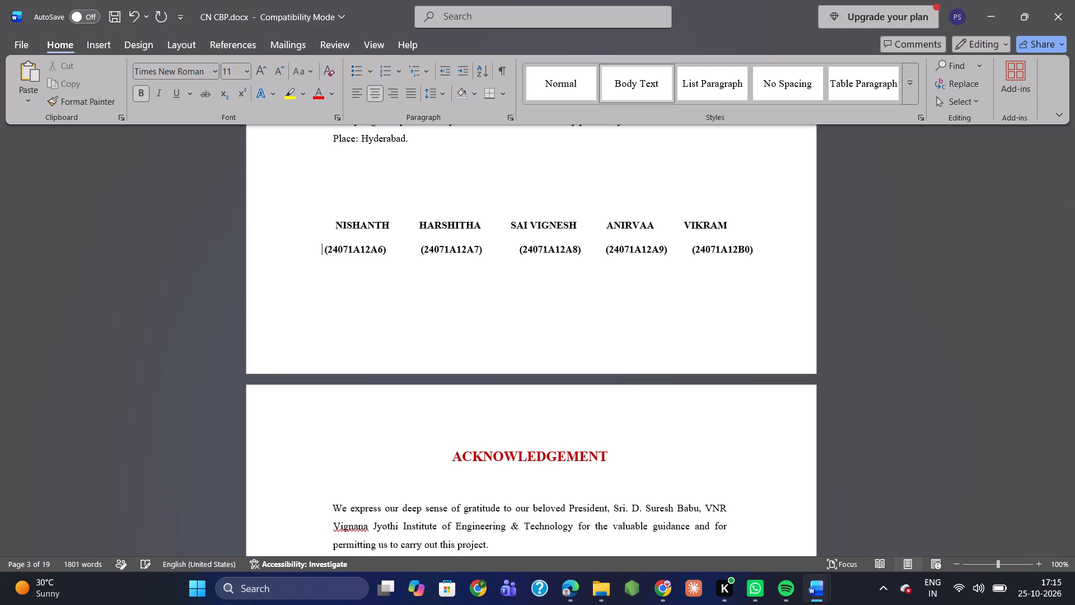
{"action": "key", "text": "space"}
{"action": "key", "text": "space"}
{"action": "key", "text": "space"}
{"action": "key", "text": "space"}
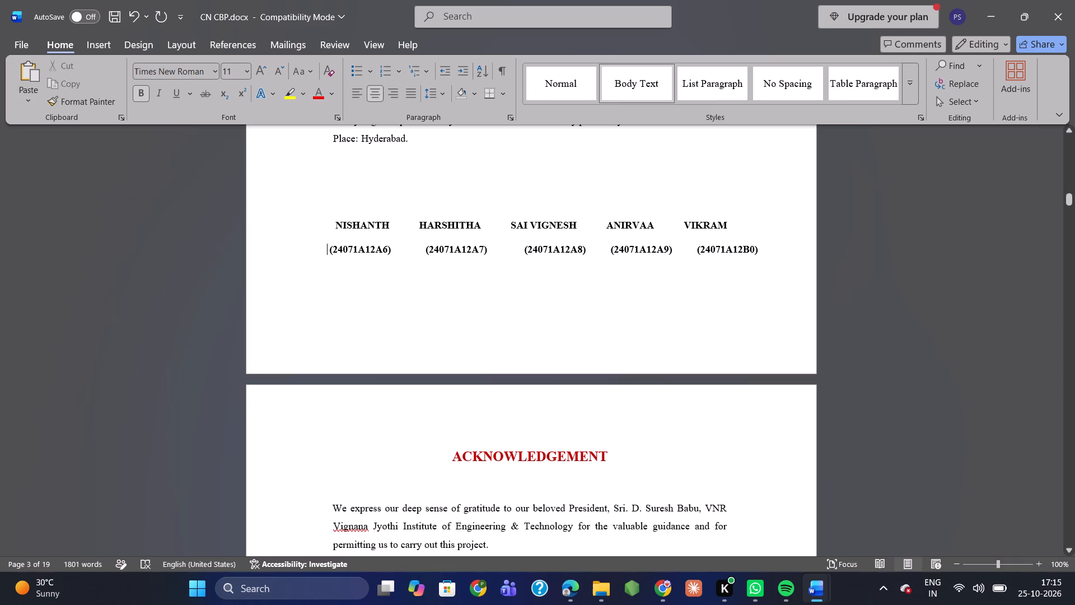
Remove two spaces before the second roll number and three before the third.
{"action": "left_click", "coordinate": [425, 252]}
{"action": "key", "text": "BackSpace"}
{"action": "key", "text": "BackSpace"}
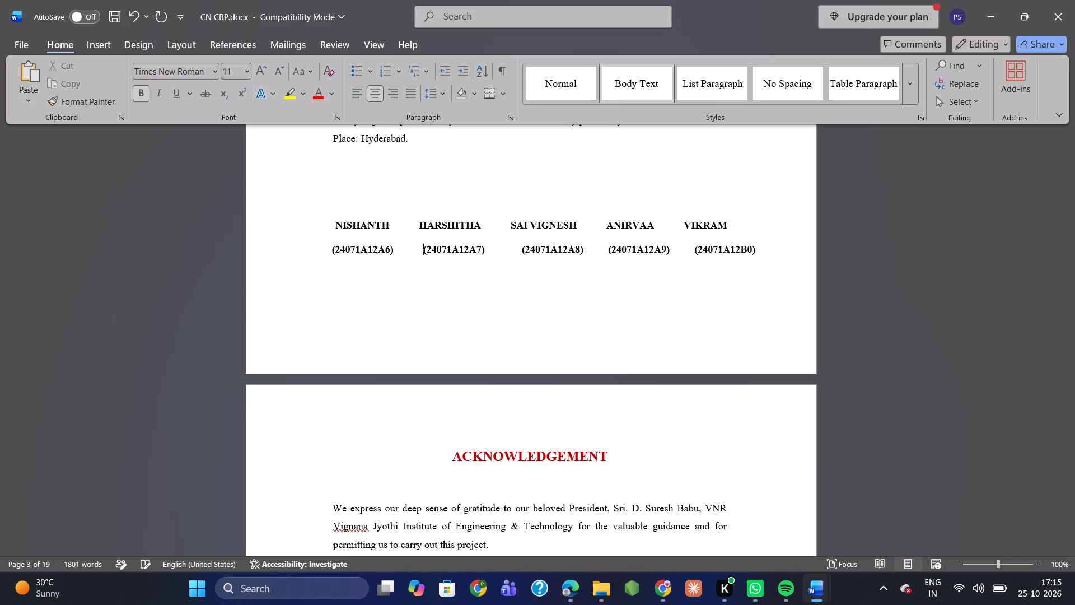
{"action": "left_click", "coordinate": [522, 252]}
{"action": "key", "text": "BackSpace"}
{"action": "key", "text": "BackSpace"}
{"action": "key", "text": "BackSpace"}
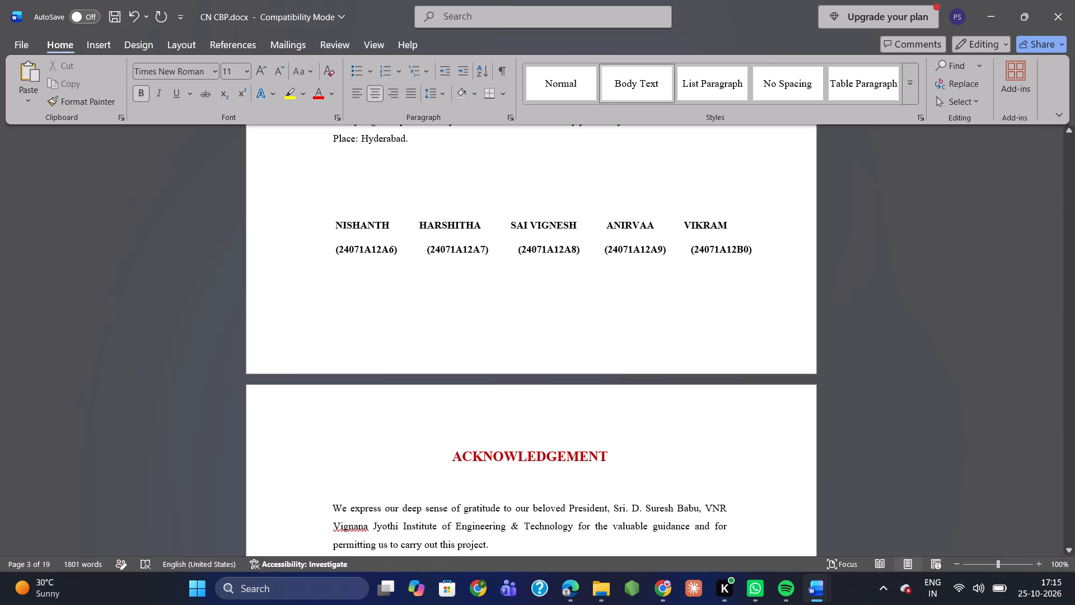
Add three spaces after the second roll number and remove four directly before the third.
{"action": "left_click", "coordinate": [486, 252]}
{"action": "left_click", "coordinate": [489, 252]}
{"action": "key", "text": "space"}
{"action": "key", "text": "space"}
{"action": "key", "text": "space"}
{"action": "left_click", "coordinate": [523, 247]}
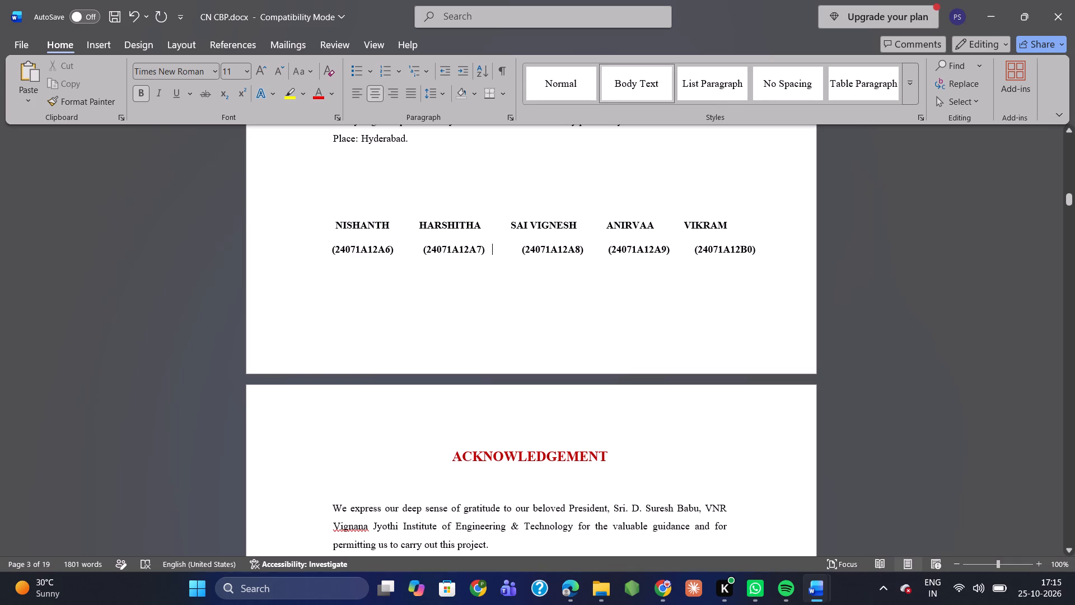
{"action": "key", "text": "BackSpace"}
{"action": "key", "text": "BackSpace"}
{"action": "key", "text": "BackSpace"}
{"action": "key", "text": "BackSpace"}
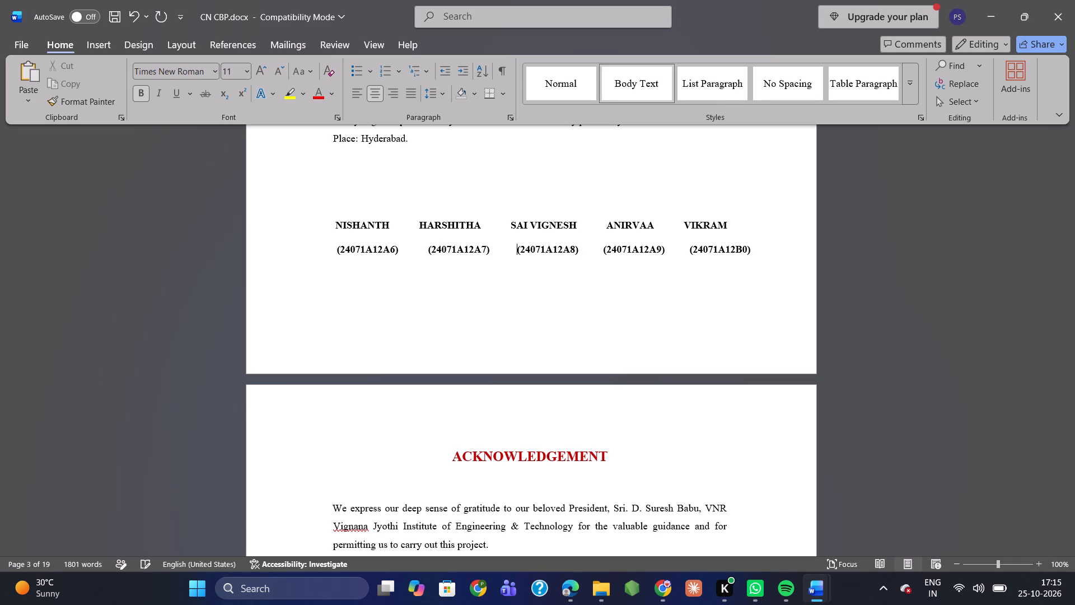
Review the Acknowledgement page in CN CBP.docx, and switch to DM CBP (1).docx to examine its acknowledgement text and student list.
{"action": "scroll", "coordinate": [658, 230], "scroll_direction": "down", "scroll_amount": 2}
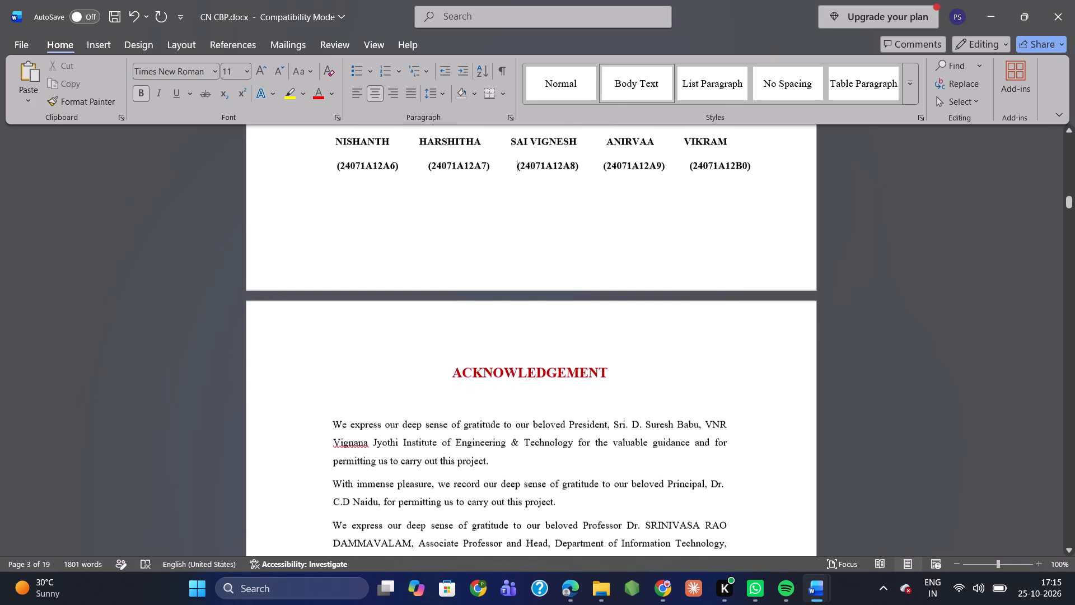
{"action": "scroll", "coordinate": [658, 230], "scroll_direction": "down", "scroll_amount": 4}
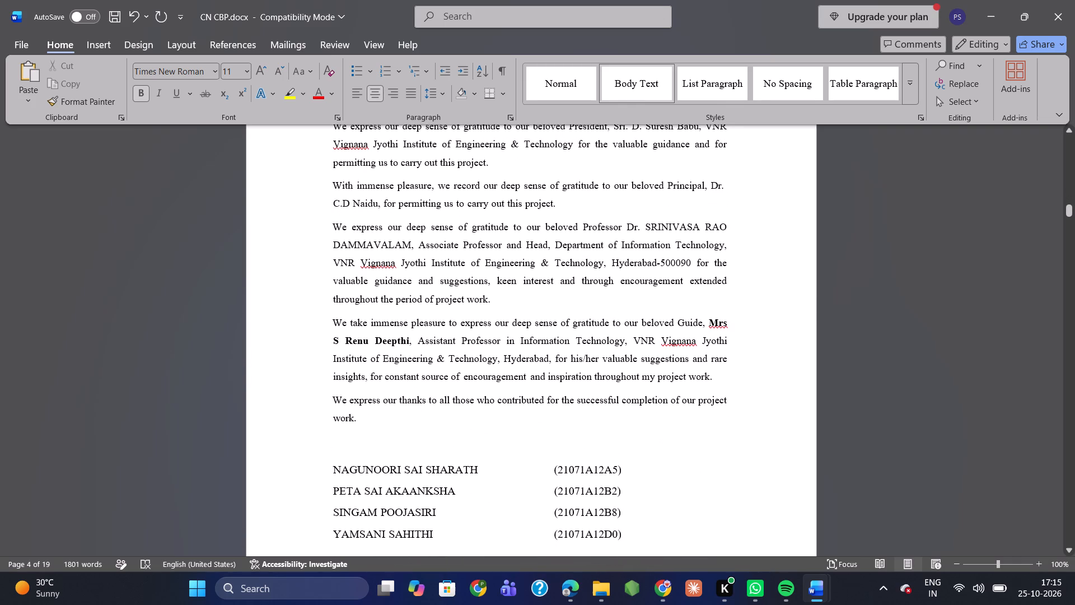
{"action": "scroll", "coordinate": [719, 244], "scroll_direction": "up", "scroll_amount": 1}
{"action": "scroll", "coordinate": [719, 244], "scroll_direction": "down", "scroll_amount": 1}
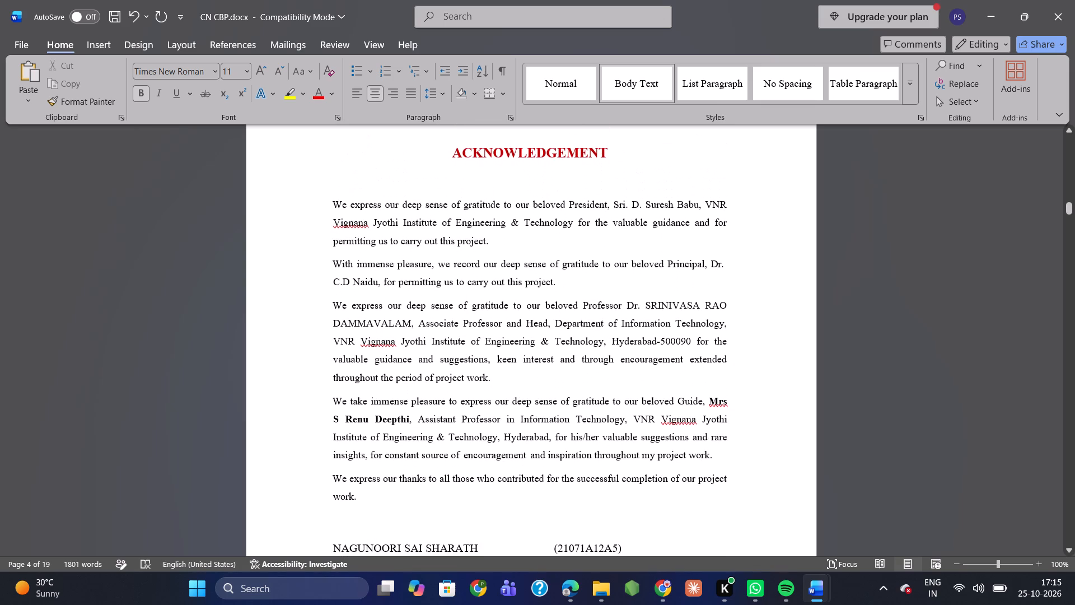
{"action": "scroll", "coordinate": [719, 244], "scroll_direction": "down", "scroll_amount": 1}
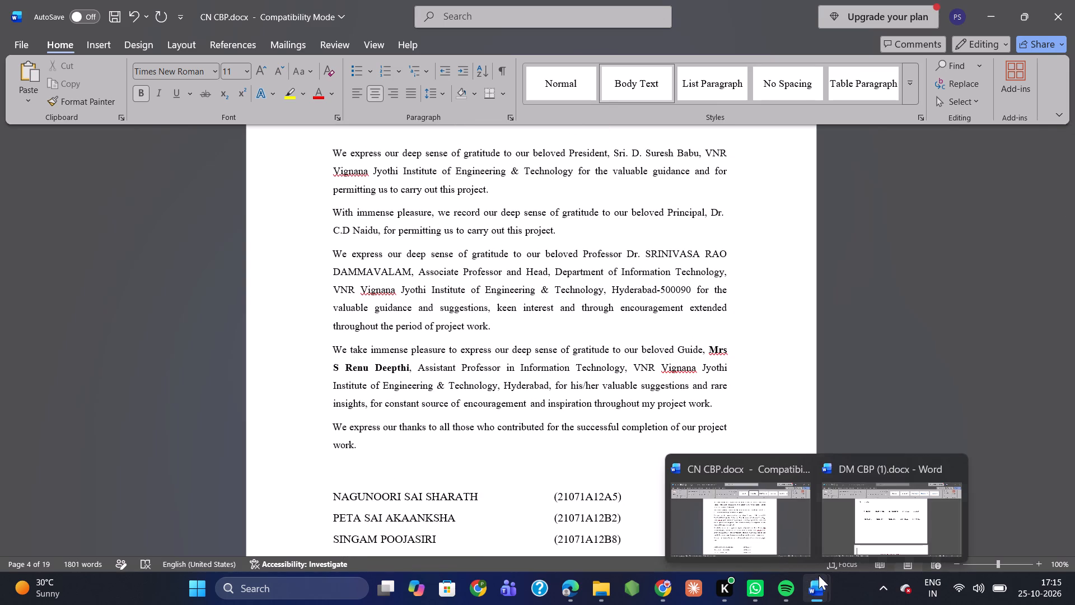
{"action": "left_click", "coordinate": [905, 500]}
{"action": "scroll", "coordinate": [765, 454], "scroll_direction": "down", "scroll_amount": 1}
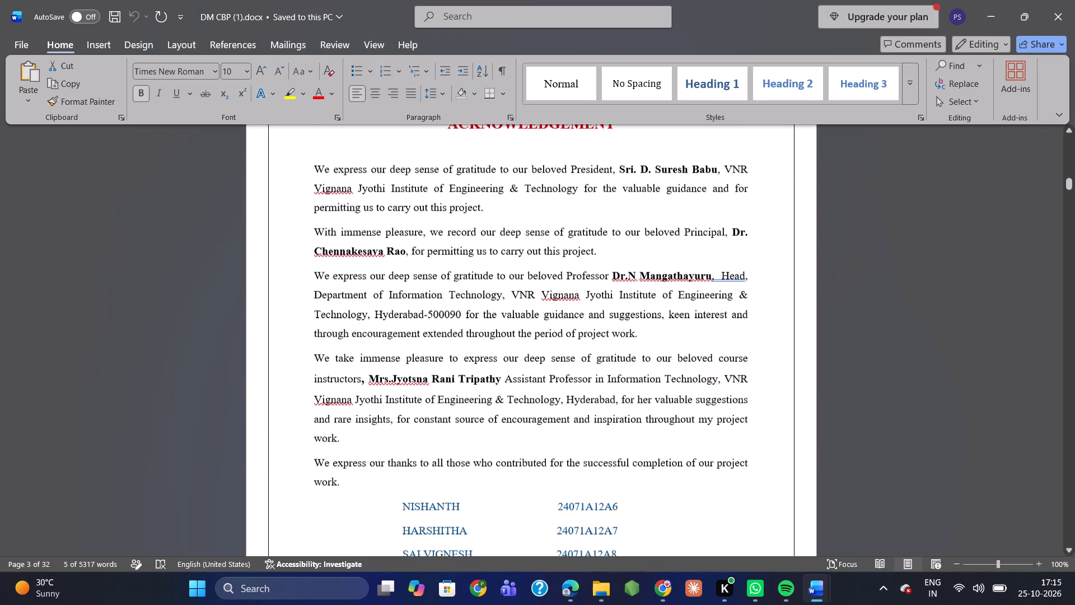
{"action": "scroll", "coordinate": [765, 454], "scroll_direction": "down", "scroll_amount": 1}
{"action": "scroll", "coordinate": [577, 410], "scroll_direction": "down", "scroll_amount": 1}
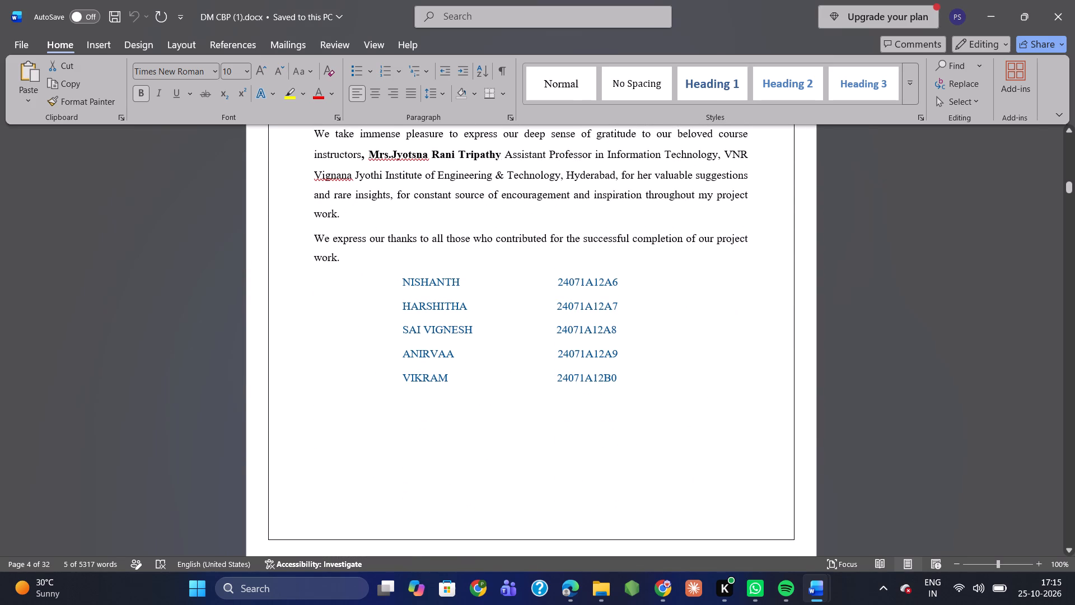
Copy all the acknowledgement paragraphs and the five-student list below the ACKNOWLEDGEMENT heading in DM CBP (1).docx.
{"action": "left_click_drag", "start_coordinate": [627, 379], "coordinate": [389, 115]}
{"action": "scroll", "coordinate": [440, 243], "scroll_direction": "down", "scroll_amount": 1}
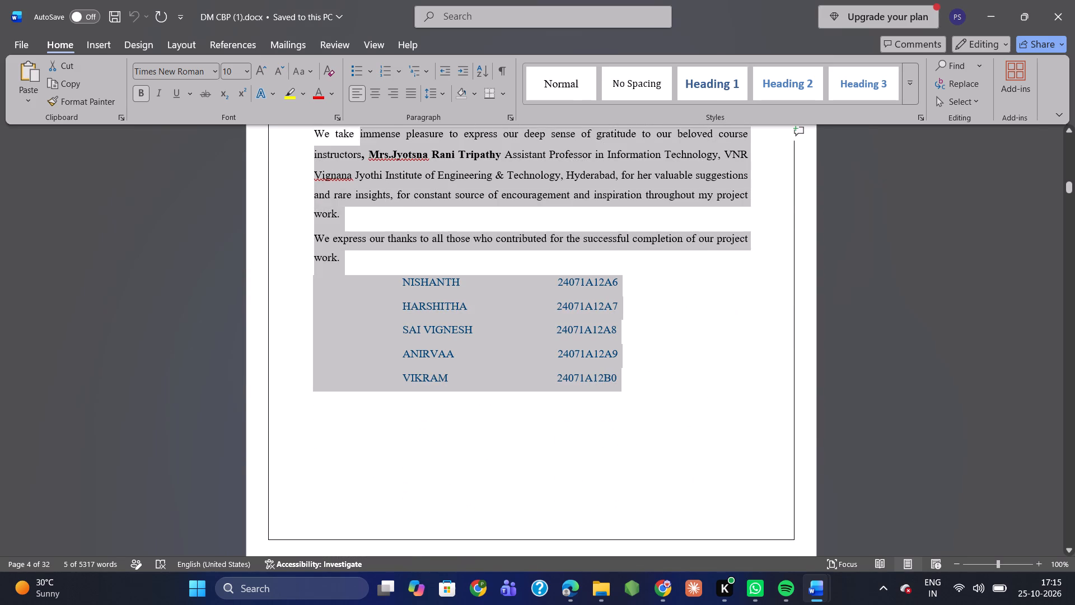
{"action": "left_click_drag", "start_coordinate": [389, 115], "coordinate": [316, 274]}
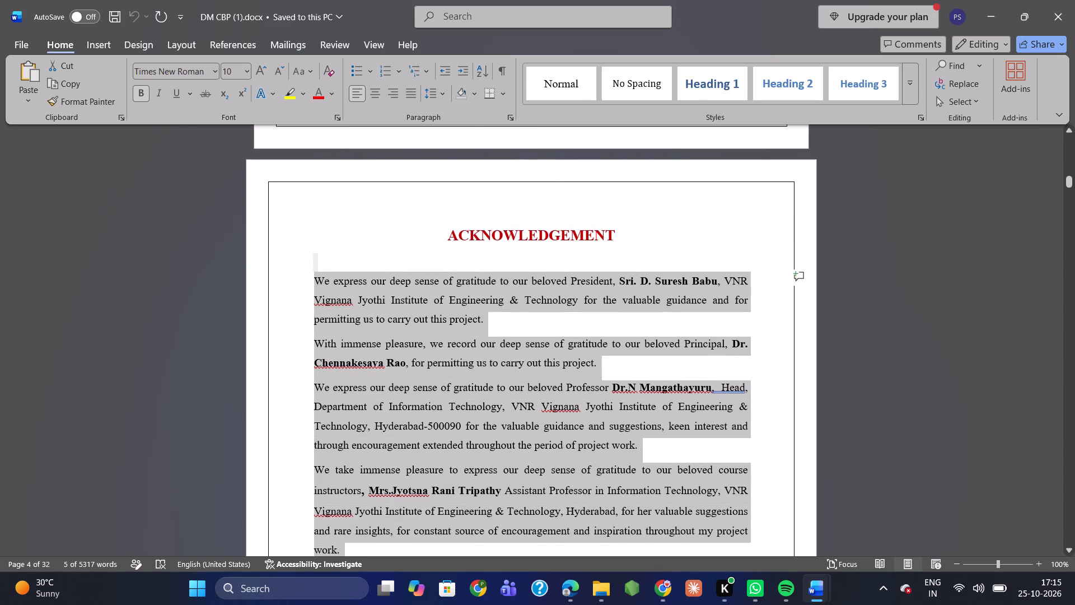
{"action": "left_click_drag", "start_coordinate": [316, 274], "coordinate": [315, 274]}
{"action": "key", "text": "ctrl+c"}
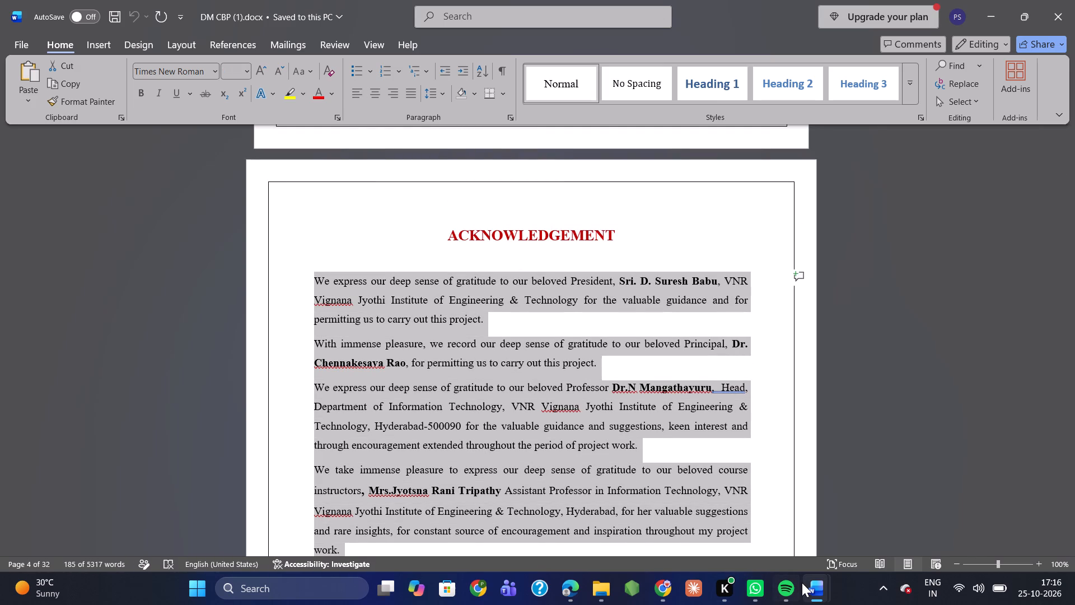
Switch to CN CBP.docx and replace its acknowledgement paragraphs and four-student list with the copied content, keeping the heading.
{"action": "left_click", "coordinate": [768, 552]}
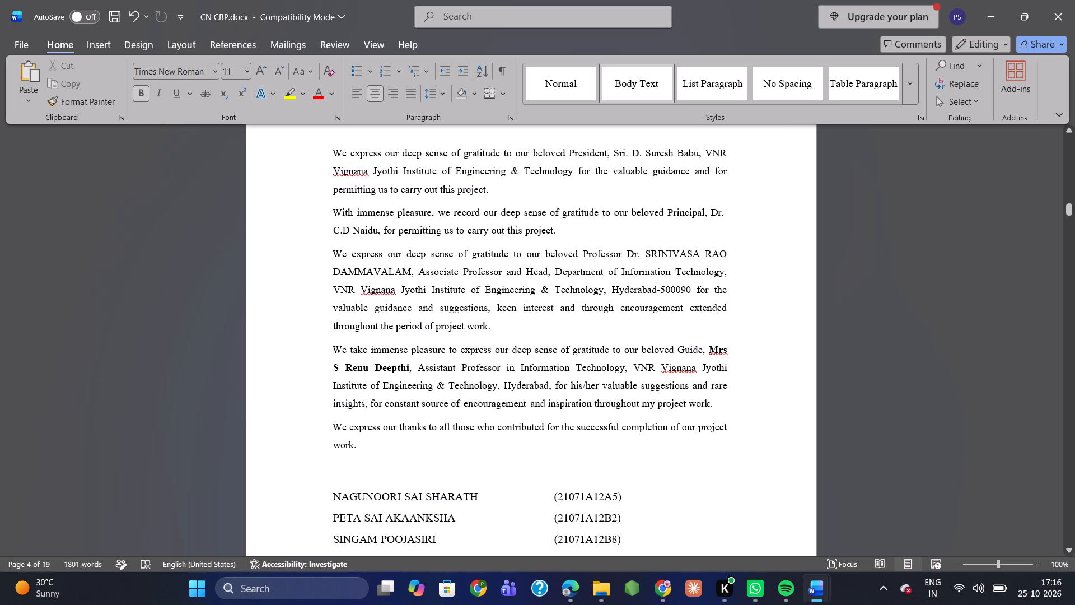
{"action": "scroll", "coordinate": [496, 462], "scroll_direction": "down", "scroll_amount": 1}
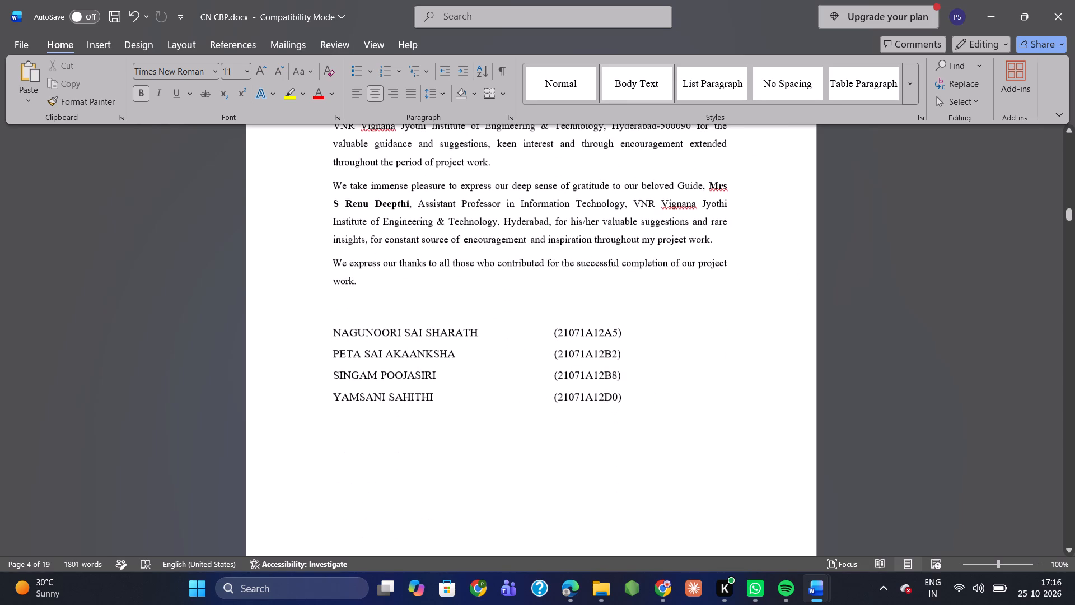
{"action": "left_click_drag", "start_coordinate": [648, 402], "coordinate": [463, 150]}
{"action": "scroll", "coordinate": [525, 286], "scroll_direction": "down", "scroll_amount": 1}
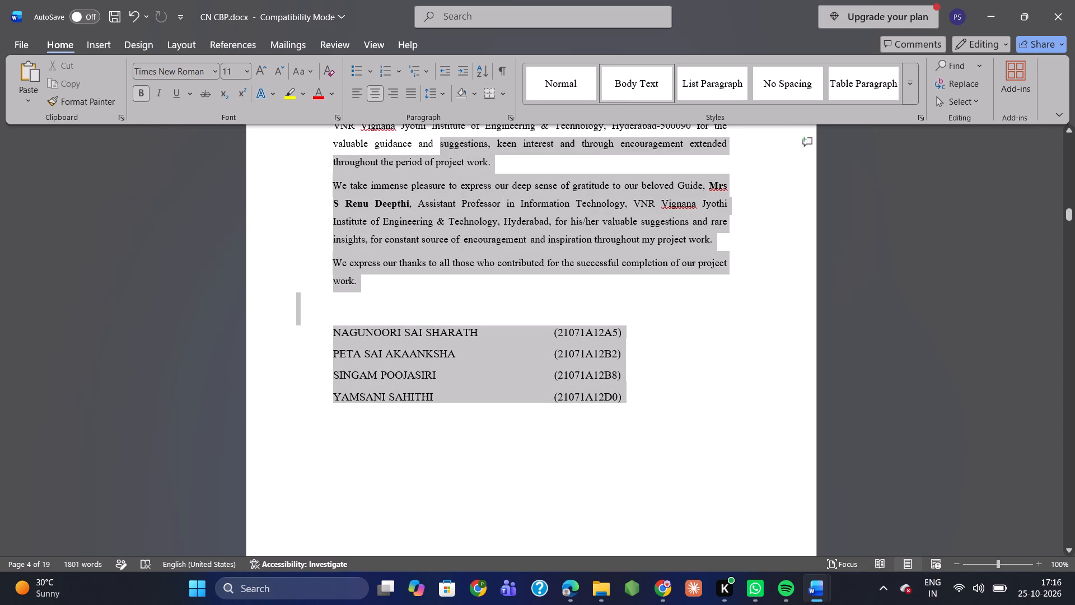
{"action": "left_click_drag", "start_coordinate": [463, 150], "coordinate": [362, 481]}
{"action": "scroll", "coordinate": [381, 327], "scroll_direction": "up", "scroll_amount": 1}
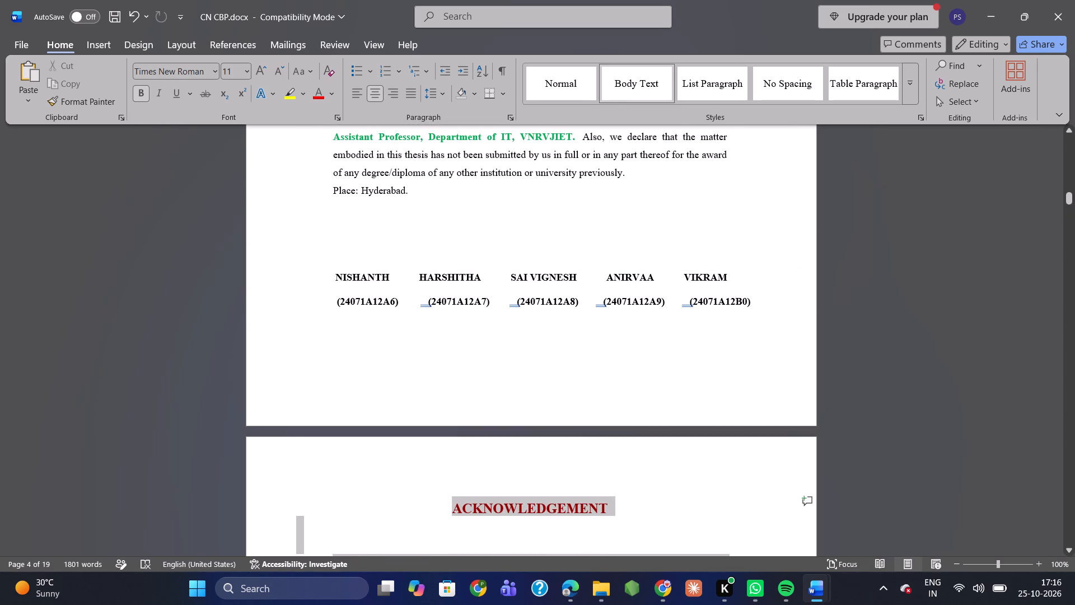
{"action": "left_click_drag", "start_coordinate": [362, 481], "coordinate": [348, 553]}
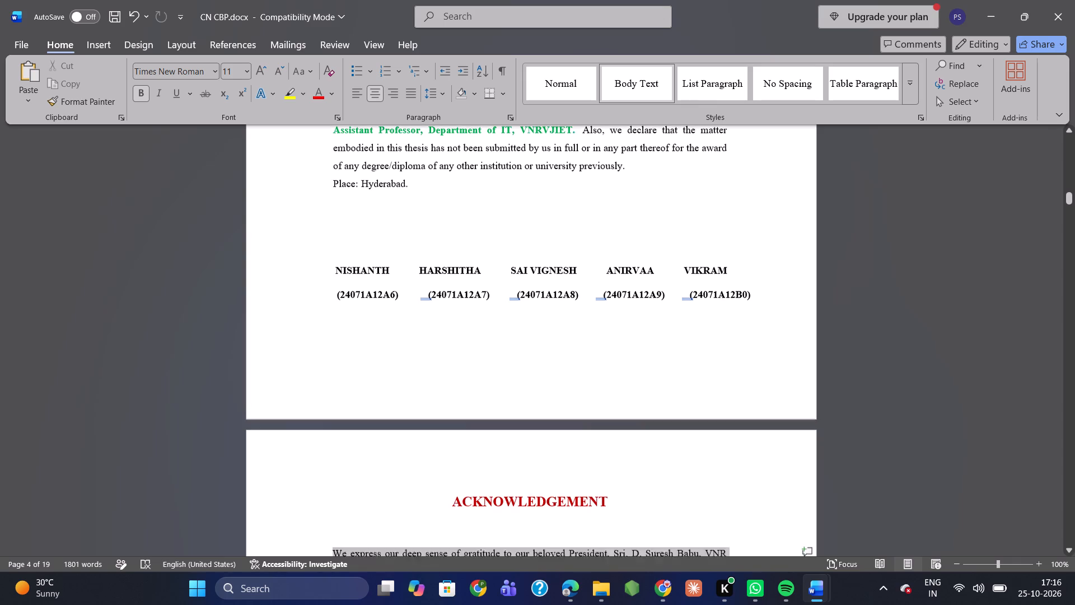
{"action": "left_click_drag", "start_coordinate": [348, 553], "coordinate": [333, 481]}
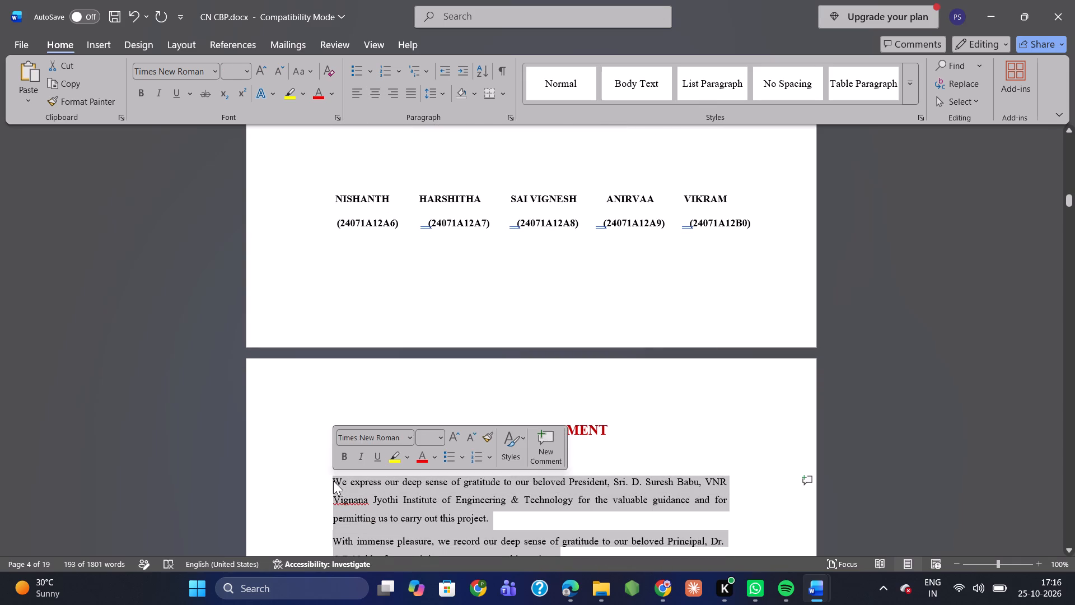
{"action": "key", "text": "ctrl+v"}
{"action": "scroll", "coordinate": [597, 348], "scroll_direction": "up", "scroll_amount": 1}
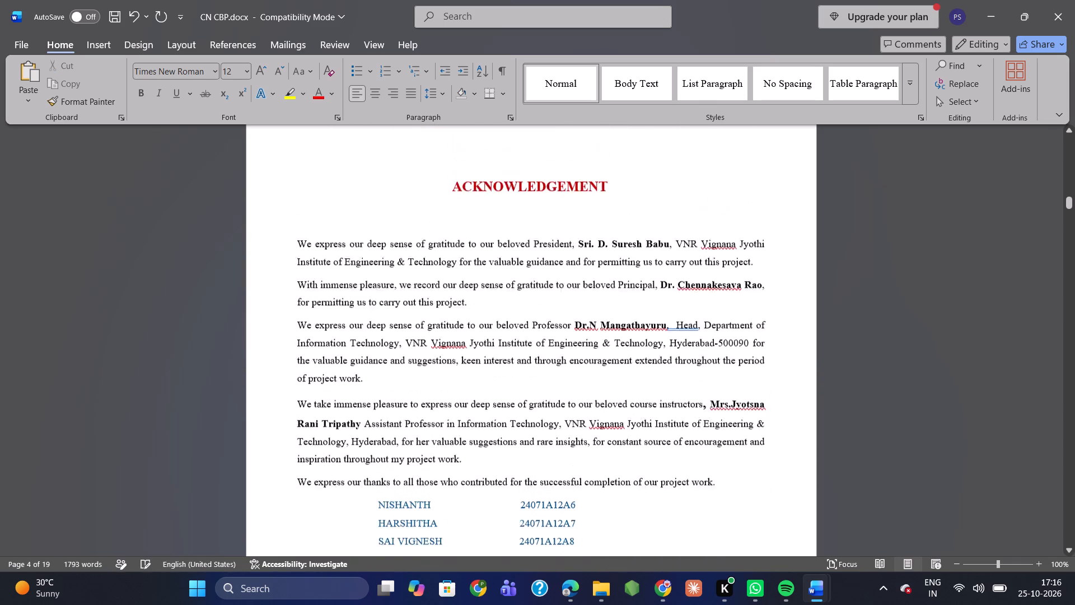
{"action": "scroll", "coordinate": [597, 348], "scroll_direction": "up", "scroll_amount": 3}
{"action": "scroll", "coordinate": [597, 348], "scroll_direction": "down", "scroll_amount": 2}
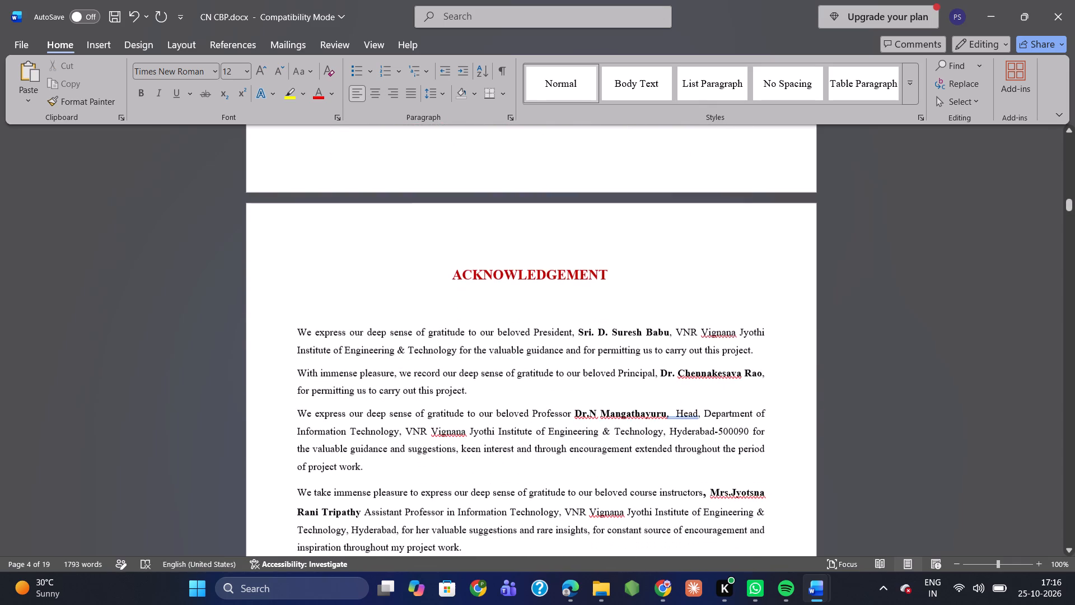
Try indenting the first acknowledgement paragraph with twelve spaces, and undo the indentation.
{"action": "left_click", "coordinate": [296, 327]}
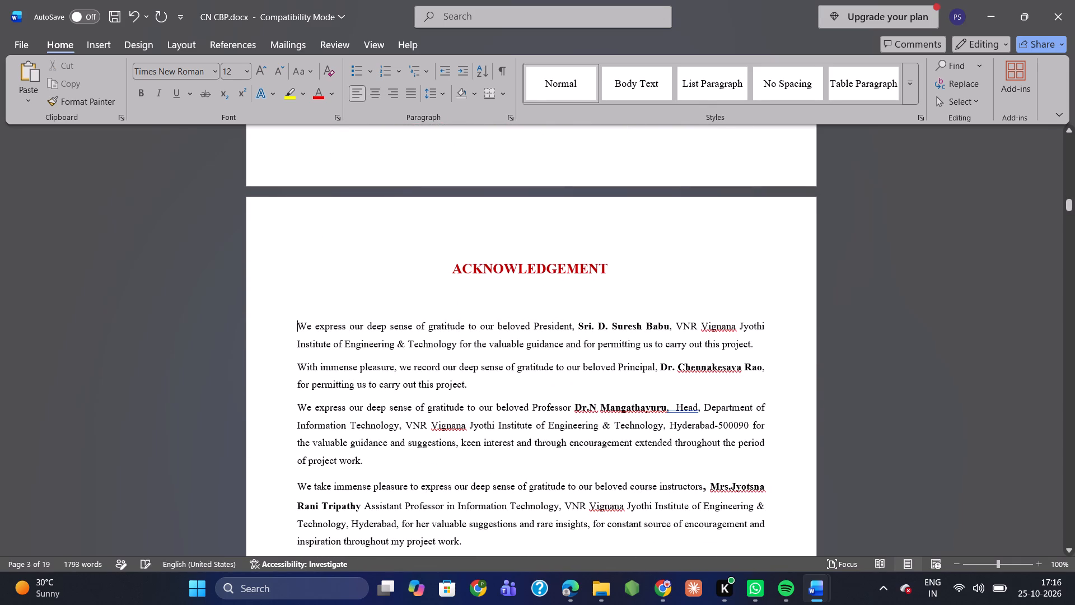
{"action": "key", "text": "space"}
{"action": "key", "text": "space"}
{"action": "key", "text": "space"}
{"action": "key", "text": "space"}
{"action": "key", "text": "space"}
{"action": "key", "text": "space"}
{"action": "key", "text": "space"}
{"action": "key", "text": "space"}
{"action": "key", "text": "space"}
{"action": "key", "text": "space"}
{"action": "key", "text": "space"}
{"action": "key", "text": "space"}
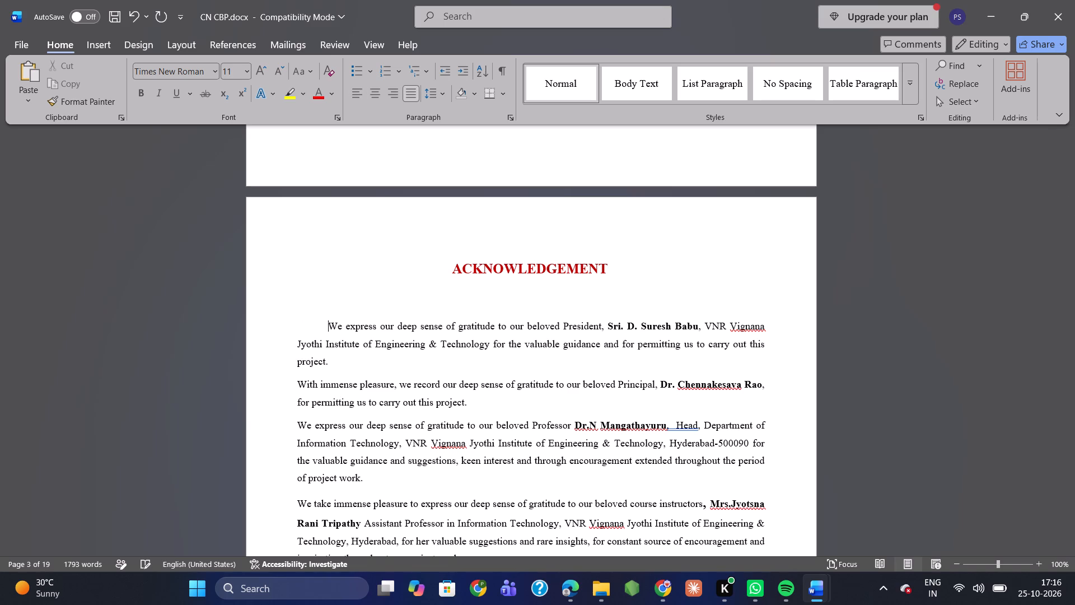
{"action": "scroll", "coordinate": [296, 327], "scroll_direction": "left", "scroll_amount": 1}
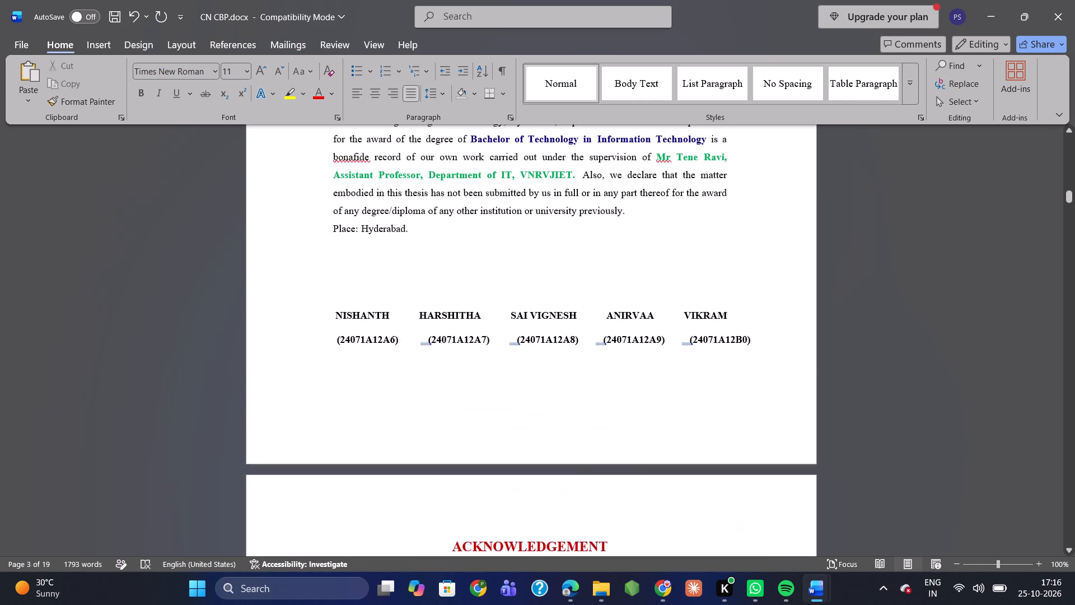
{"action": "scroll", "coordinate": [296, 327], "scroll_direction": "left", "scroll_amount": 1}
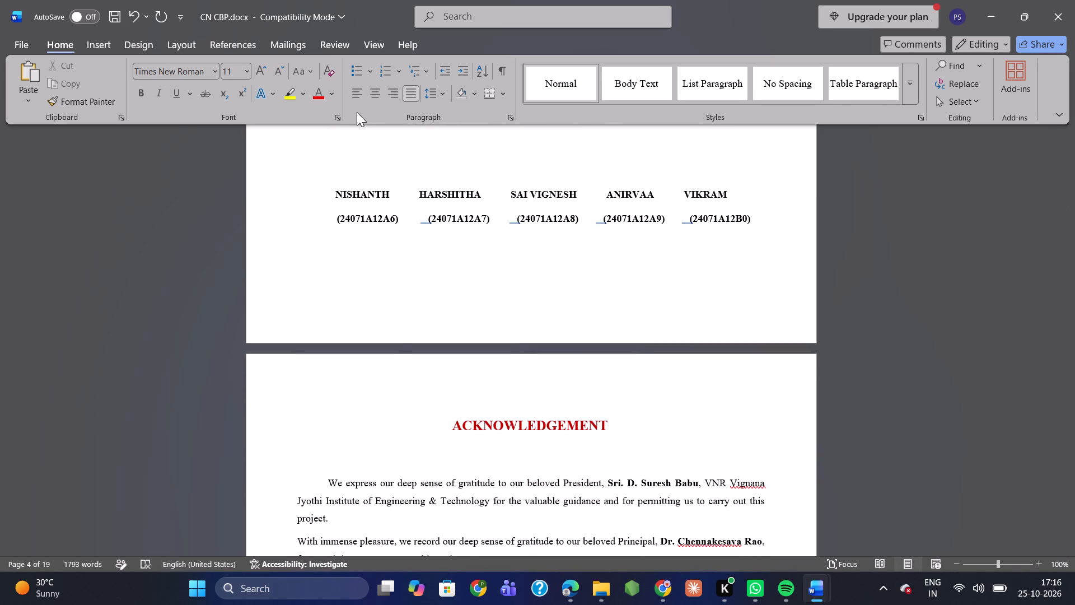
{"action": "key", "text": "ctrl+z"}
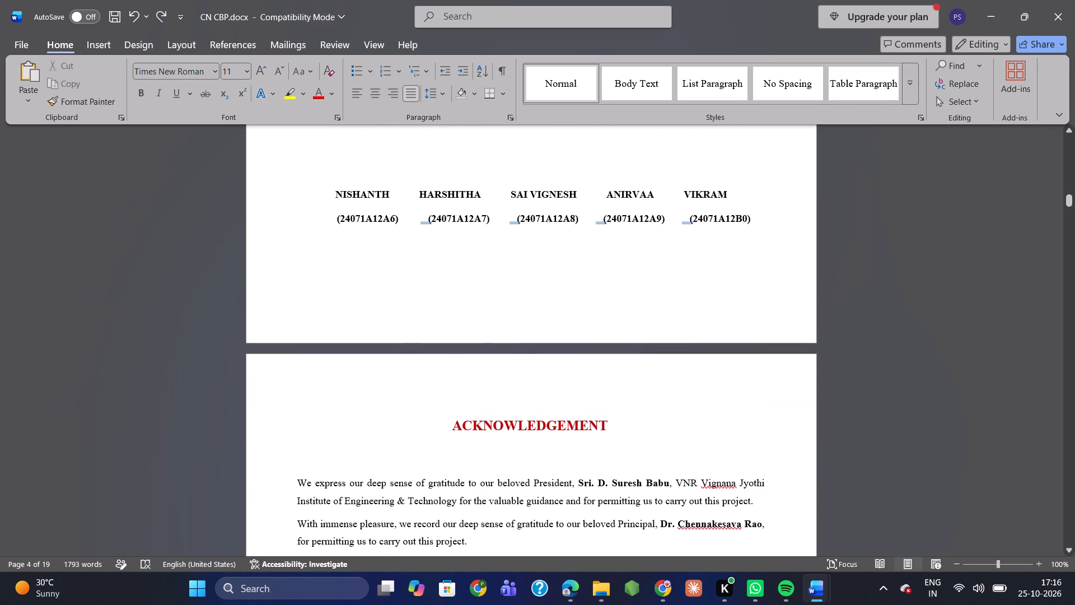
Try centred and right alignment on all the acknowledgement paragraphs and the student list, and settle on justified alignment.
{"action": "scroll", "coordinate": [404, 407], "scroll_direction": "down", "scroll_amount": 1}
{"action": "left_click_drag", "start_coordinate": [299, 302], "coordinate": [473, 560]}
{"action": "scroll", "coordinate": [344, 363], "scroll_direction": "up", "scroll_amount": 1}
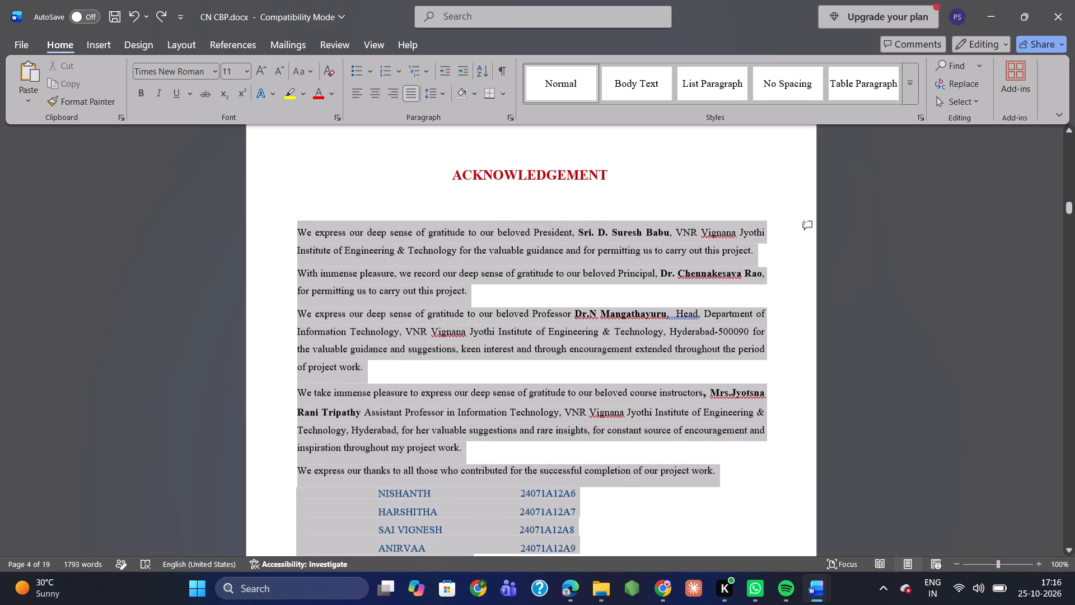
{"action": "left_click_drag", "start_coordinate": [473, 560], "coordinate": [579, 518]}
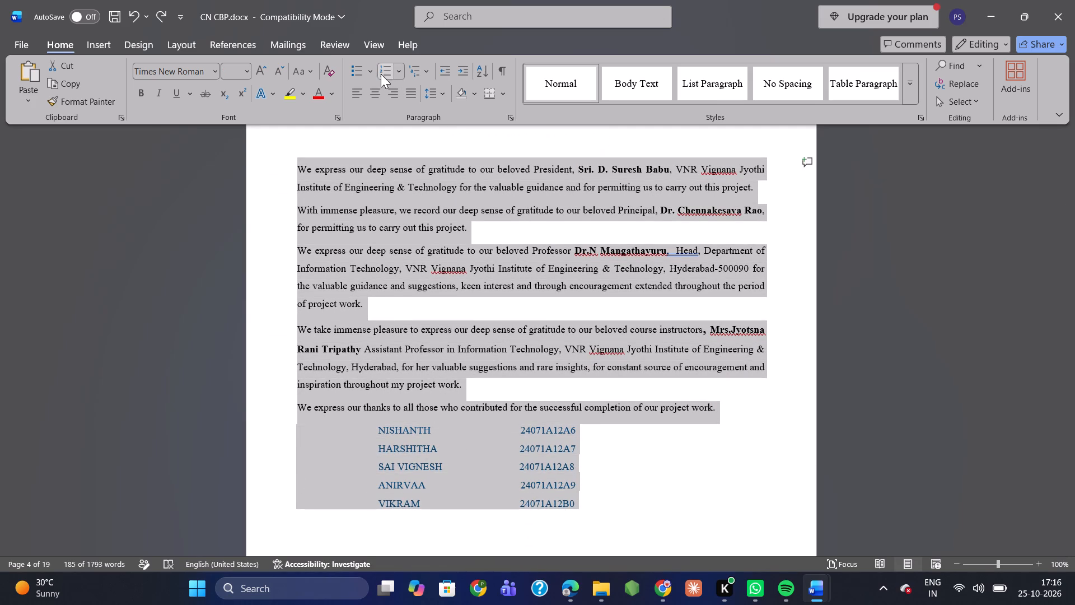
{"action": "left_click", "coordinate": [377, 90]}
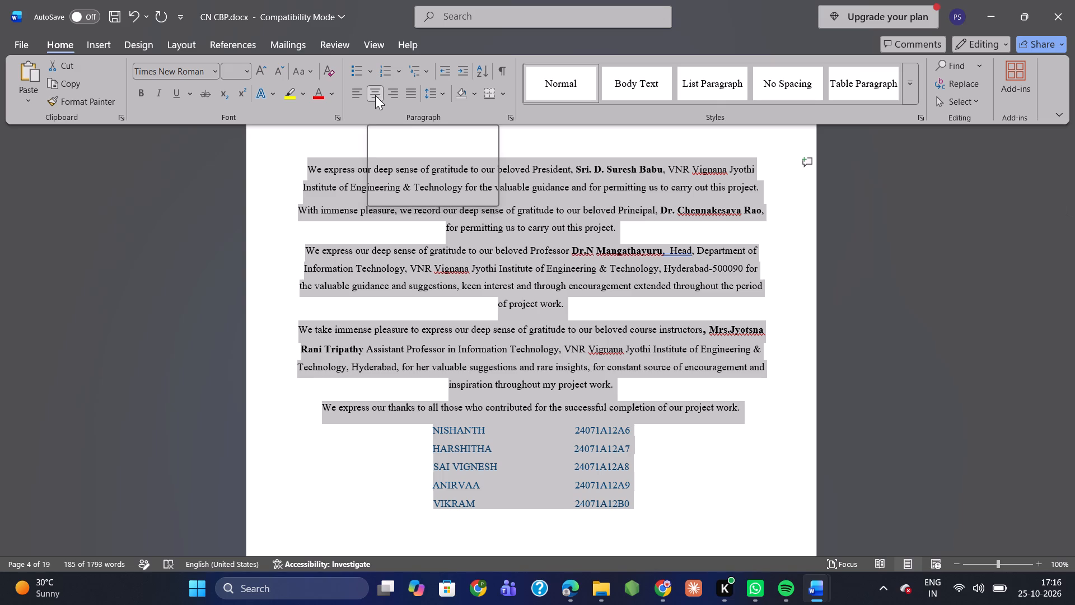
{"action": "left_click", "coordinate": [391, 96]}
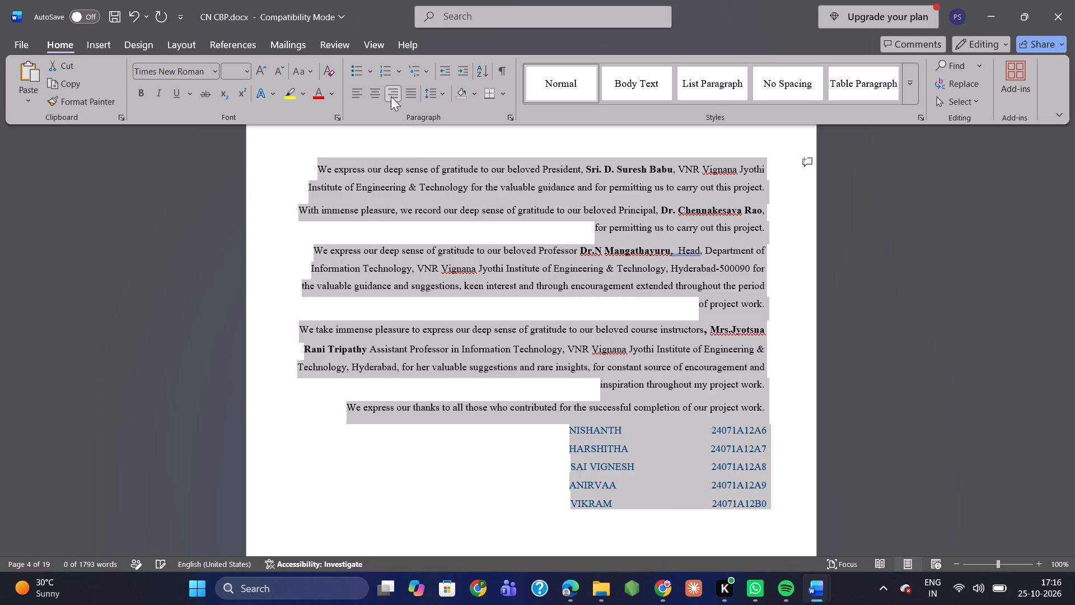
{"action": "left_click", "coordinate": [370, 94]}
{"action": "left_click", "coordinate": [411, 94]}
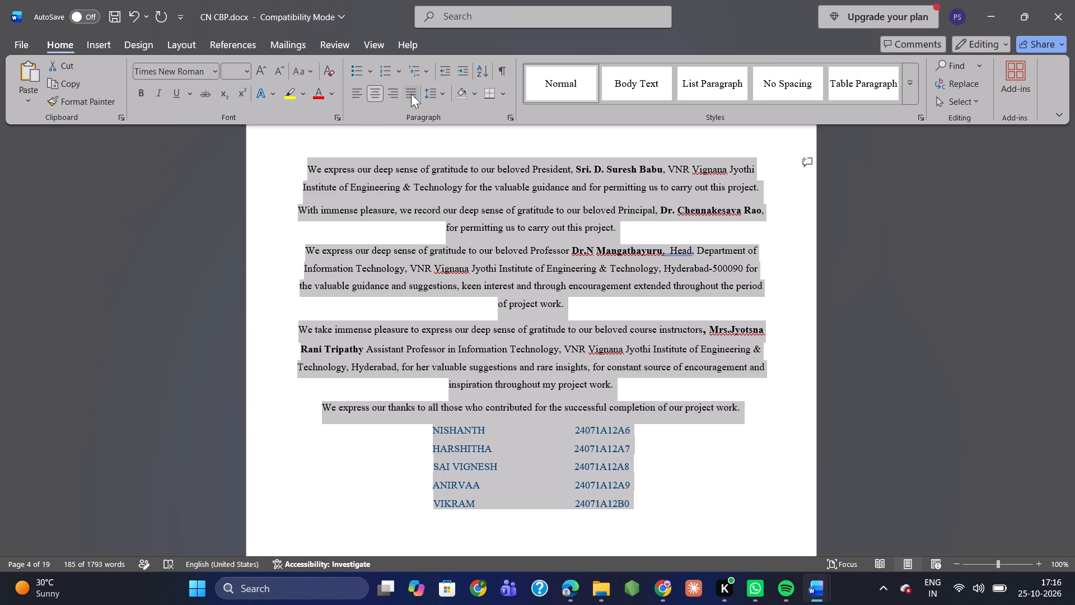
{"action": "left_click", "coordinate": [484, 219]}
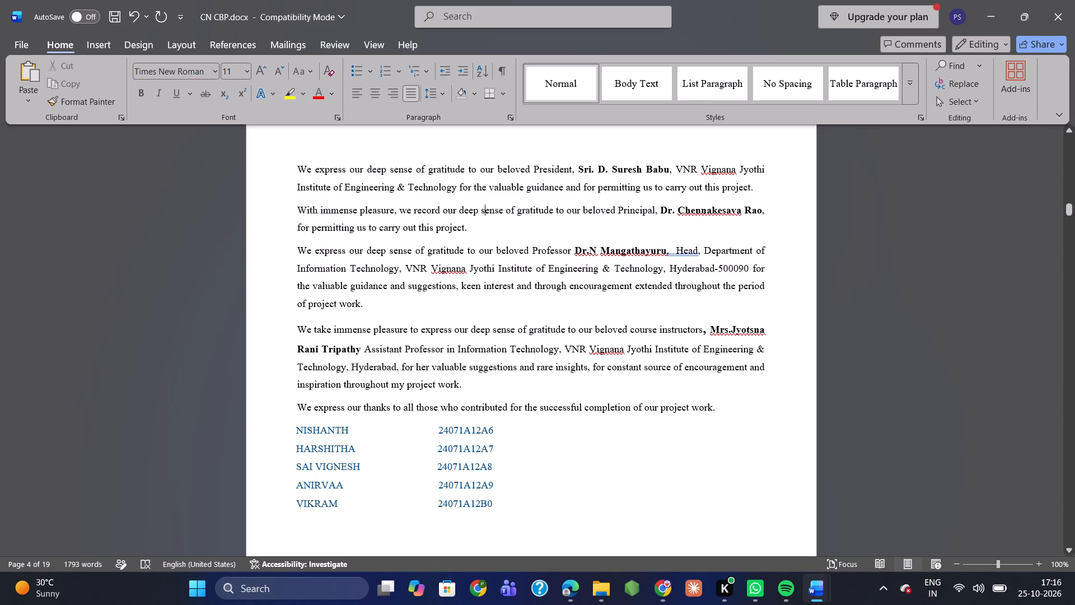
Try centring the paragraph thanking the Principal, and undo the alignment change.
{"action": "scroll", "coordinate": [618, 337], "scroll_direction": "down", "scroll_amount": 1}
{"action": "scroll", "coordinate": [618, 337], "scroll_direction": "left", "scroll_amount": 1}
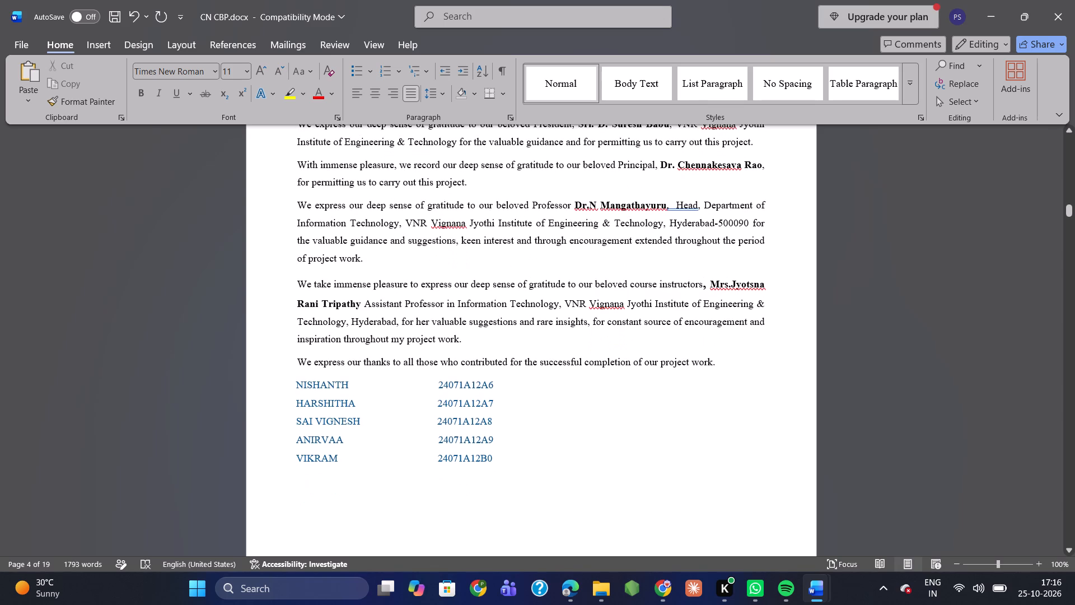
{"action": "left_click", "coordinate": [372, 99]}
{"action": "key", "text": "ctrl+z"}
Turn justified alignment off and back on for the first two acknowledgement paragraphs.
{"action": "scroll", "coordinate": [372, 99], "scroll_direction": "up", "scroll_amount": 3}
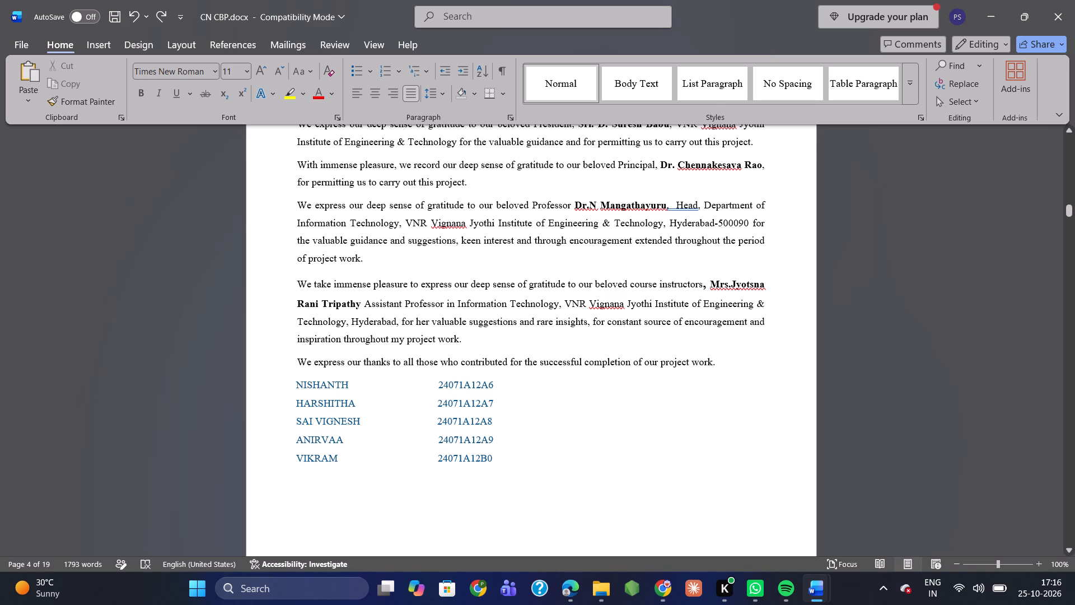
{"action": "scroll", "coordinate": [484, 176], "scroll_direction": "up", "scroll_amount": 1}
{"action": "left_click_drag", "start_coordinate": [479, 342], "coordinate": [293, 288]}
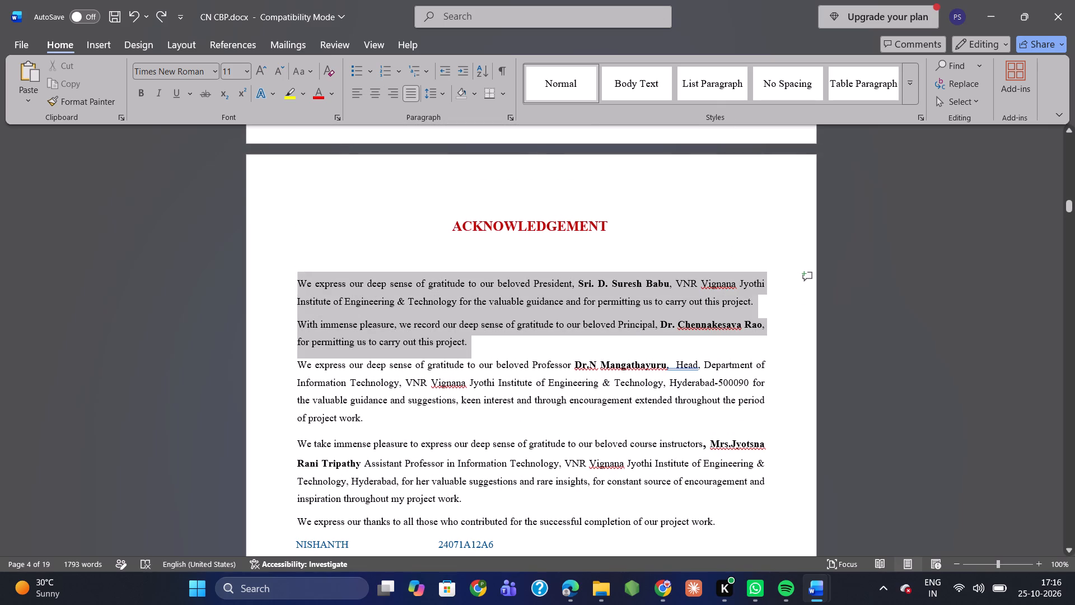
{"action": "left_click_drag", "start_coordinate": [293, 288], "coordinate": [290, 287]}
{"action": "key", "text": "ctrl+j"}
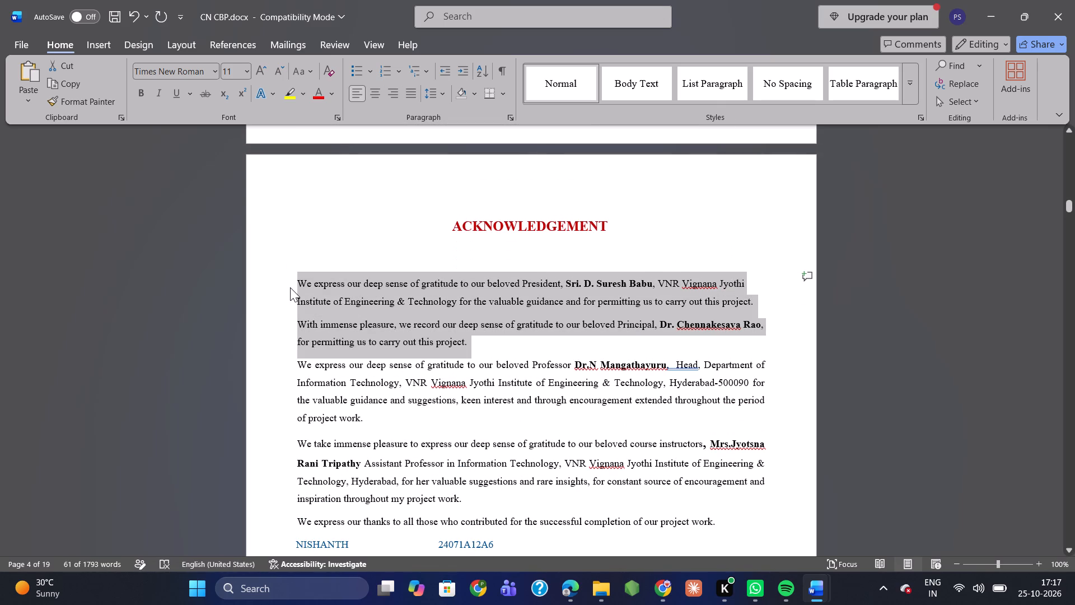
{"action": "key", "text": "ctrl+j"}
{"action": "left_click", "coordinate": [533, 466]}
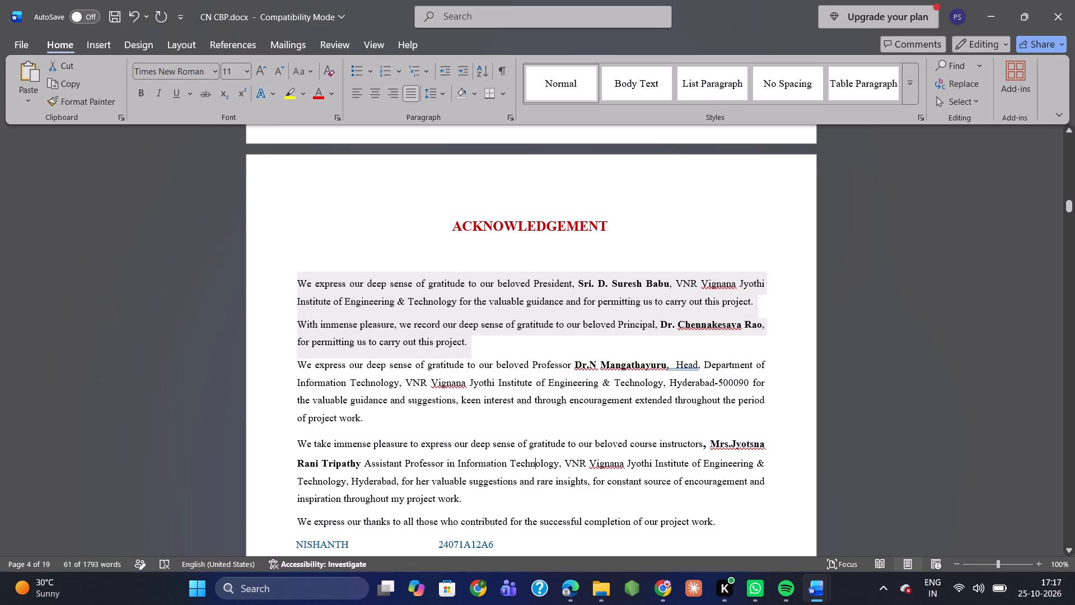
Centre the five lines of student names and roll numbers below the acknowledgement text.
{"action": "double_click", "coordinate": [372, 418]}
{"action": "scroll", "coordinate": [372, 418], "scroll_direction": "down", "scroll_amount": 1}
{"action": "left_click_drag", "start_coordinate": [508, 334], "coordinate": [292, 259]}
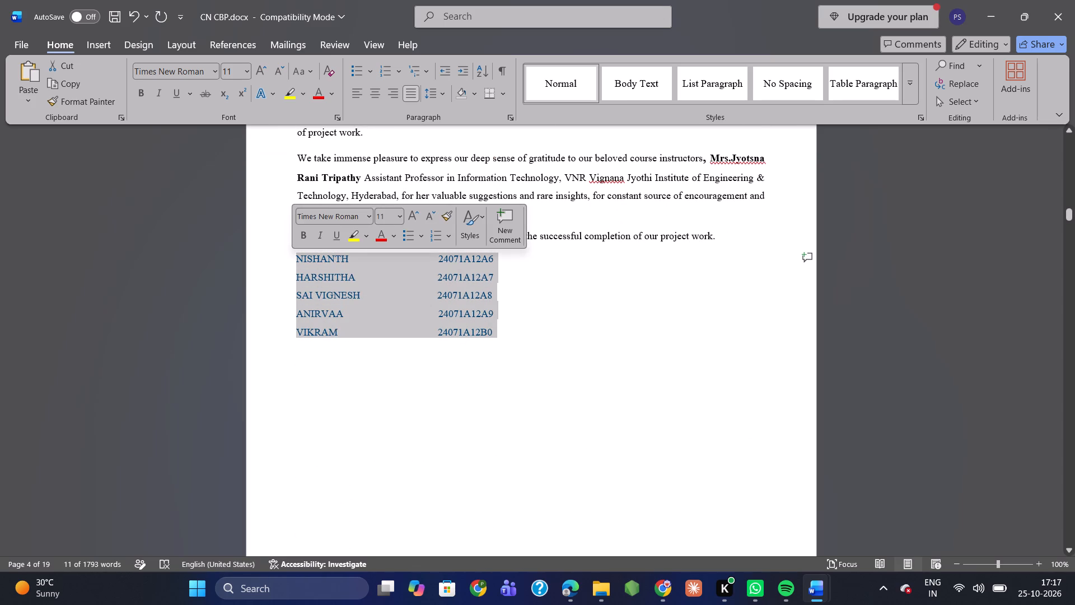
{"action": "left_click", "coordinate": [368, 94]}
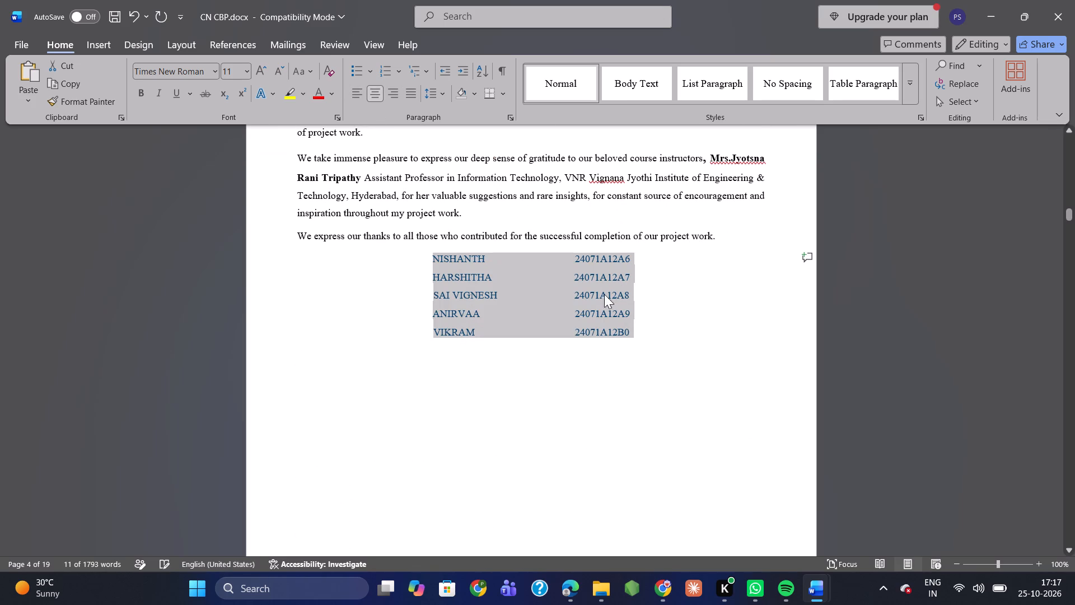
Insert four blank lines between the closing thanks sentence and the student list, and check the page's layout.
{"action": "left_click", "coordinate": [732, 238]}
{"action": "key", "text": "Return"}
{"action": "key", "text": "Return"}
{"action": "key", "text": "Return"}
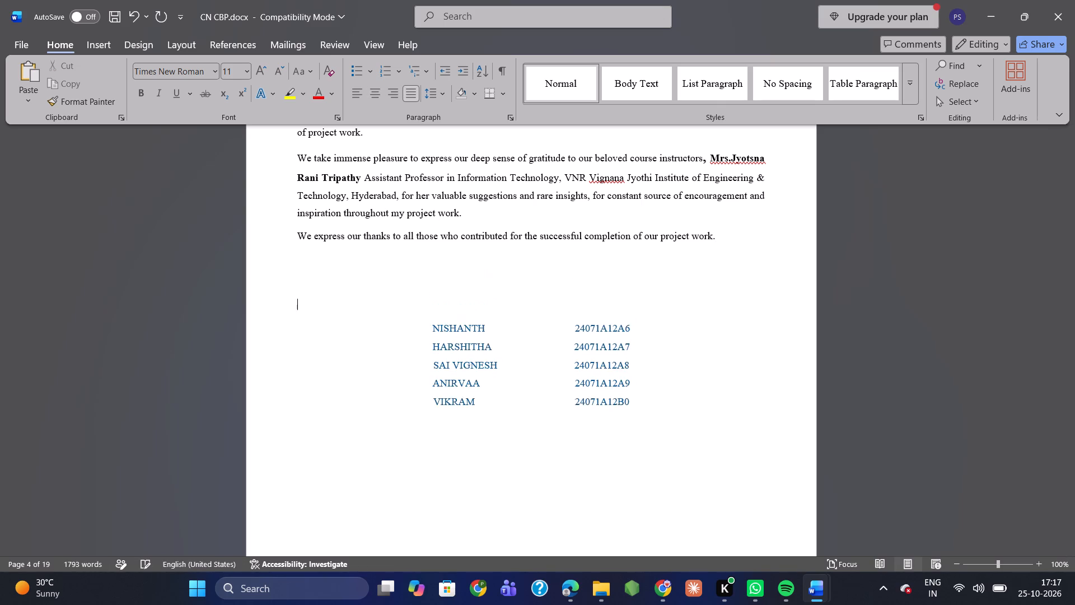
{"action": "key", "text": "Return"}
{"action": "scroll", "coordinate": [732, 238], "scroll_direction": "up", "scroll_amount": 3}
{"action": "scroll", "coordinate": [732, 238], "scroll_direction": "down", "scroll_amount": 1}
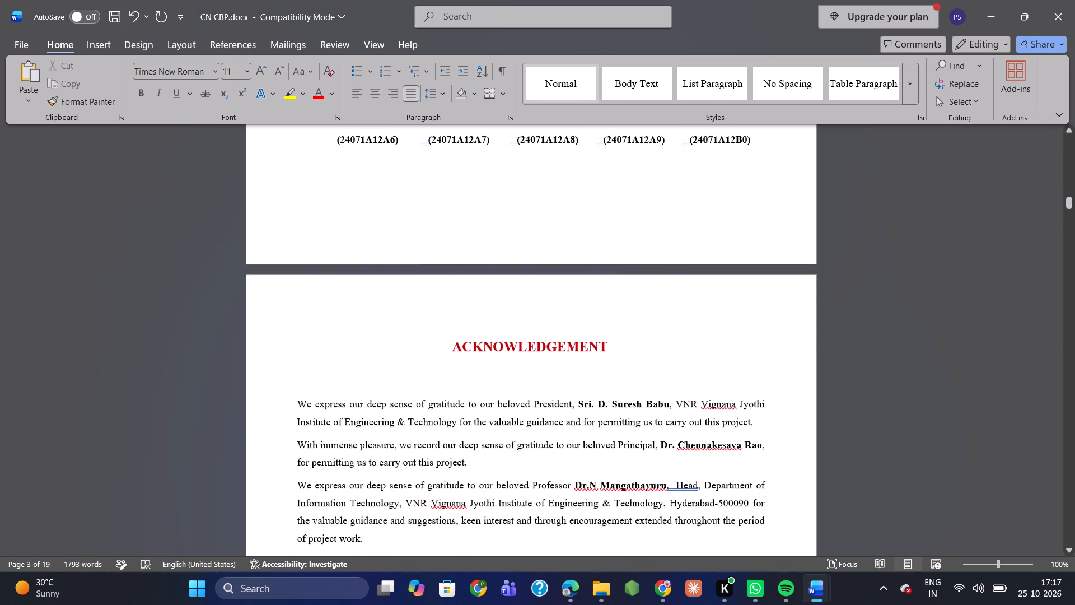
{"action": "scroll", "coordinate": [732, 238], "scroll_direction": "down", "scroll_amount": 1}
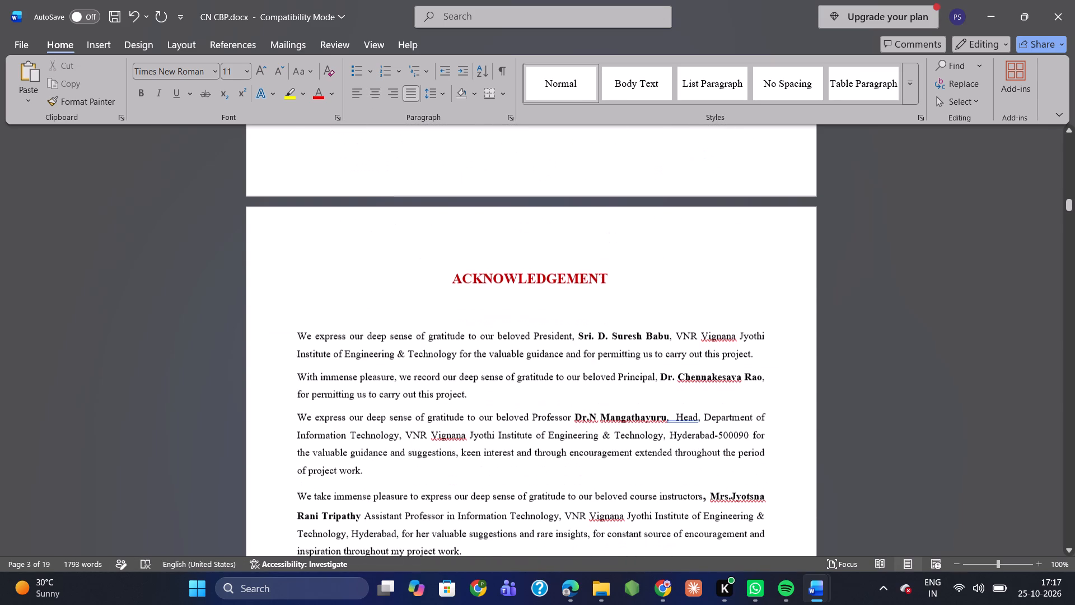
{"action": "scroll", "coordinate": [698, 323], "scroll_direction": "down", "scroll_amount": 1}
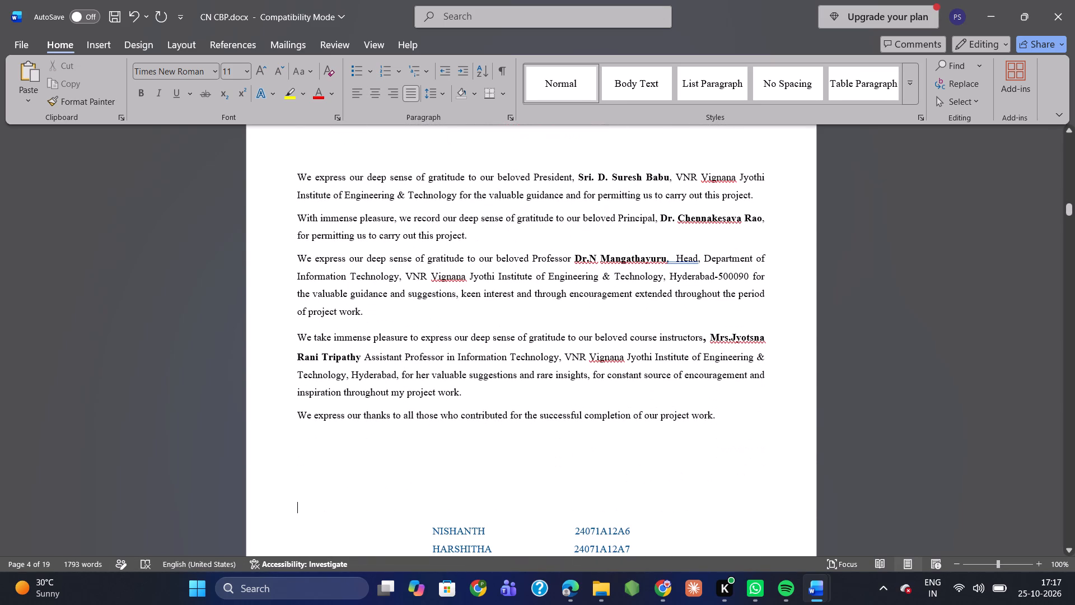
Replace the course instructor's title with Mr. and enter the current instructor's name in the acknowledgement's fourth paragraph.
{"action": "left_click", "coordinate": [729, 338]}
{"action": "key", "text": "BackSpace"}
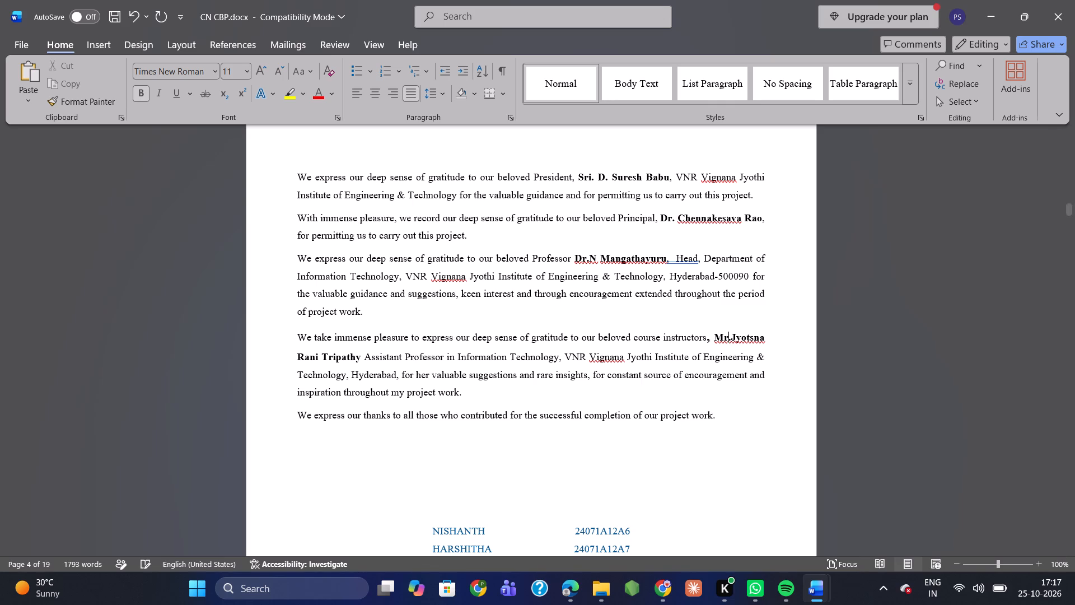
{"action": "key", "text": "Right"}
{"action": "key", "text": "Right"}
{"action": "key", "text": "Right"}
{"action": "key", "text": "Right"}
{"action": "key", "text": "Right"}
{"action": "key", "text": "Right"}
{"action": "key", "text": "Right"}
{"action": "key", "text": "Right"}
{"action": "key", "text": "BackSpace"}
{"action": "key", "text": "BackSpace"}
{"action": "key", "text": "BackSpace"}
{"action": "key", "text": "BackSpace"}
{"action": "key", "text": "BackSpace"}
{"action": "key", "text": "BackSpace"}
{"action": "key", "text": "BackSpace"}
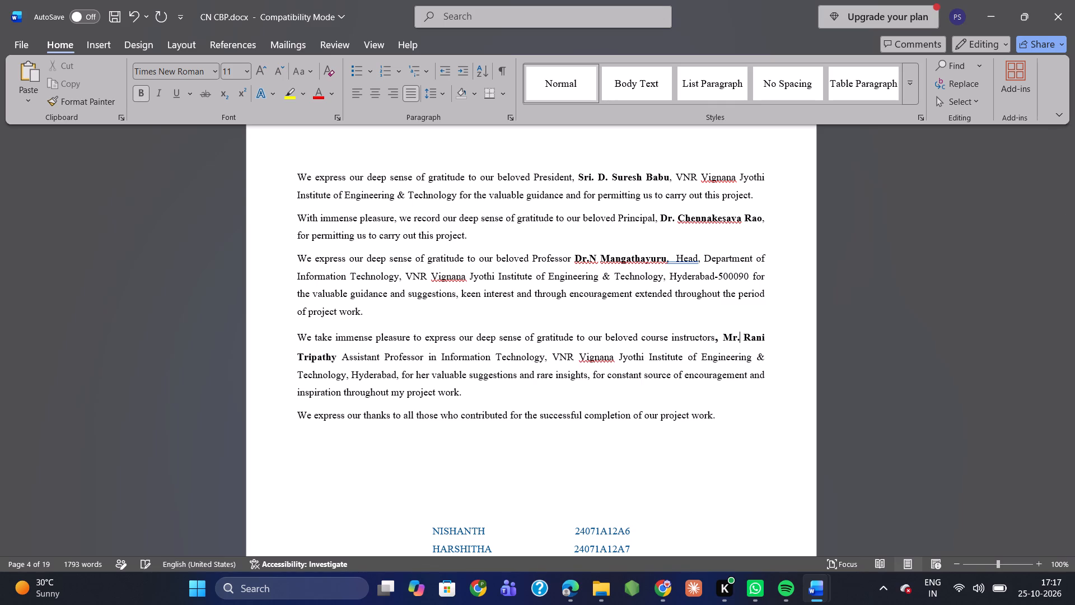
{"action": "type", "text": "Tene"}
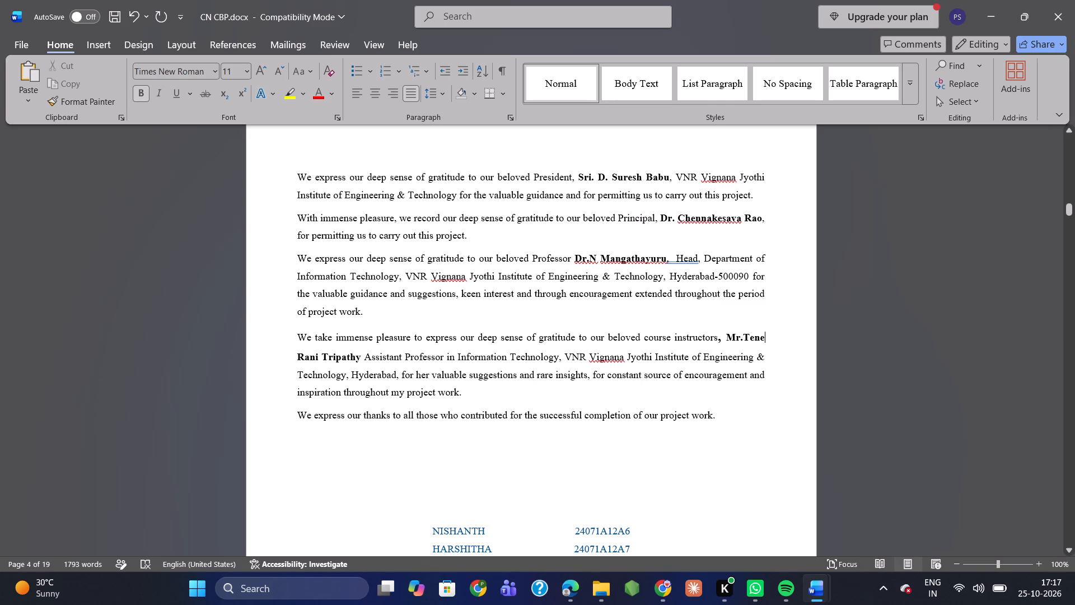
{"action": "left_click_drag", "start_coordinate": [361, 359], "coordinate": [331, 355]}
{"action": "left_click_drag", "start_coordinate": [331, 355], "coordinate": [300, 359]}
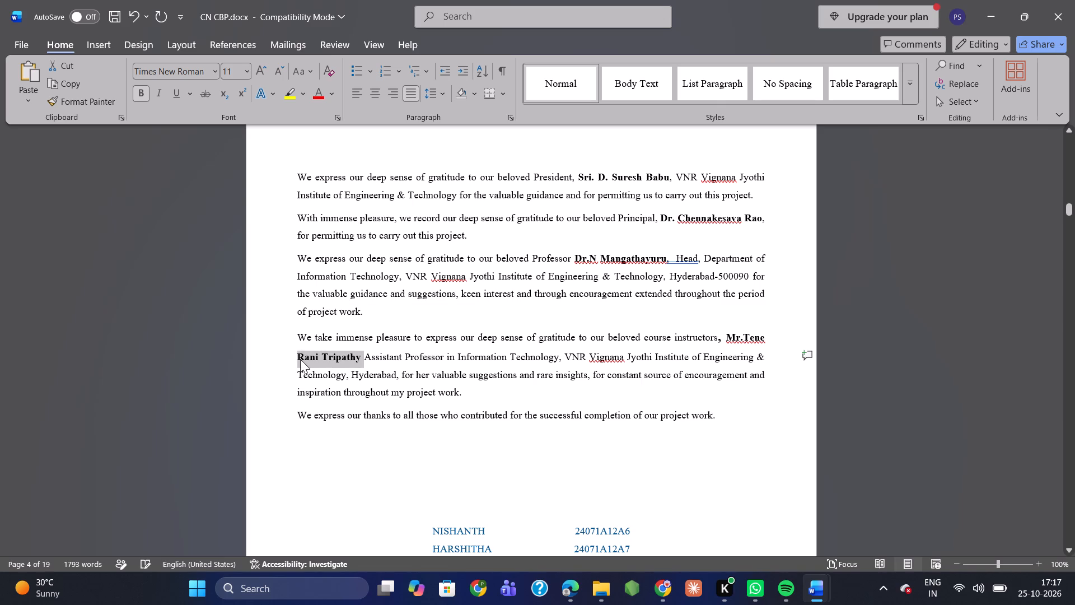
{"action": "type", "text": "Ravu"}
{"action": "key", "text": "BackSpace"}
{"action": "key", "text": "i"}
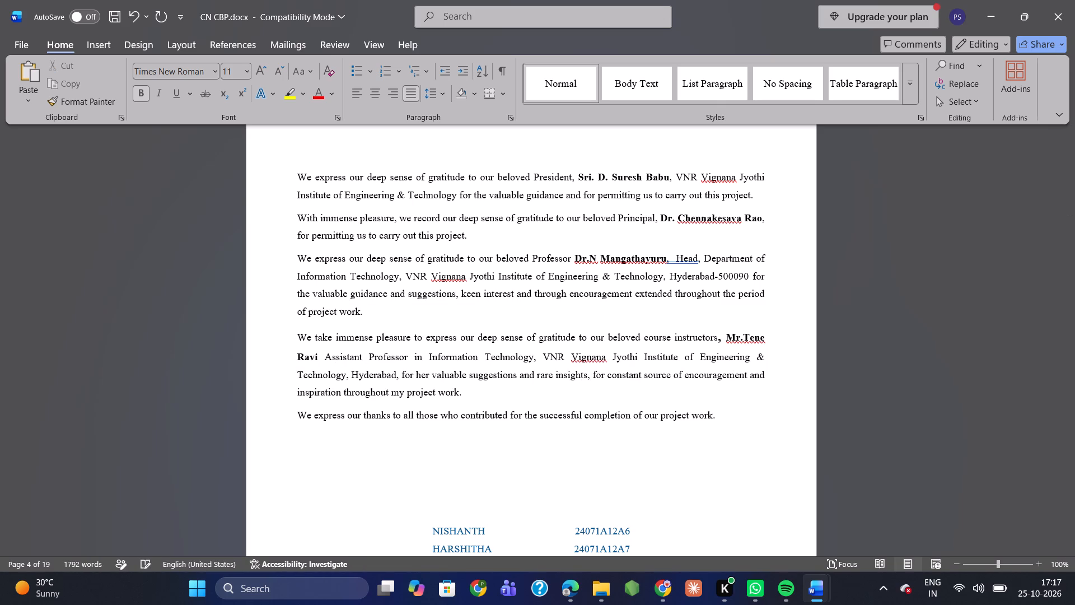
Look through the pages after the acknowledgement, from the abstract and table of contents to the introduction diagrams and source code.
{"action": "scroll", "coordinate": [420, 379], "scroll_direction": "down", "scroll_amount": 2}
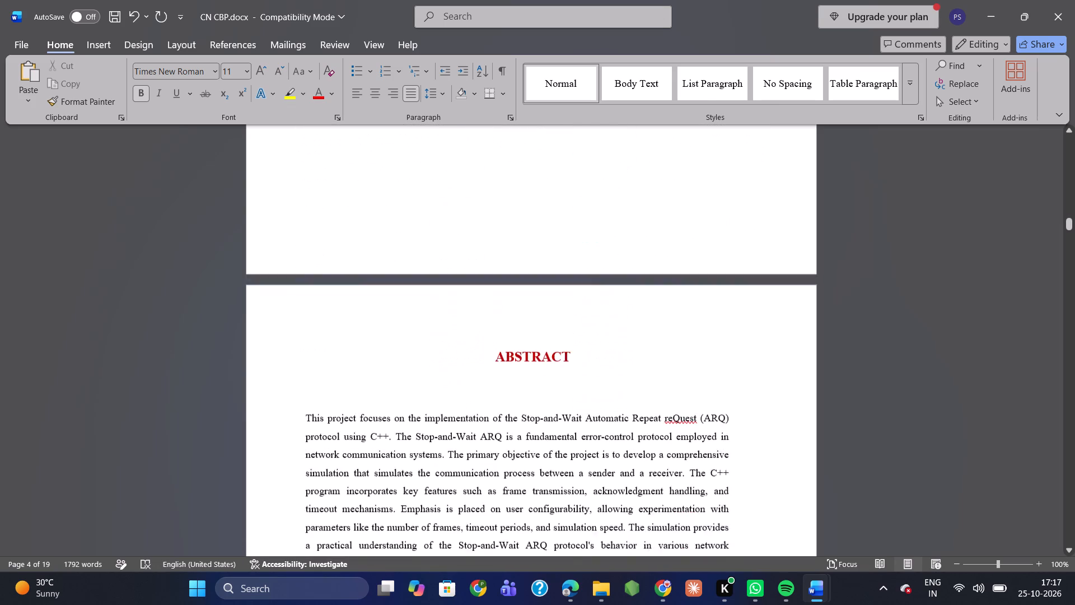
{"action": "scroll", "coordinate": [420, 379], "scroll_direction": "down", "scroll_amount": 2}
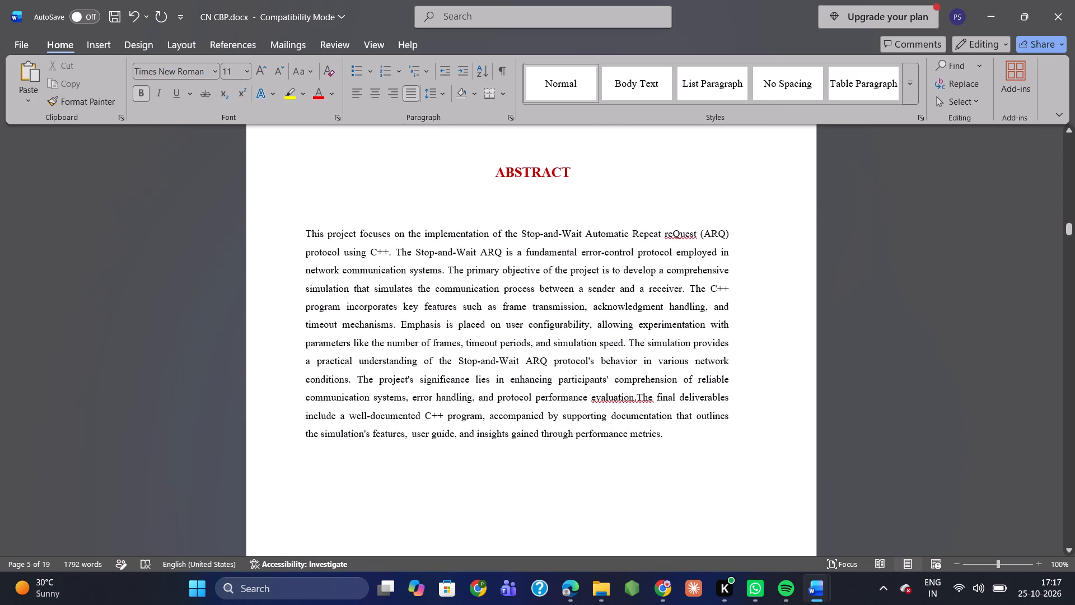
{"action": "scroll", "coordinate": [420, 379], "scroll_direction": "down", "scroll_amount": 3}
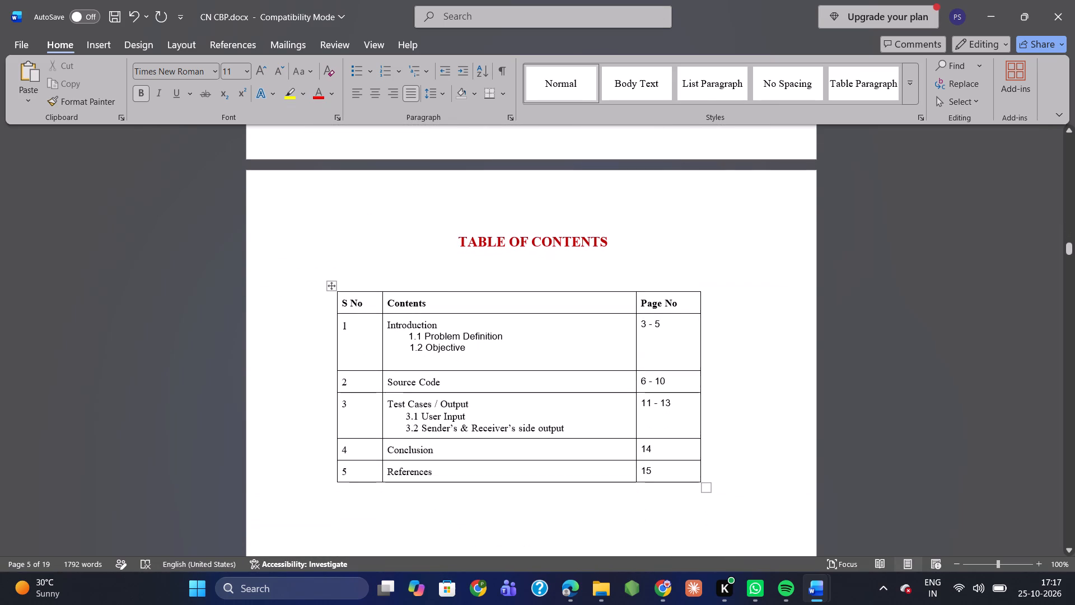
{"action": "scroll", "coordinate": [420, 379], "scroll_direction": "down", "scroll_amount": 5}
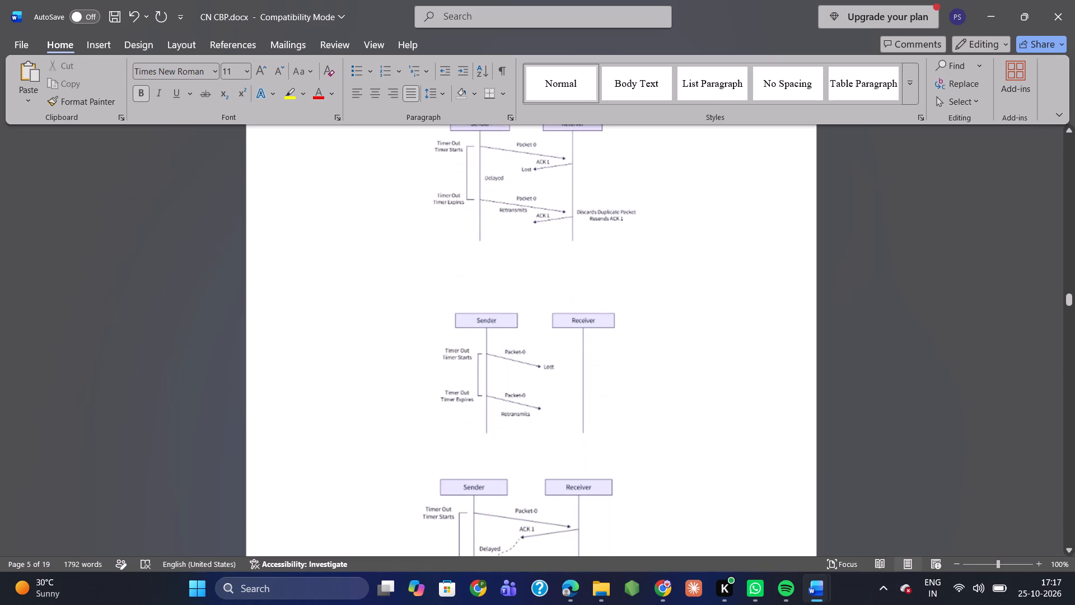
{"action": "scroll", "coordinate": [420, 379], "scroll_direction": "down", "scroll_amount": 6}
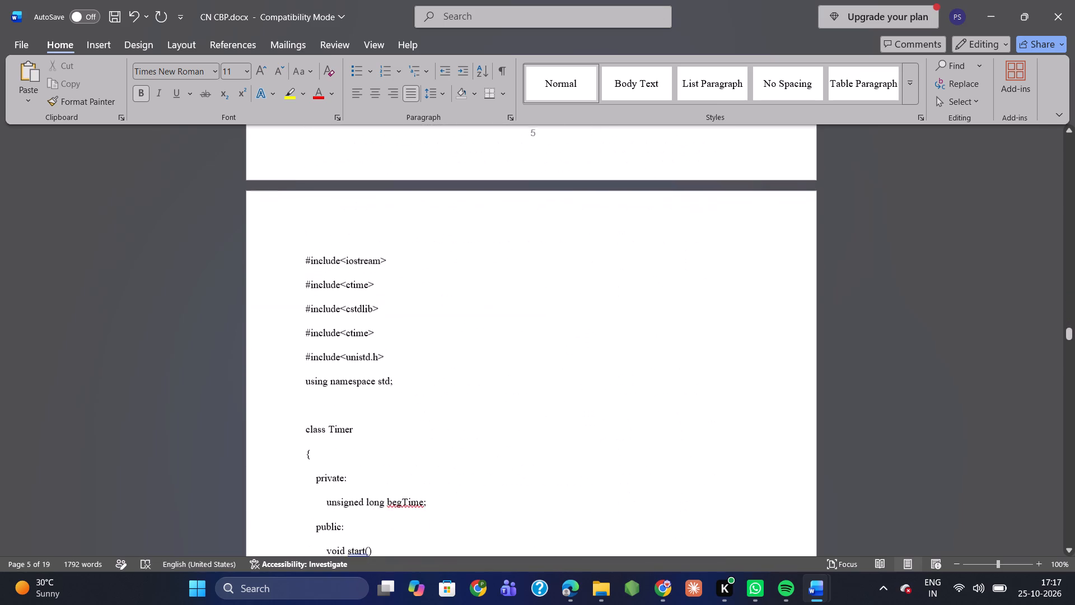
{"action": "scroll", "coordinate": [420, 379], "scroll_direction": "down", "scroll_amount": 2}
{"action": "scroll", "coordinate": [420, 379], "scroll_direction": "up", "scroll_amount": 5}
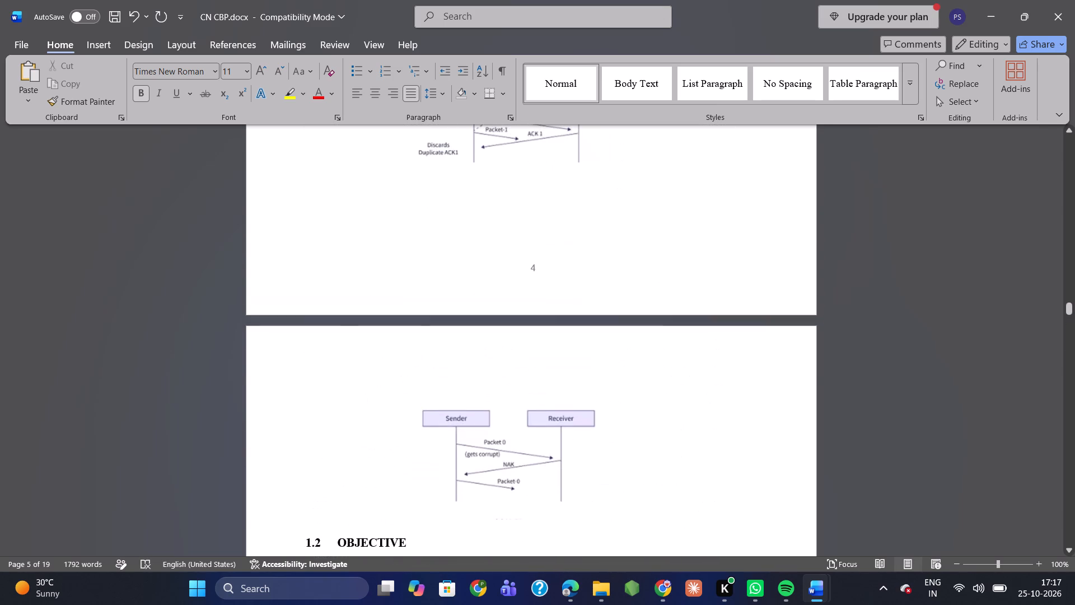
{"action": "scroll", "coordinate": [420, 379], "scroll_direction": "down", "scroll_amount": 1}
{"action": "scroll", "coordinate": [420, 379], "scroll_direction": "up", "scroll_amount": 5}
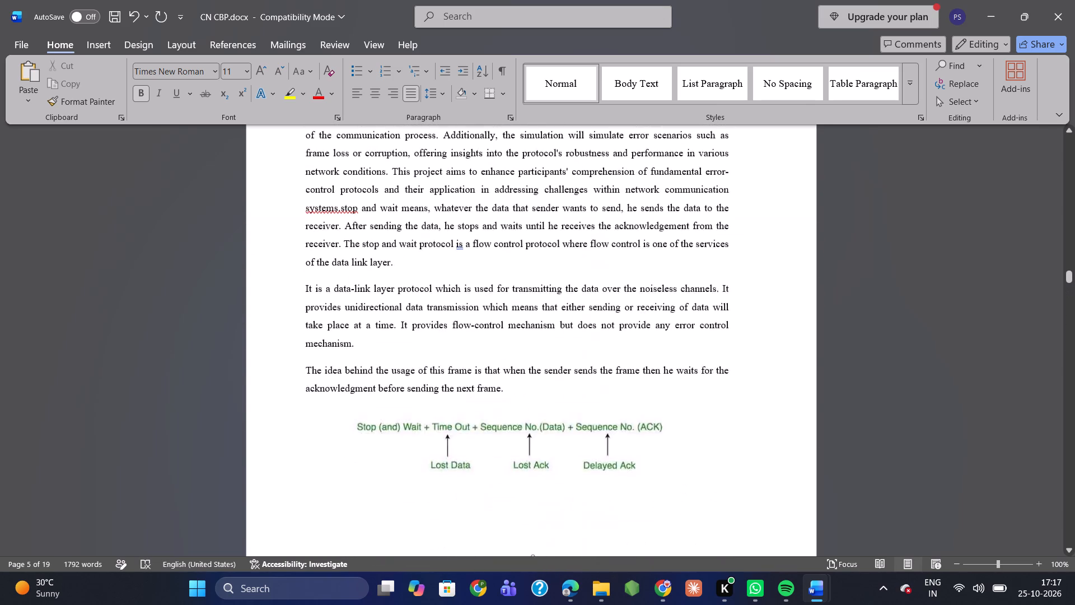
{"action": "scroll", "coordinate": [420, 379], "scroll_direction": "up", "scroll_amount": 3}
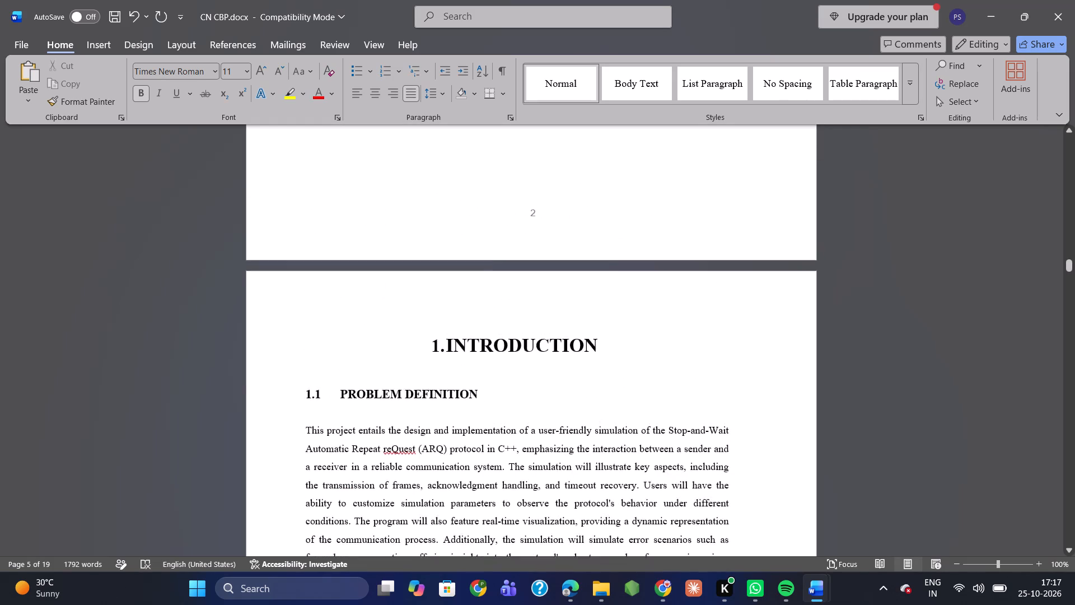
{"action": "scroll", "coordinate": [420, 379], "scroll_direction": "up", "scroll_amount": 2}
{"action": "scroll", "coordinate": [420, 379], "scroll_direction": "down", "scroll_amount": 3}
{"action": "scroll", "coordinate": [420, 379], "scroll_direction": "up", "scroll_amount": 1}
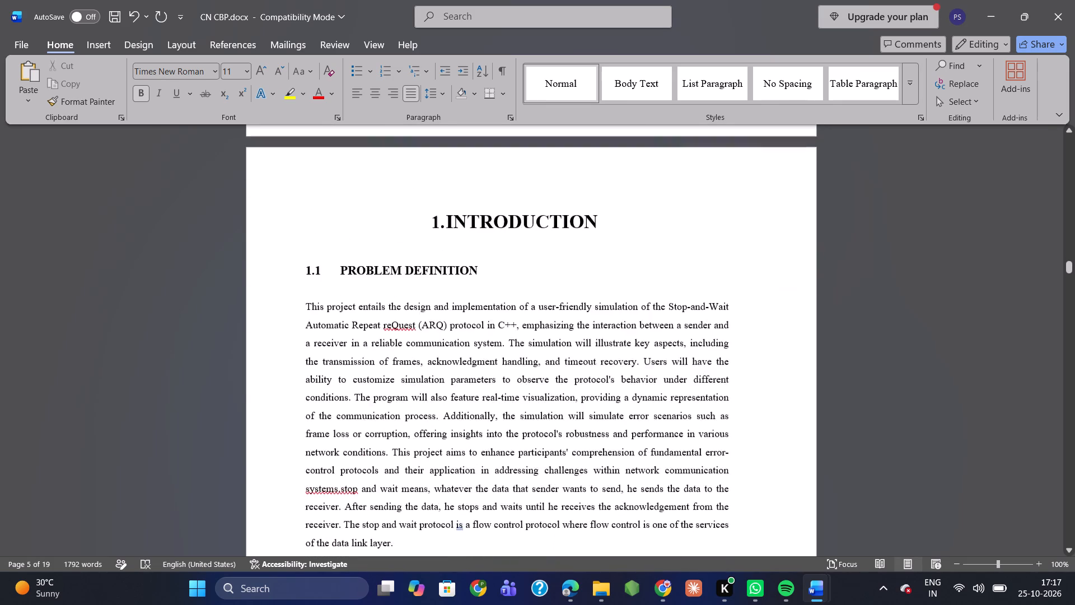
{"action": "scroll", "coordinate": [420, 379], "scroll_direction": "up", "scroll_amount": 3}
{"action": "scroll", "coordinate": [420, 379], "scroll_direction": "down", "scroll_amount": 3}
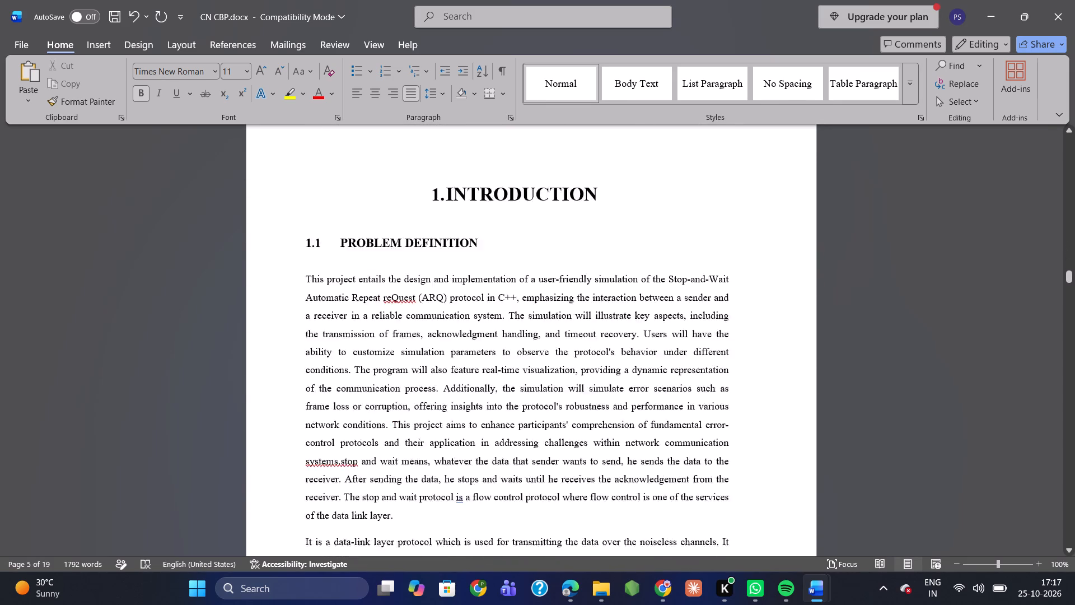
Insert two blank lines above the 2.SOURCE CODE heading to push it onto a new page.
{"action": "scroll", "coordinate": [420, 379], "scroll_direction": "down", "scroll_amount": 7}
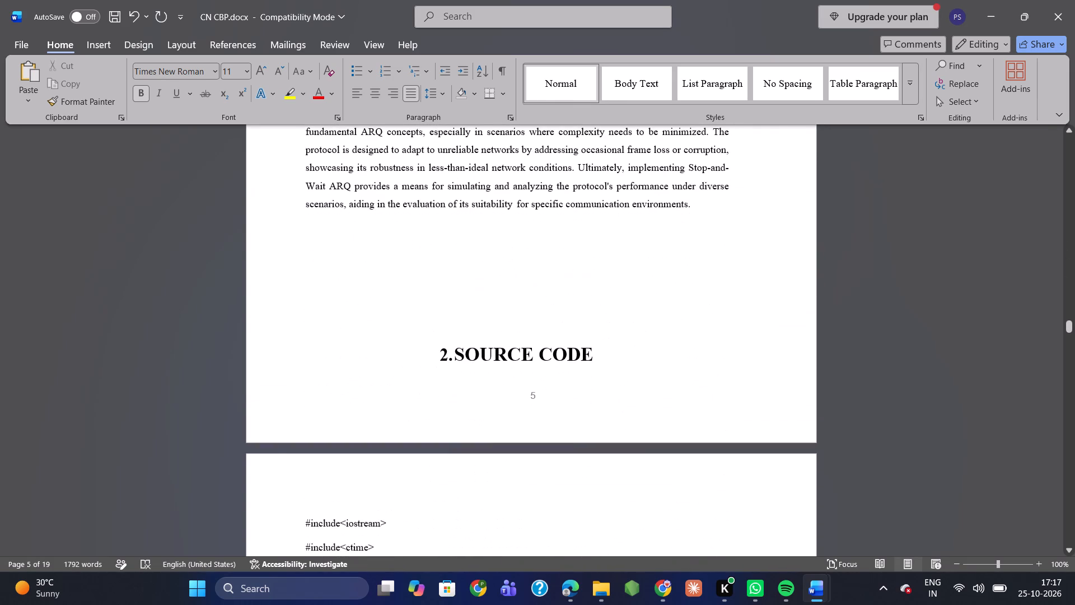
{"action": "left_click", "coordinate": [448, 328]}
{"action": "key", "text": "Return"}
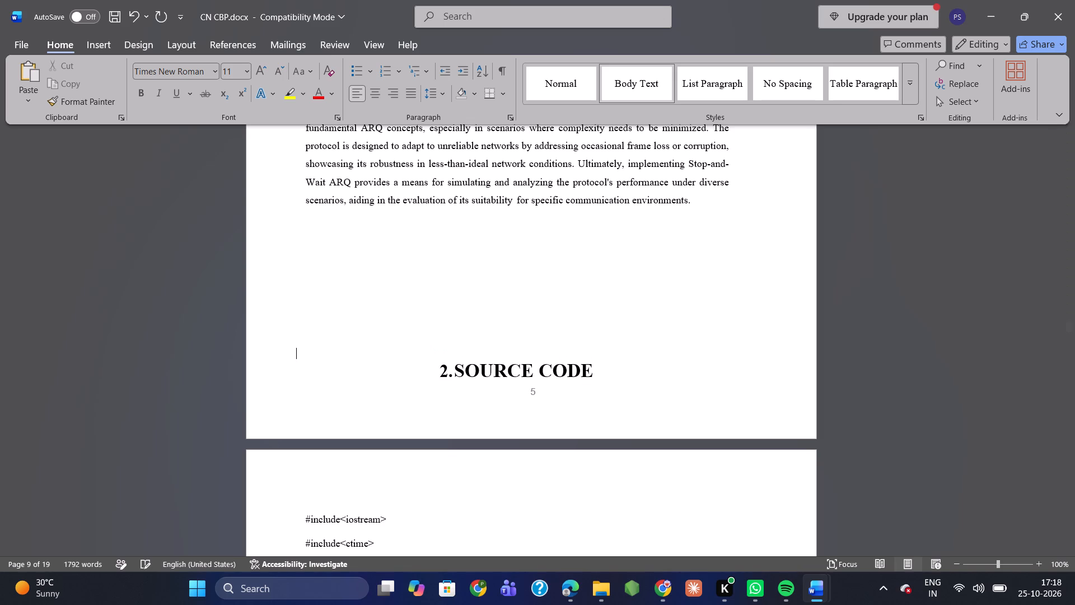
{"action": "key", "text": "Return"}
{"action": "scroll", "coordinate": [448, 328], "scroll_direction": "down", "scroll_amount": 5}
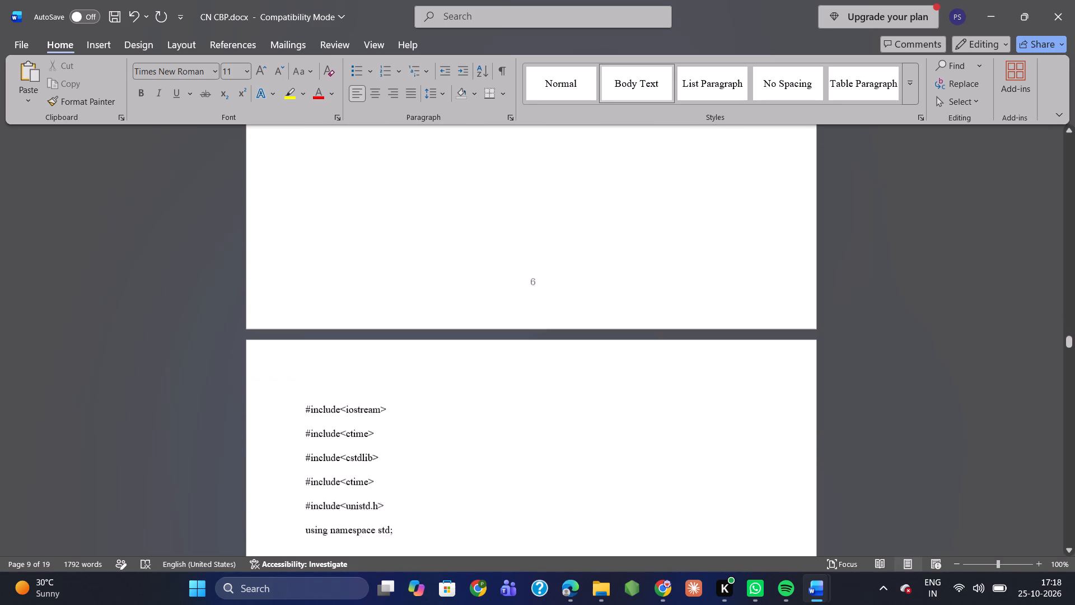
Try to pull the source code up beneath the 2.SOURCE CODE heading by deleting backwards from its first #include line.
{"action": "left_click", "coordinate": [358, 335]}
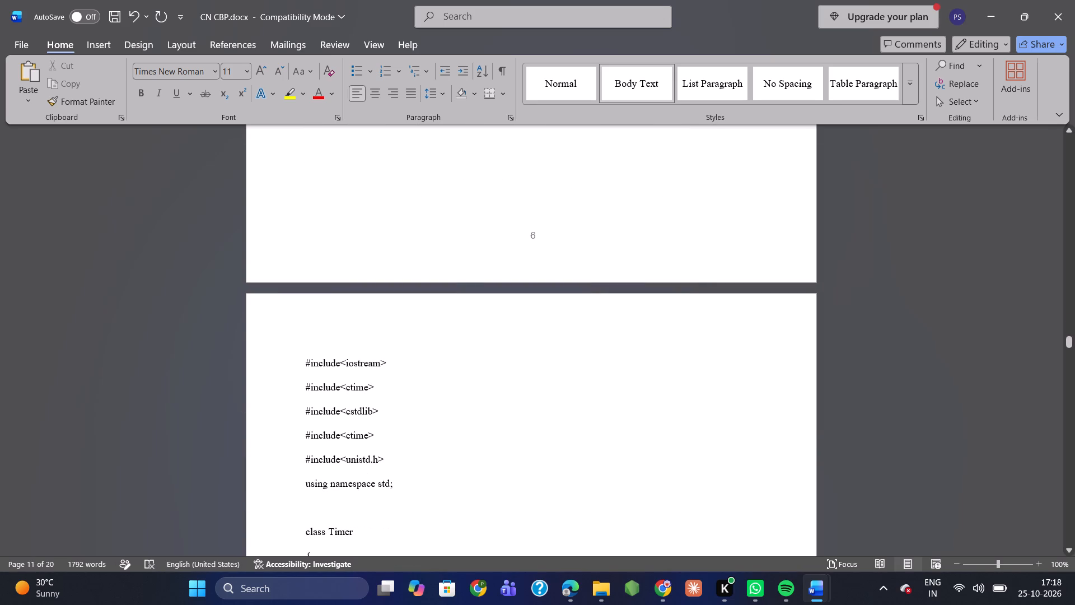
{"action": "key", "text": "Left"}
{"action": "key", "text": "Left"}
{"action": "key", "text": "Left"}
{"action": "key", "text": "Left"}
{"action": "key", "text": "Left"}
{"action": "key", "text": "Left"}
{"action": "key", "text": "Left"}
{"action": "key", "text": "Left"}
{"action": "key", "text": "Left"}
{"action": "key", "text": "Left"}
{"action": "key", "text": "Left"}
{"action": "key", "text": "Left"}
{"action": "key", "text": "BackSpace"}
{"action": "key", "text": "BackSpace"}
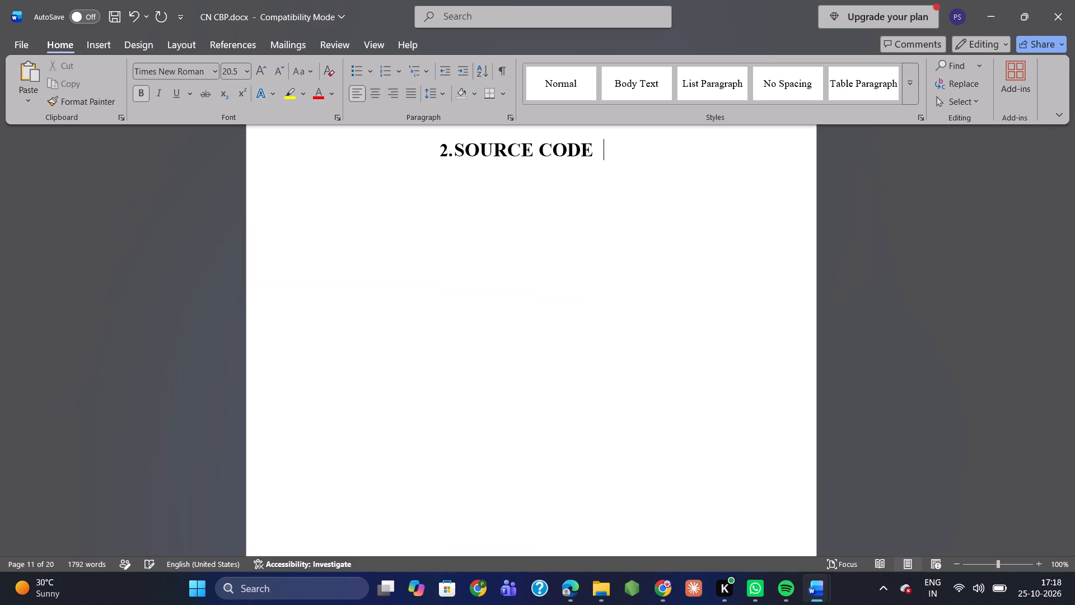
{"action": "key", "text": "BackSpace"}
Insert two paragraph breaks and a line break at the end of the 2.SOURCE CODE heading.
{"action": "scroll", "coordinate": [499, 433], "scroll_direction": "down", "scroll_amount": 3}
{"action": "left_click", "coordinate": [372, 226]}
{"action": "left_click", "coordinate": [360, 186]}
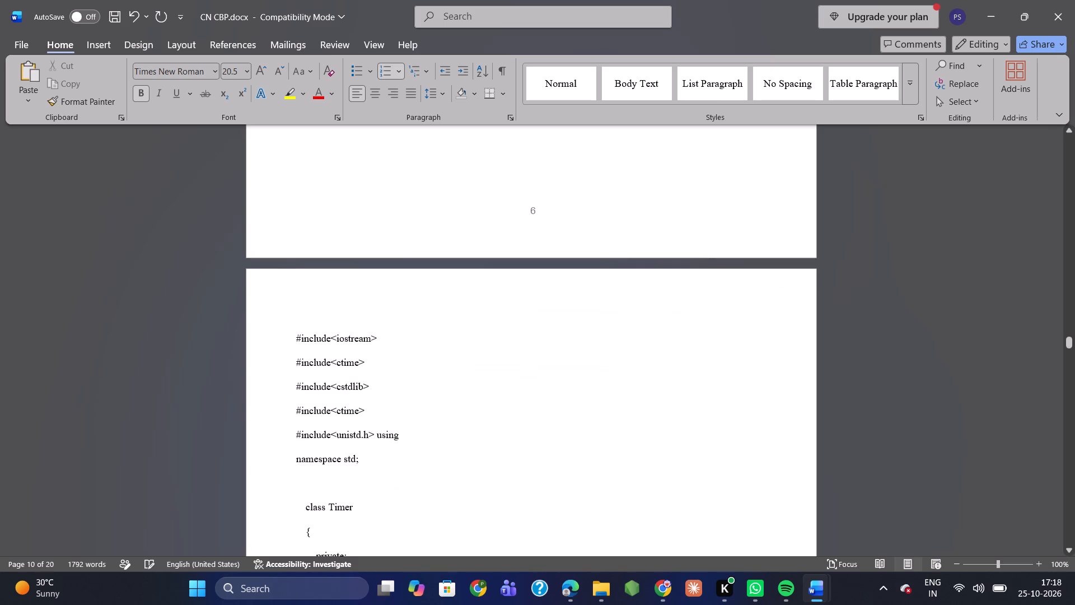
{"action": "scroll", "coordinate": [360, 186], "scroll_direction": "up", "scroll_amount": 3}
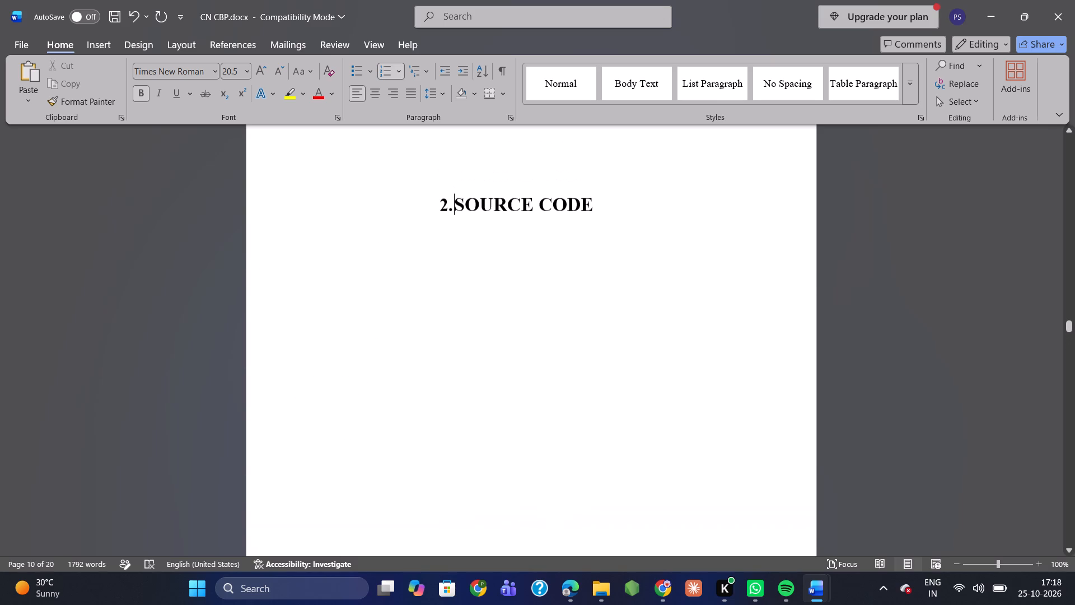
{"action": "scroll", "coordinate": [619, 222], "scroll_direction": "up", "scroll_amount": 1}
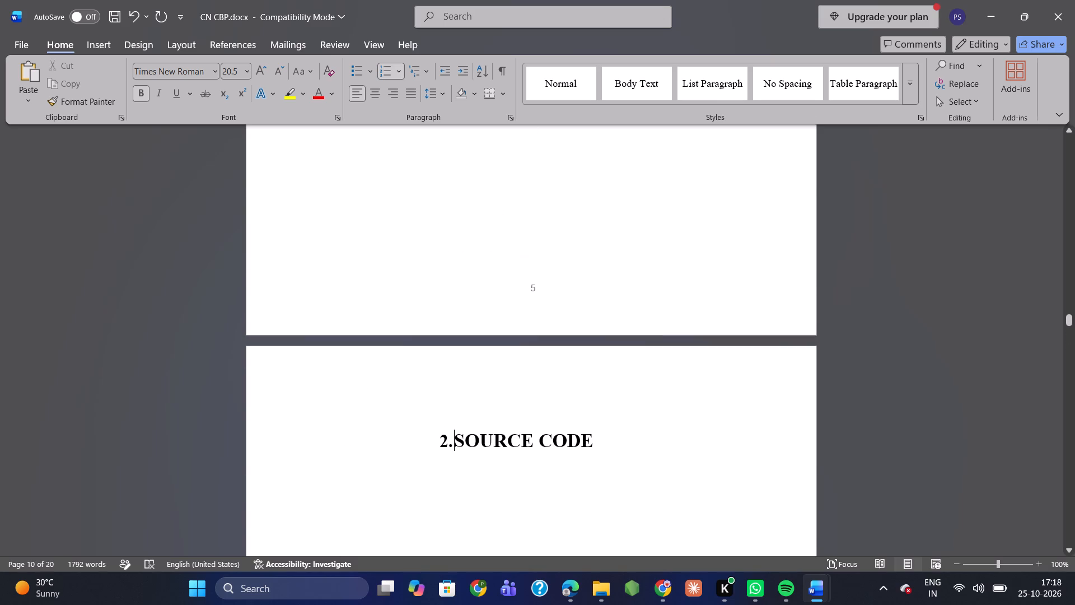
{"action": "left_click", "coordinate": [500, 378]}
{"action": "left_click", "coordinate": [599, 439]}
{"action": "scroll", "coordinate": [599, 543], "scroll_direction": "down", "scroll_amount": 7}
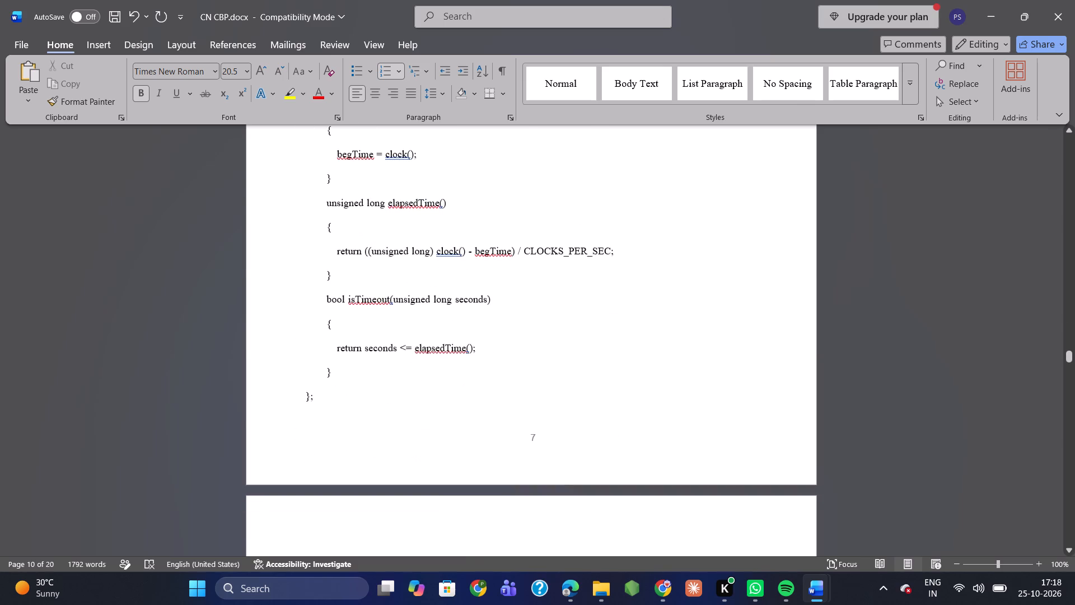
{"action": "scroll", "coordinate": [675, 348], "scroll_direction": "up", "scroll_amount": 3}
{"action": "key", "text": "Return"}
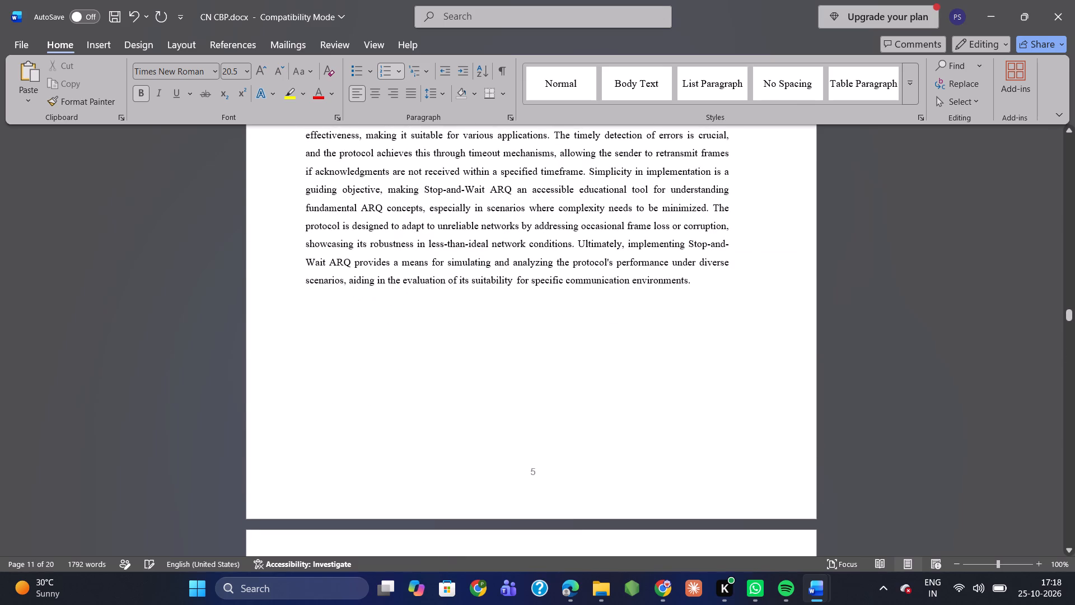
{"action": "scroll", "coordinate": [679, 314], "scroll_direction": "down", "scroll_amount": 1}
{"action": "key", "text": "Return"}
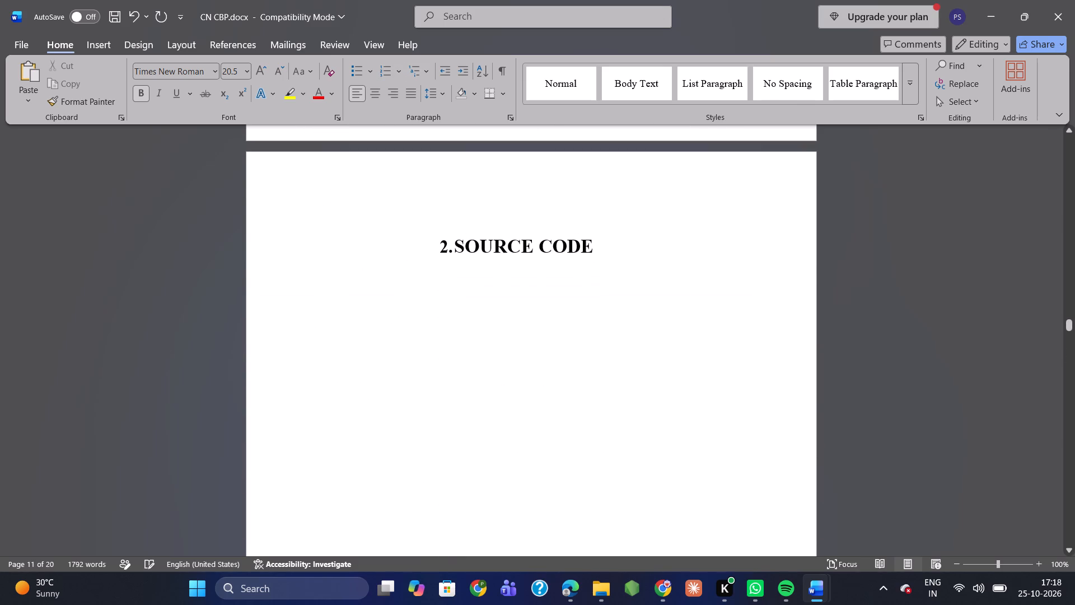
{"action": "key", "text": "shift+Return"}
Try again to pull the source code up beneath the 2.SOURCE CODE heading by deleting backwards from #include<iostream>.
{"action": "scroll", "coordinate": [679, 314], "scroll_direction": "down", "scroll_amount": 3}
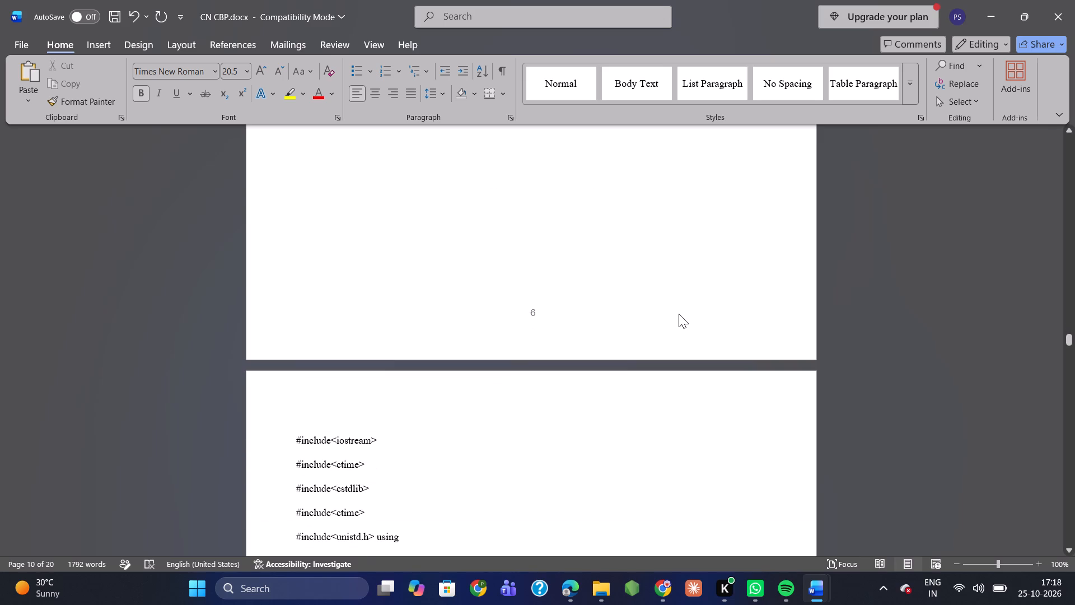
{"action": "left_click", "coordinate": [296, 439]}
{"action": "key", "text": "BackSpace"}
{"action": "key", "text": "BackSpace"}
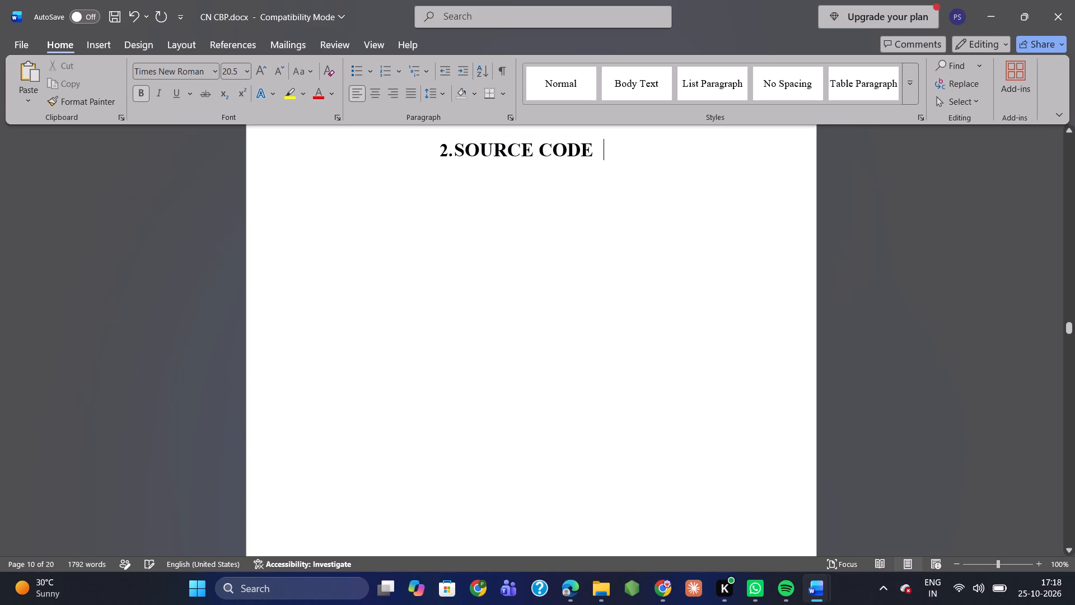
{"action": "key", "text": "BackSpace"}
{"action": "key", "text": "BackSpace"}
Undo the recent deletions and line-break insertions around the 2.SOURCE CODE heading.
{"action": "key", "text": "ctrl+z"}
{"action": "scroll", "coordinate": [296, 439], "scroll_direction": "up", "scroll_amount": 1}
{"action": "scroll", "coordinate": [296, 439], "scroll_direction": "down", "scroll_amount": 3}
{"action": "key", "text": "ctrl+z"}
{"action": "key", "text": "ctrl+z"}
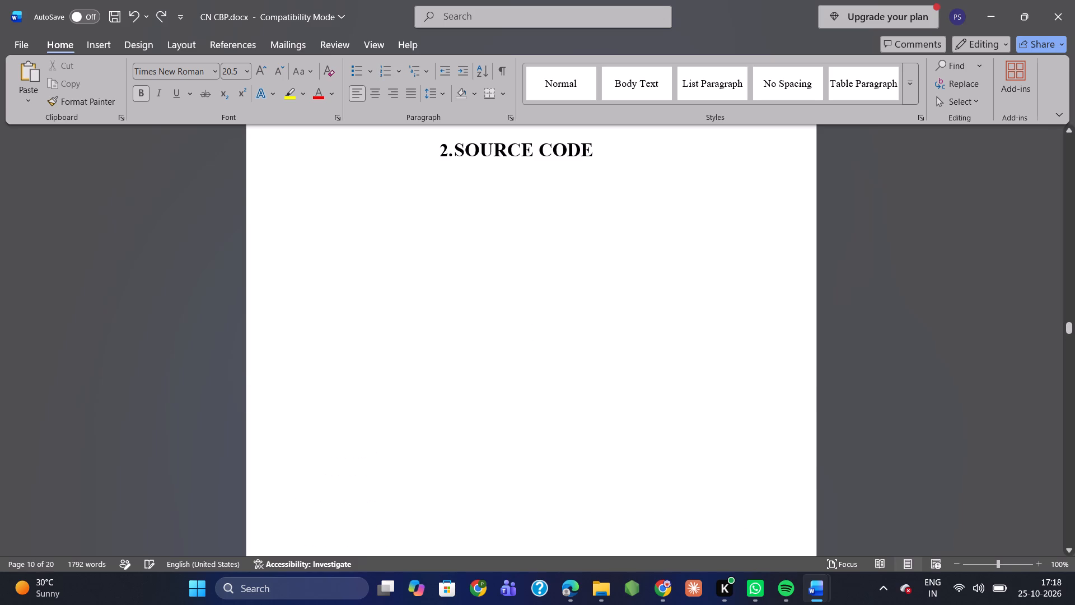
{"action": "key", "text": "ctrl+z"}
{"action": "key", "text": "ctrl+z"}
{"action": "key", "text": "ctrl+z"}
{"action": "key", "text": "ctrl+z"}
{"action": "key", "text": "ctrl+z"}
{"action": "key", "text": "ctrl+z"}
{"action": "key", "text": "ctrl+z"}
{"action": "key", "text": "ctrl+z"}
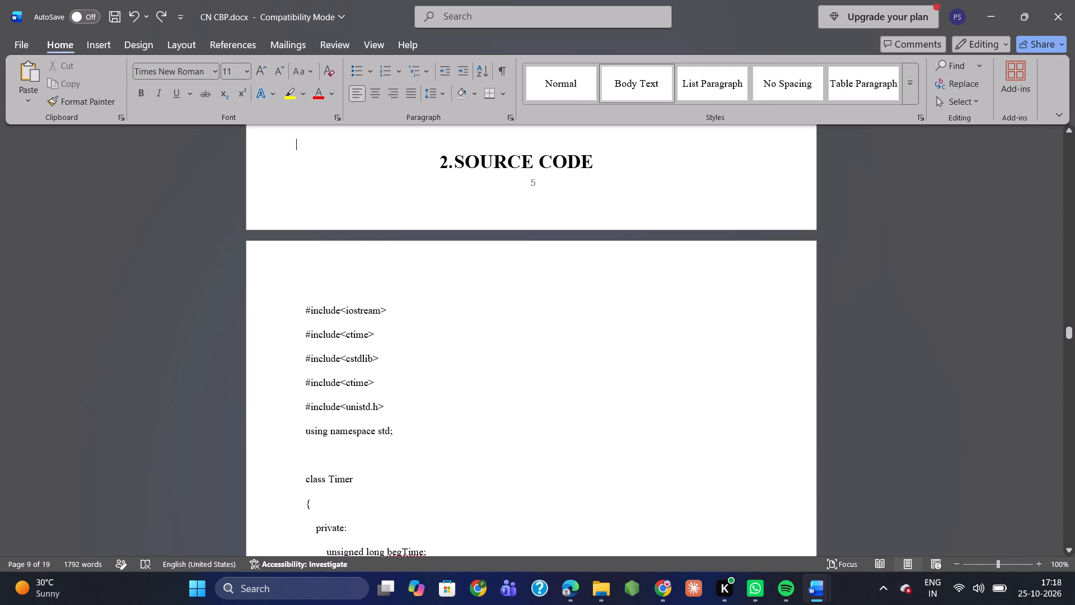
Insert a blank line above #include<iostream> at the top of the code page and right-align it.
{"action": "left_click", "coordinate": [433, 164]}
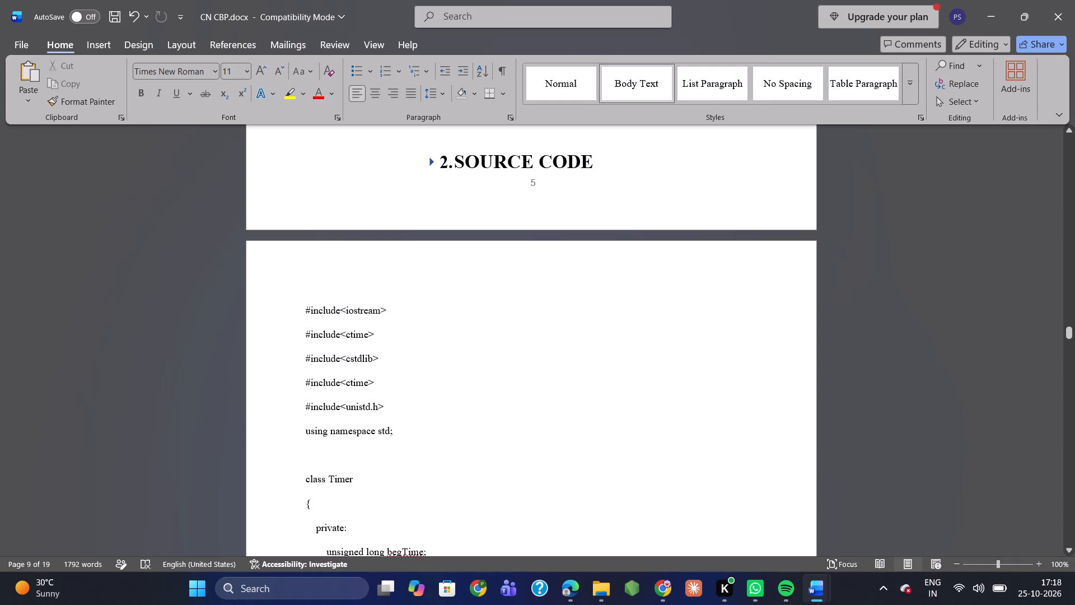
{"action": "left_click", "coordinate": [306, 305]}
{"action": "left_click", "coordinate": [310, 307]}
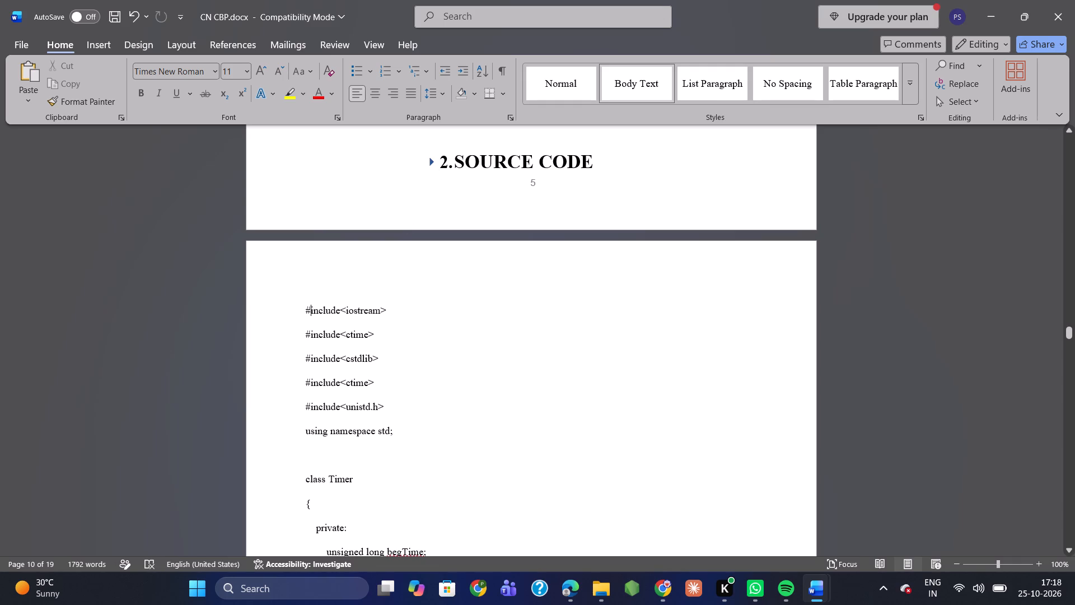
{"action": "left_click", "coordinate": [305, 308]}
{"action": "key", "text": "Return"}
{"action": "key", "text": "Up"}
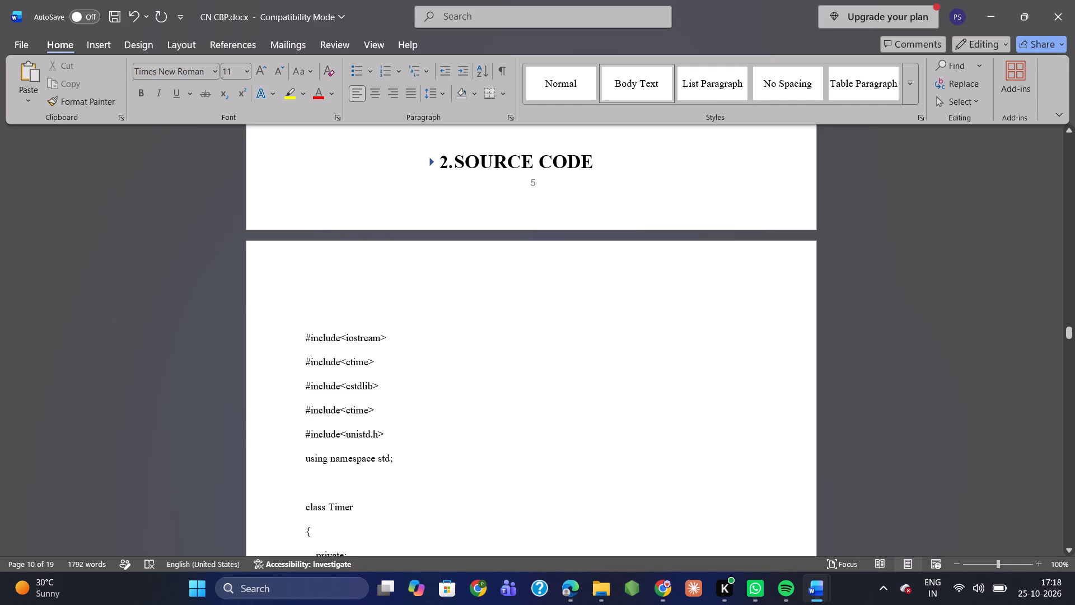
{"action": "left_click", "coordinate": [376, 94]}
{"action": "left_click", "coordinate": [390, 94]}
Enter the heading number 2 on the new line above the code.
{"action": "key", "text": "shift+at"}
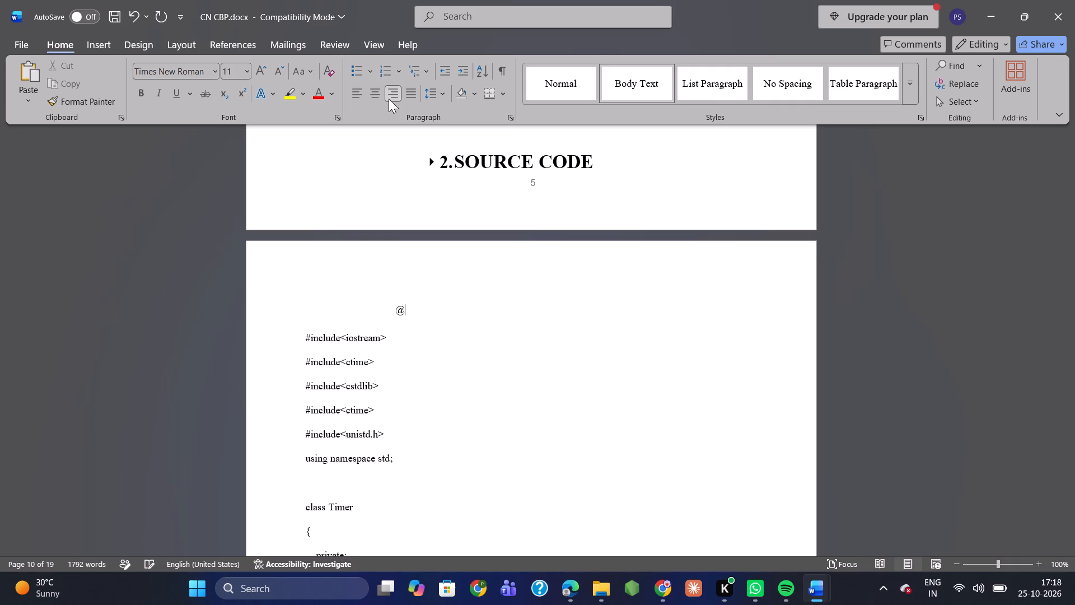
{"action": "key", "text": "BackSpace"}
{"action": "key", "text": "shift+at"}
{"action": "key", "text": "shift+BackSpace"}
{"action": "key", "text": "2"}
Copy the SOURCE CODE heading at the bottom of page 5 and delete it from there.
{"action": "left_click_drag", "start_coordinate": [597, 158], "coordinate": [437, 154]}
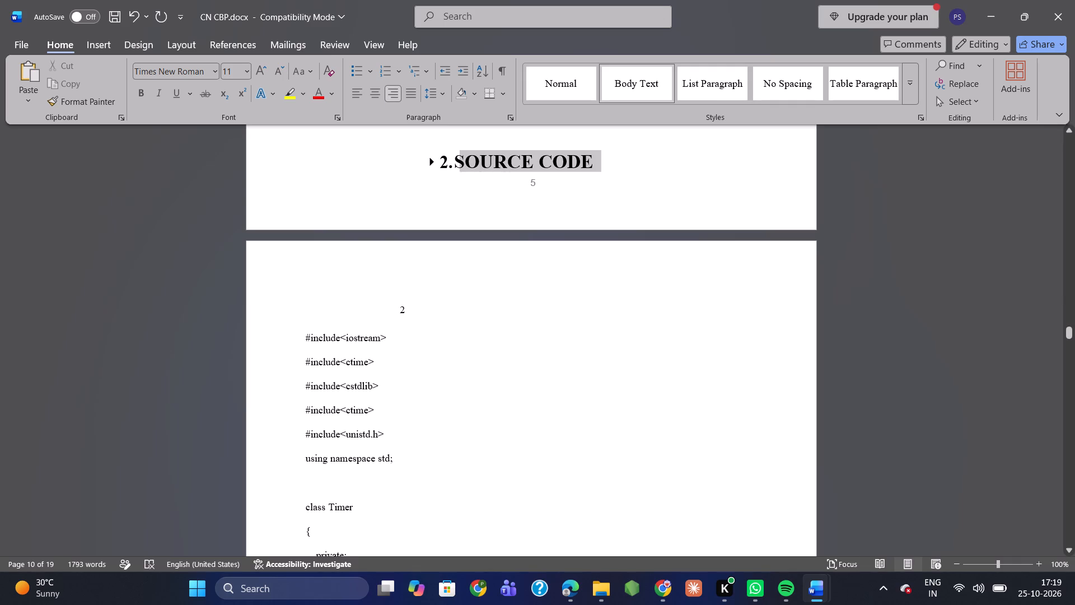
{"action": "left_click_drag", "start_coordinate": [437, 154], "coordinate": [422, 160]}
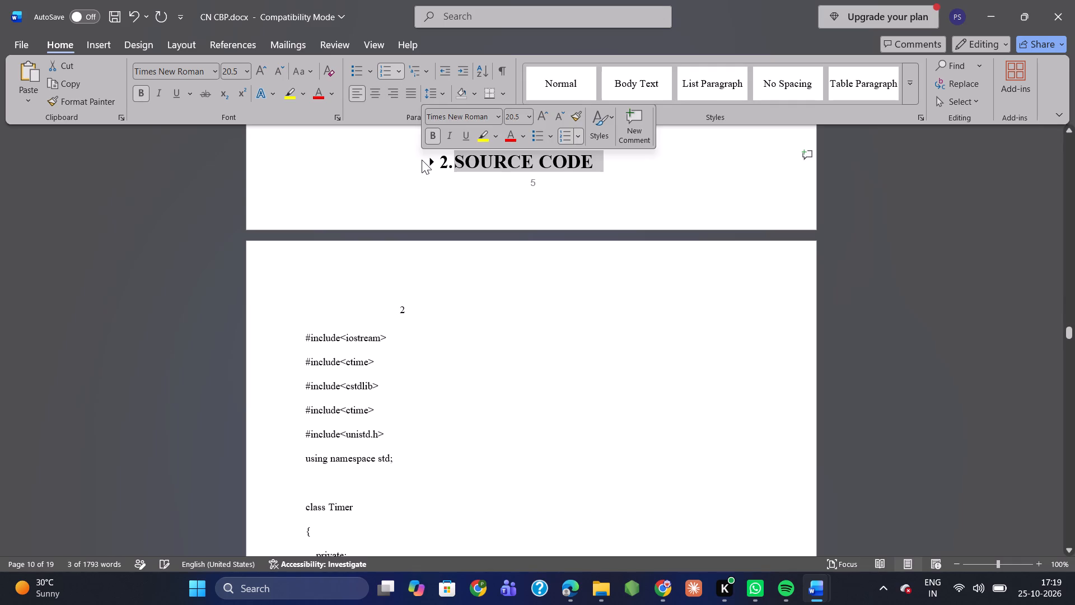
{"action": "key", "text": "ctrl+c"}
{"action": "key", "text": "BackSpace"}
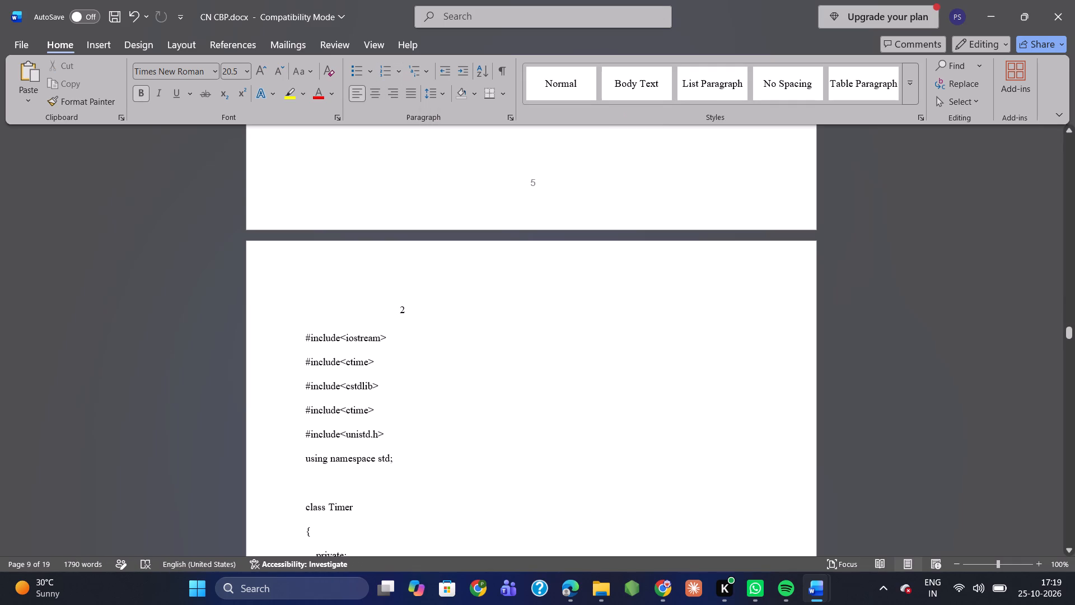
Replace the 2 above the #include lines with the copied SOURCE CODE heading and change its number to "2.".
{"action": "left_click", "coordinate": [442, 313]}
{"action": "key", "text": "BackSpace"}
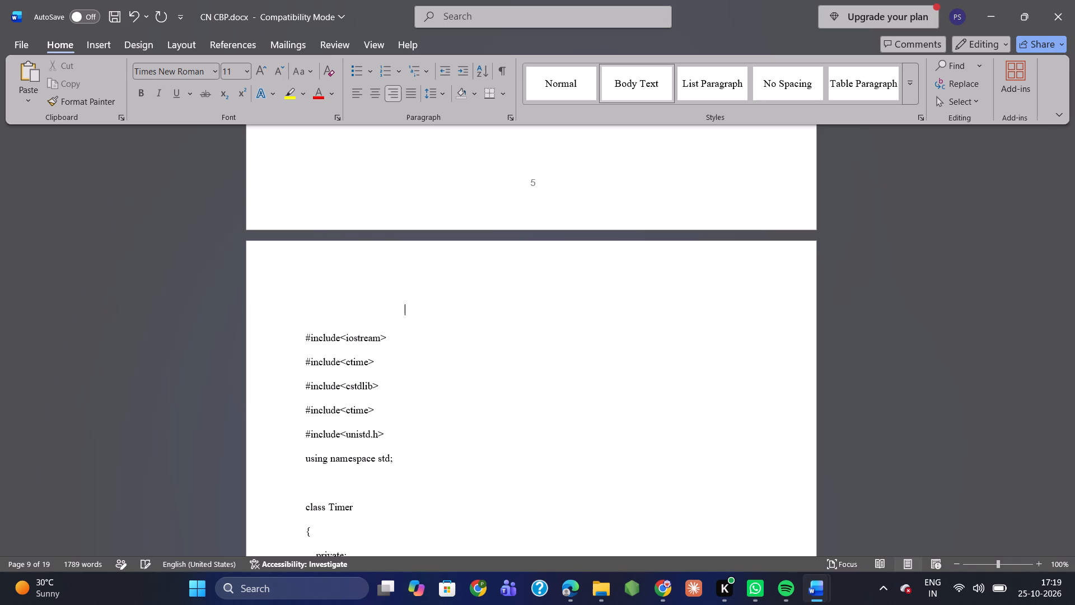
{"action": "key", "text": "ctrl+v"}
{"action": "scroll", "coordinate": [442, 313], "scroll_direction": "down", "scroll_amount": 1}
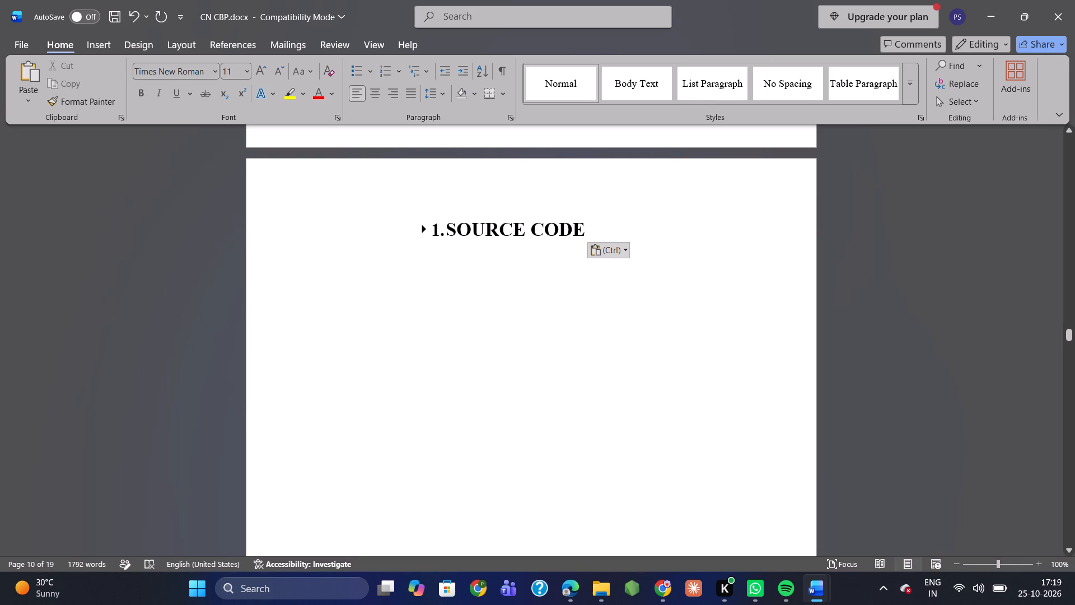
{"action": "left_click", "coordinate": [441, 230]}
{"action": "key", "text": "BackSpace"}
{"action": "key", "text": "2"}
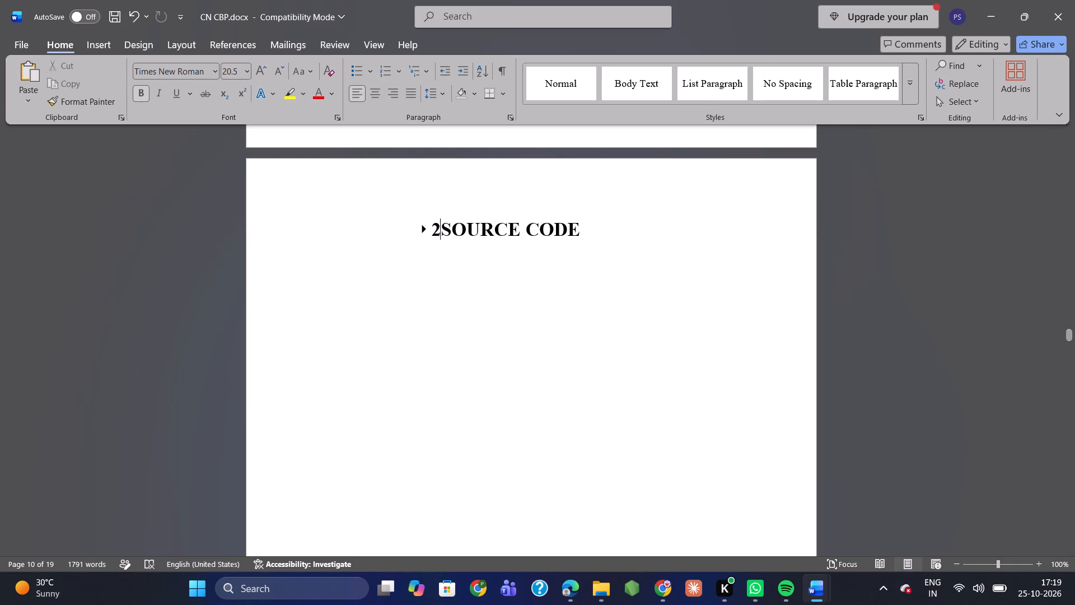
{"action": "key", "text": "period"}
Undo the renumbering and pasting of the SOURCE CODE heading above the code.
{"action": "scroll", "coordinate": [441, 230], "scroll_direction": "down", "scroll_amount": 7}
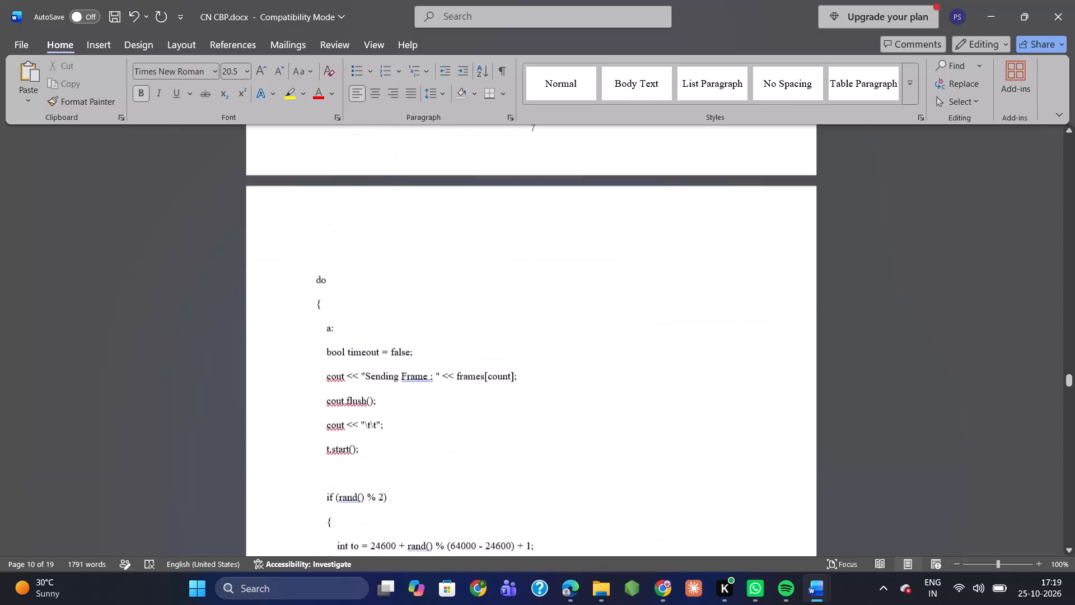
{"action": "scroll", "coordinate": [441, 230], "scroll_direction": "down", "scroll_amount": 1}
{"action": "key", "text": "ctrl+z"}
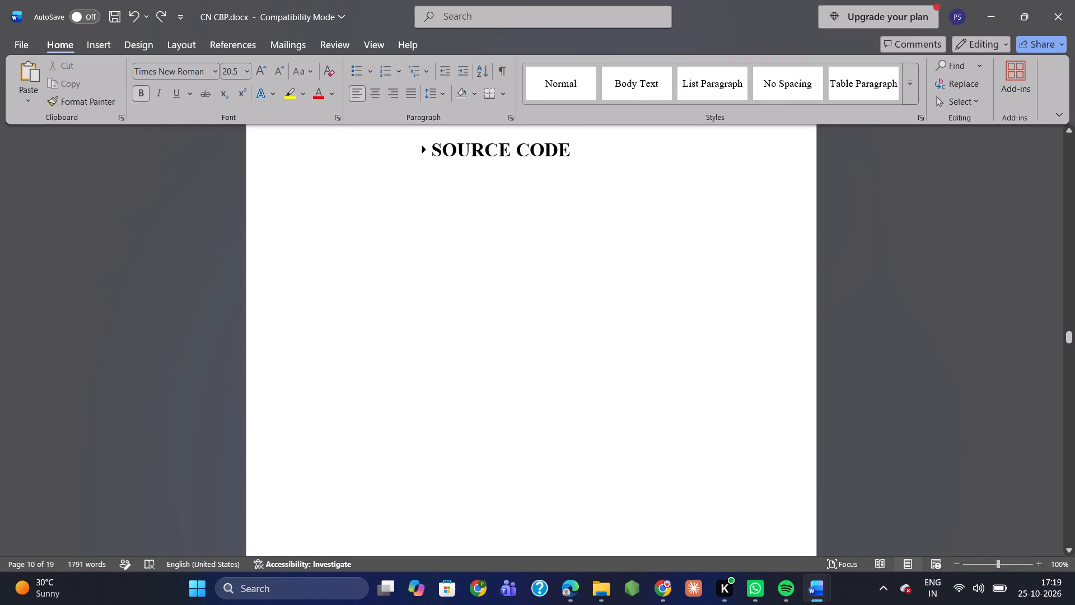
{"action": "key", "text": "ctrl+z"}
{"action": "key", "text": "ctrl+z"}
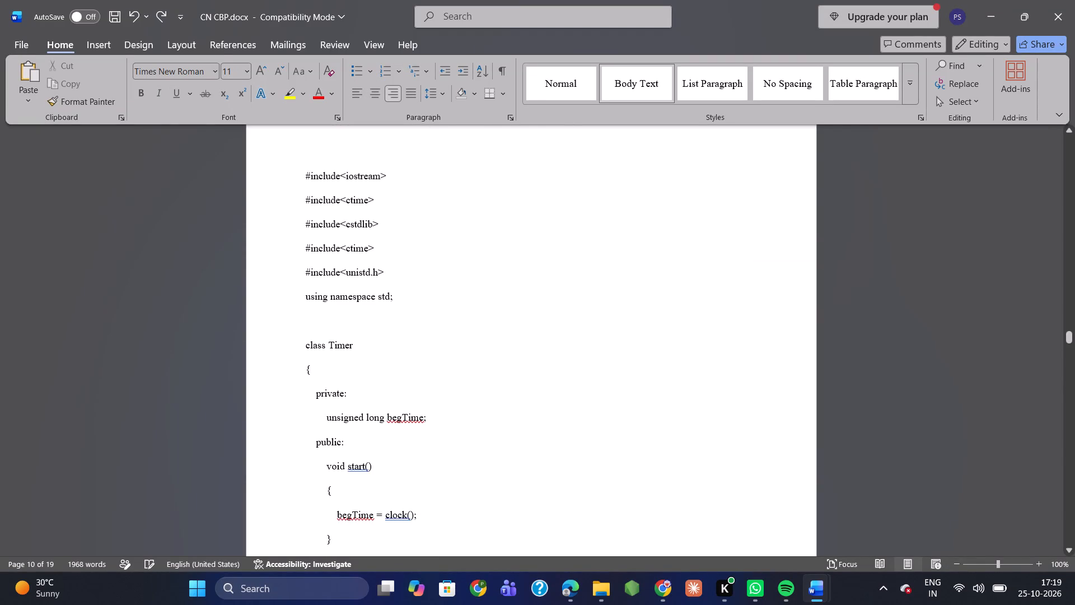
Enter the heading text "2.SOURCE CODE" on the blank line above #include<iostream>.
{"action": "scroll", "coordinate": [441, 230], "scroll_direction": "up", "scroll_amount": 1}
{"action": "scroll", "coordinate": [486, 216], "scroll_direction": "up", "scroll_amount": 1}
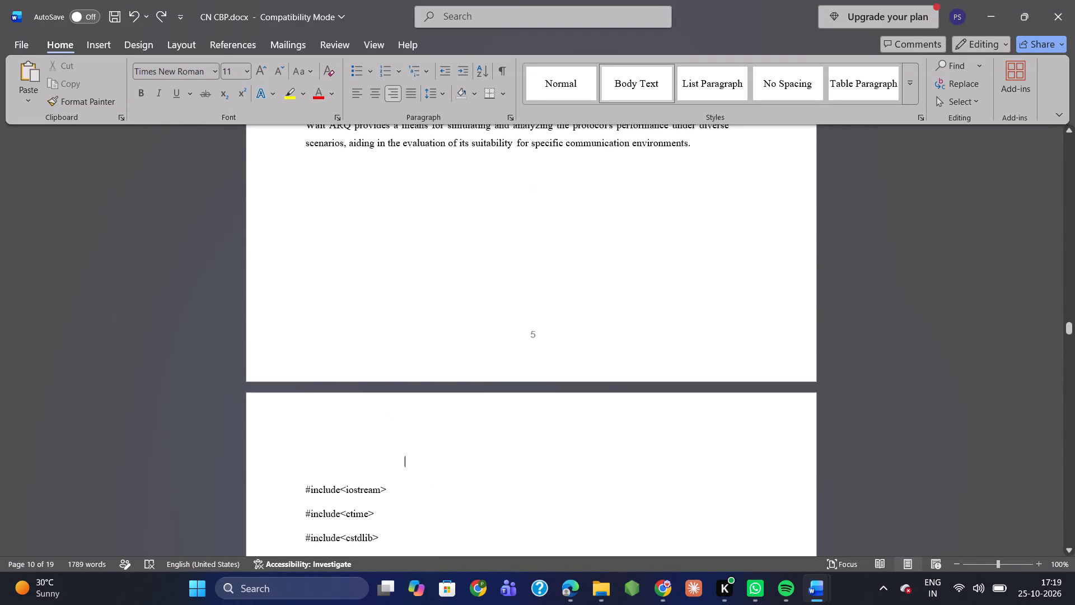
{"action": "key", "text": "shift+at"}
{"action": "key", "text": "BackSpace"}
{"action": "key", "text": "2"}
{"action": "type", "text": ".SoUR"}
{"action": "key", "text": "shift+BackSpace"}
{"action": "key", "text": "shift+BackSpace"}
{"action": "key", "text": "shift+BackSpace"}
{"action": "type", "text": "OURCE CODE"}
Centre the new 2.SOURCE CODE heading and make it bold.
{"action": "left_click", "coordinate": [408, 91]}
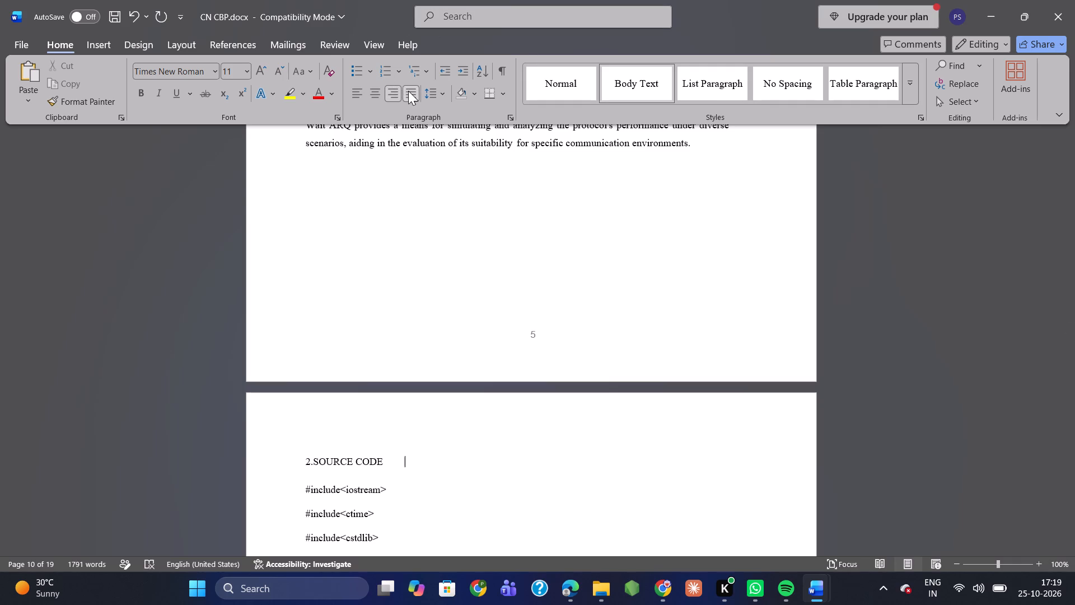
{"action": "left_click", "coordinate": [377, 87]}
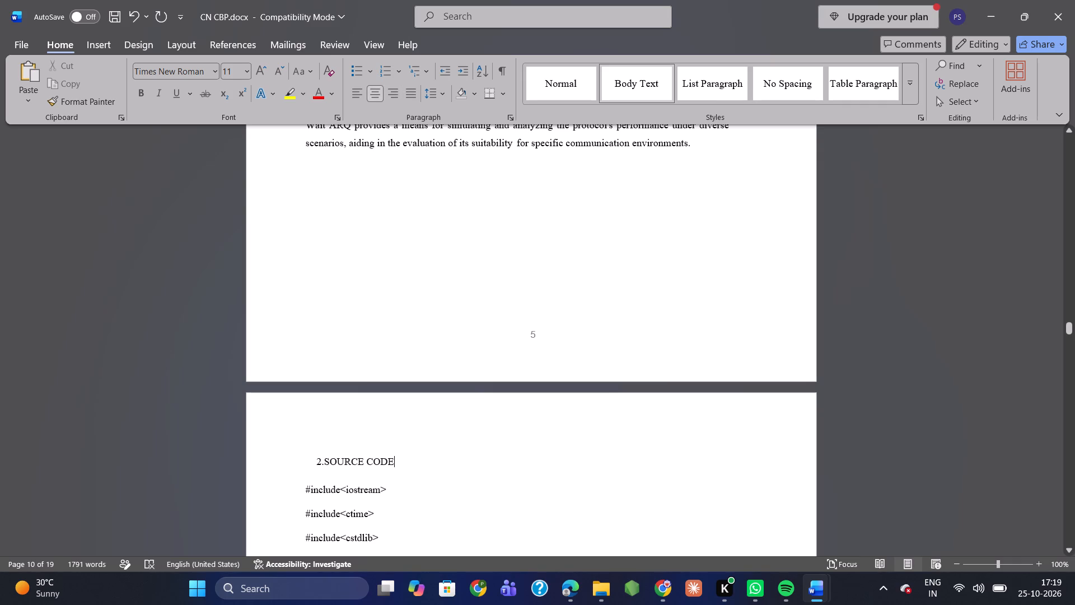
{"action": "left_click_drag", "start_coordinate": [401, 459], "coordinate": [301, 459]}
{"action": "left_click", "coordinate": [313, 437]}
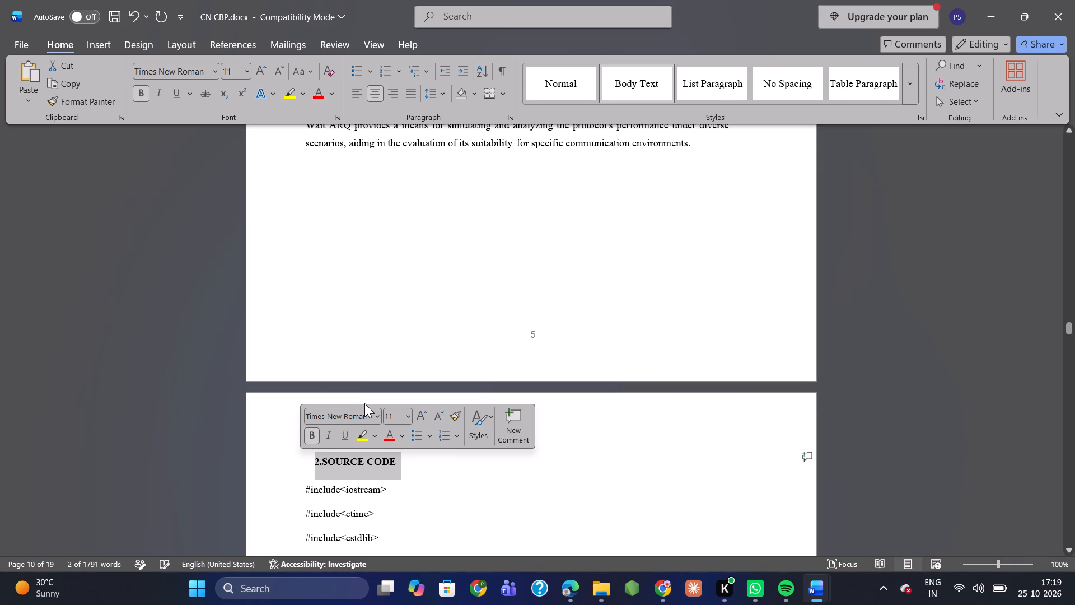
Check the font formatting of the 1.INTRODUCTION heading as a reference for the new heading.
{"action": "scroll", "coordinate": [574, 271], "scroll_direction": "up", "scroll_amount": 4}
{"action": "scroll", "coordinate": [574, 271], "scroll_direction": "down", "scroll_amount": 3}
{"action": "scroll", "coordinate": [574, 271], "scroll_direction": "up", "scroll_amount": 1}
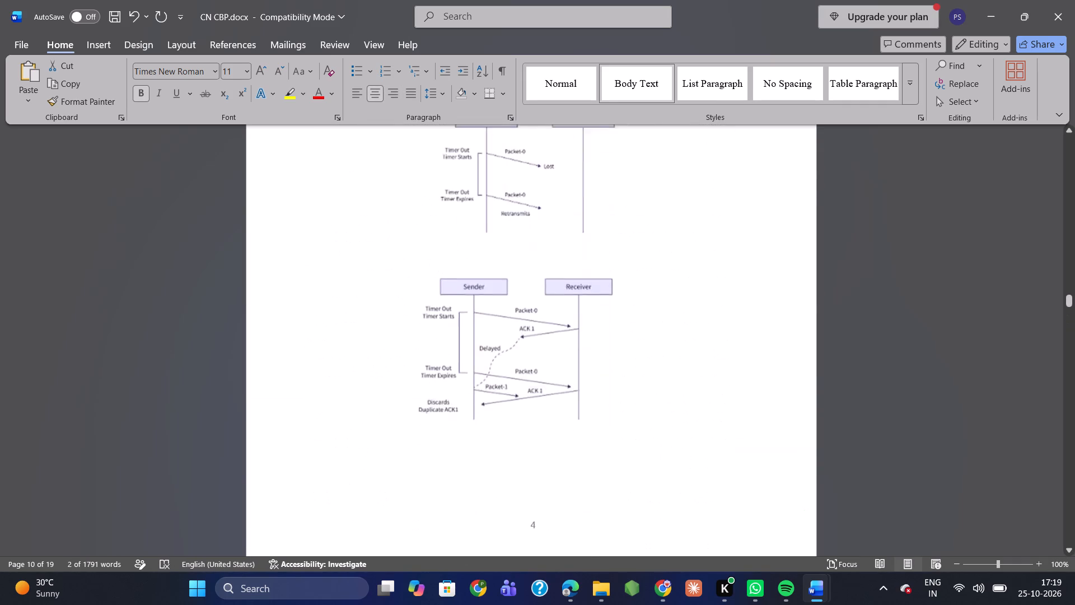
{"action": "scroll", "coordinate": [574, 271], "scroll_direction": "up", "scroll_amount": 1}
{"action": "scroll", "coordinate": [574, 271], "scroll_direction": "down", "scroll_amount": 1}
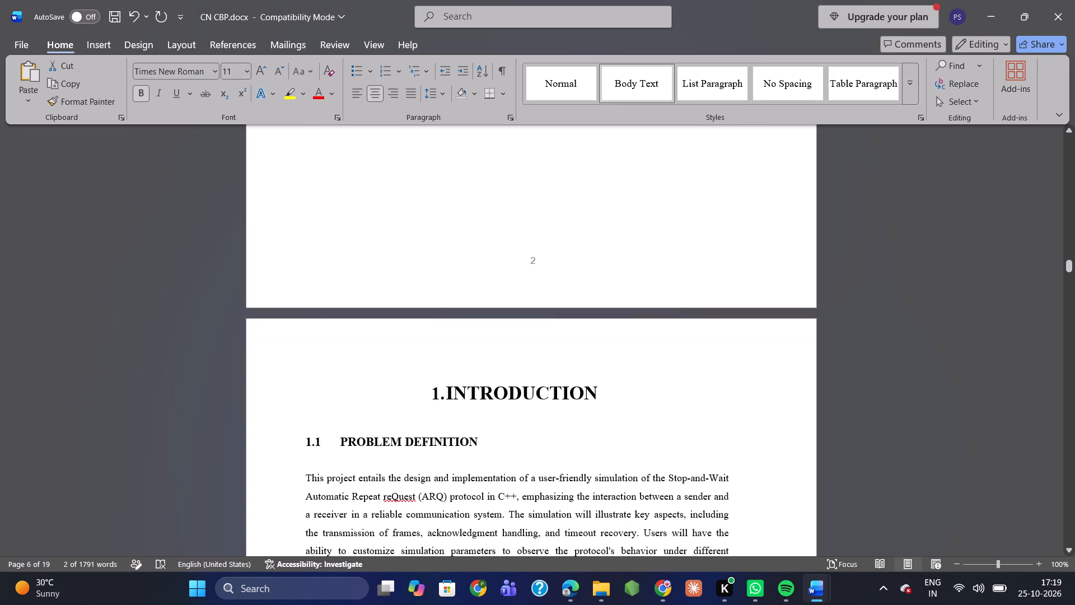
{"action": "left_click_drag", "start_coordinate": [610, 398], "coordinate": [418, 398]}
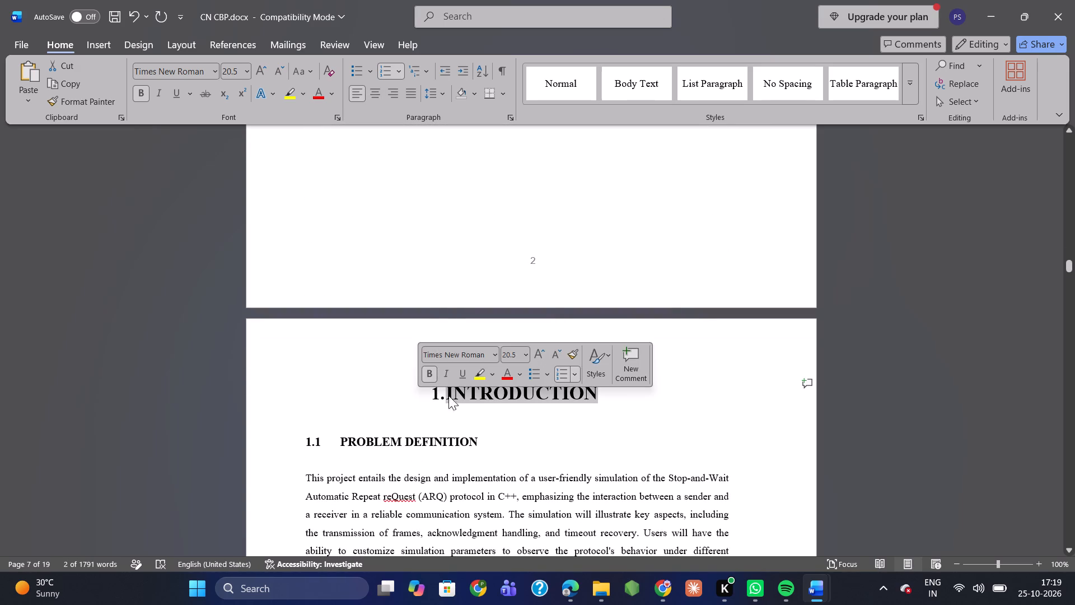
{"action": "left_click", "coordinate": [590, 411]}
{"action": "scroll", "coordinate": [590, 411], "scroll_direction": "down", "scroll_amount": 6}
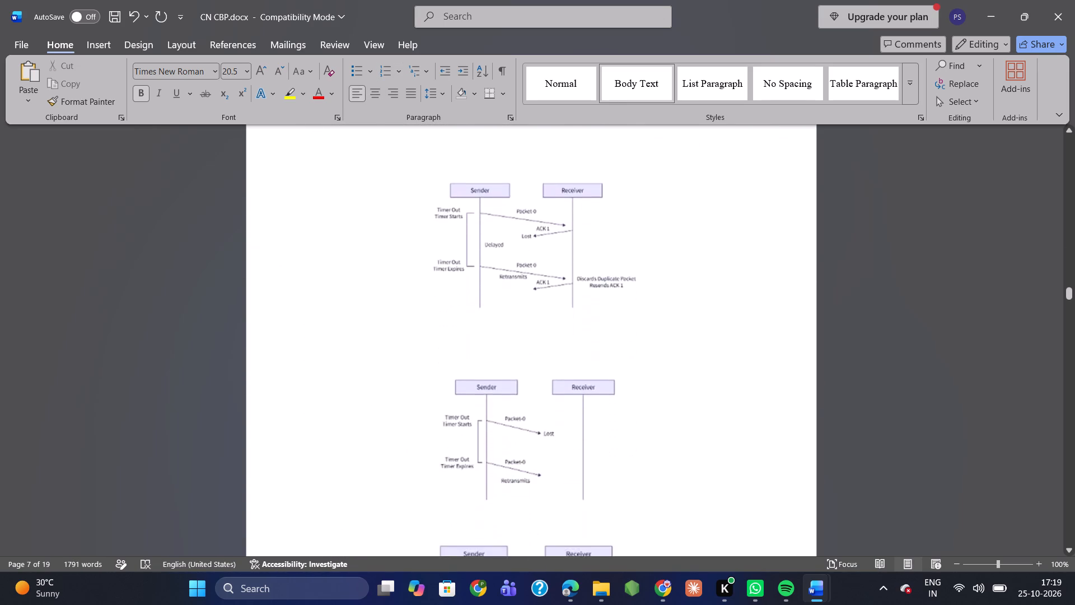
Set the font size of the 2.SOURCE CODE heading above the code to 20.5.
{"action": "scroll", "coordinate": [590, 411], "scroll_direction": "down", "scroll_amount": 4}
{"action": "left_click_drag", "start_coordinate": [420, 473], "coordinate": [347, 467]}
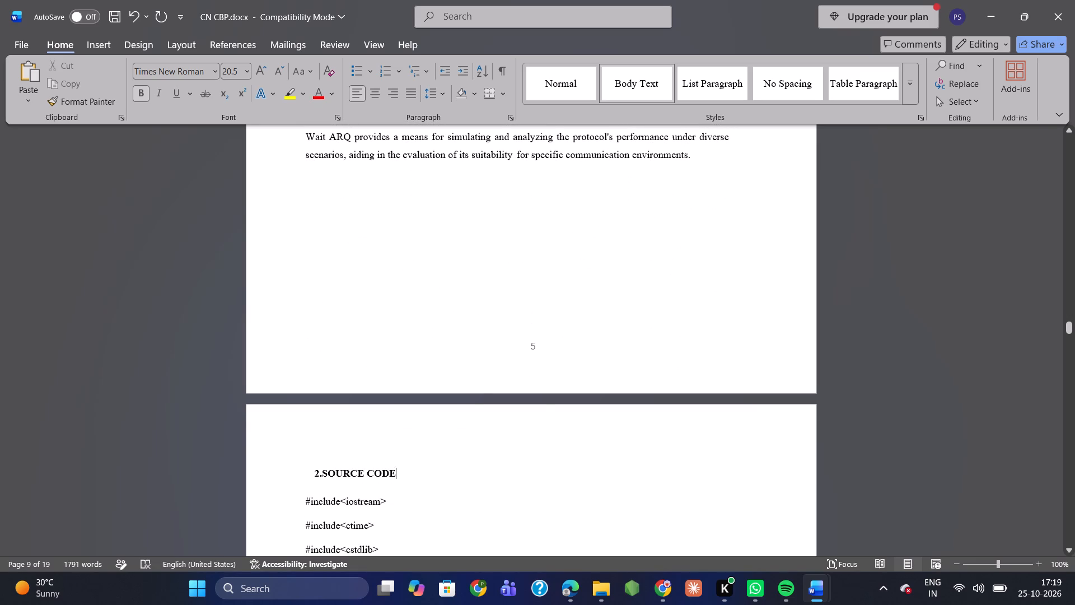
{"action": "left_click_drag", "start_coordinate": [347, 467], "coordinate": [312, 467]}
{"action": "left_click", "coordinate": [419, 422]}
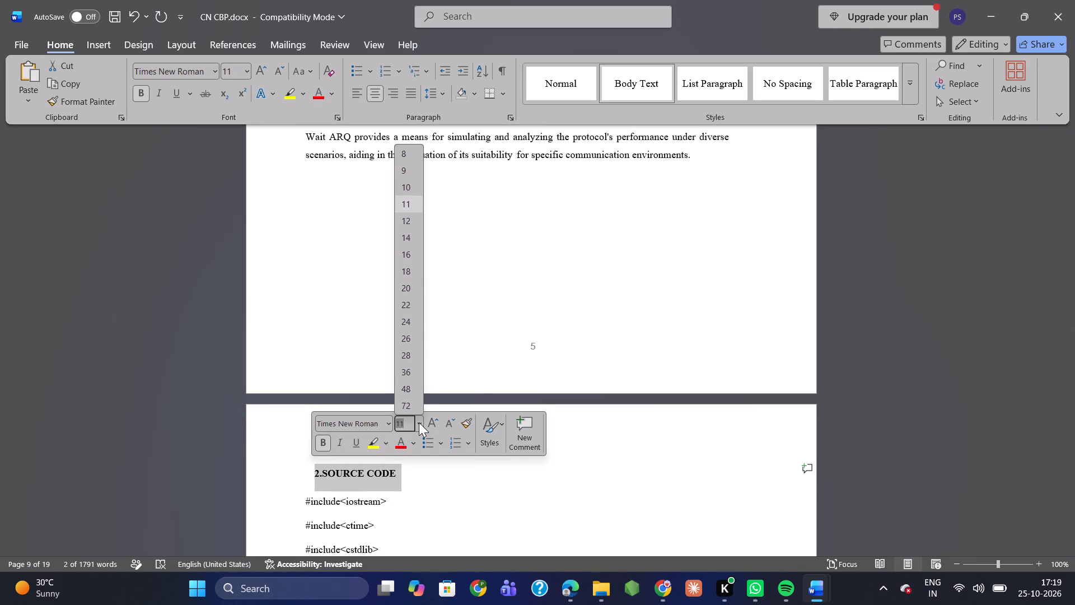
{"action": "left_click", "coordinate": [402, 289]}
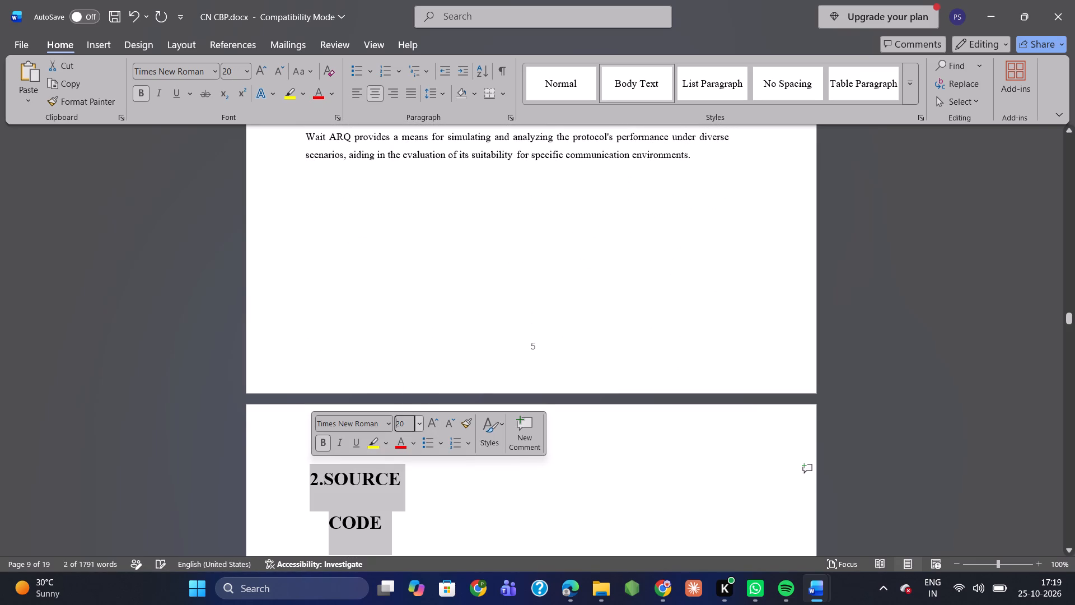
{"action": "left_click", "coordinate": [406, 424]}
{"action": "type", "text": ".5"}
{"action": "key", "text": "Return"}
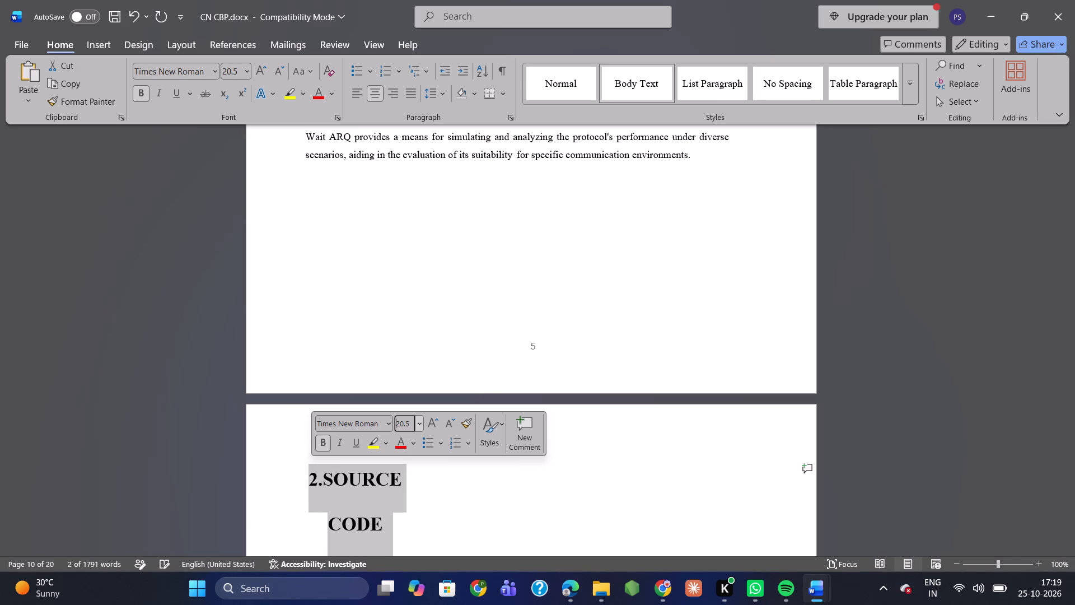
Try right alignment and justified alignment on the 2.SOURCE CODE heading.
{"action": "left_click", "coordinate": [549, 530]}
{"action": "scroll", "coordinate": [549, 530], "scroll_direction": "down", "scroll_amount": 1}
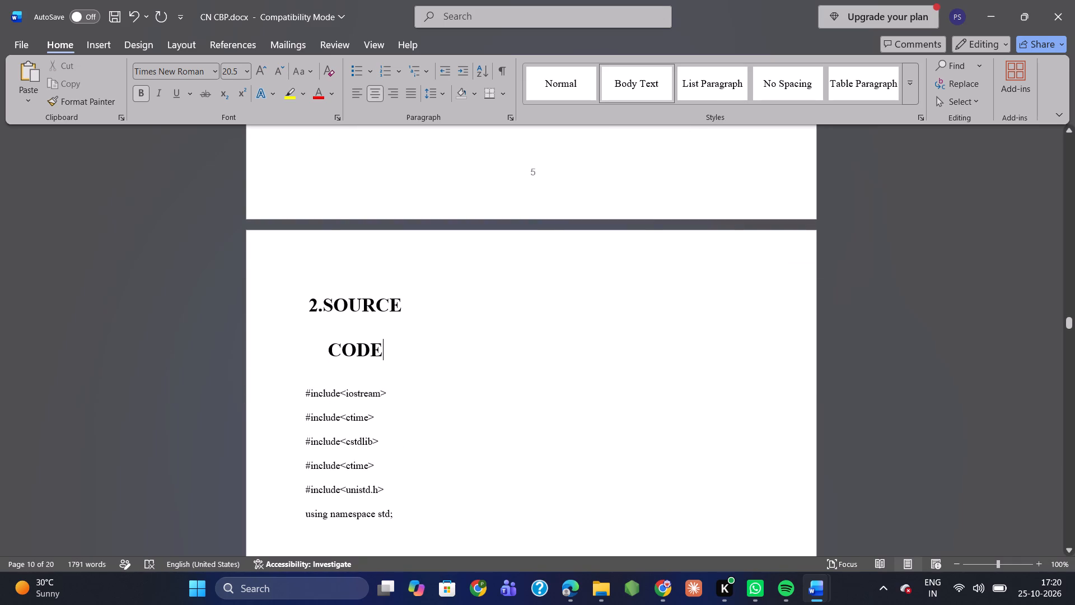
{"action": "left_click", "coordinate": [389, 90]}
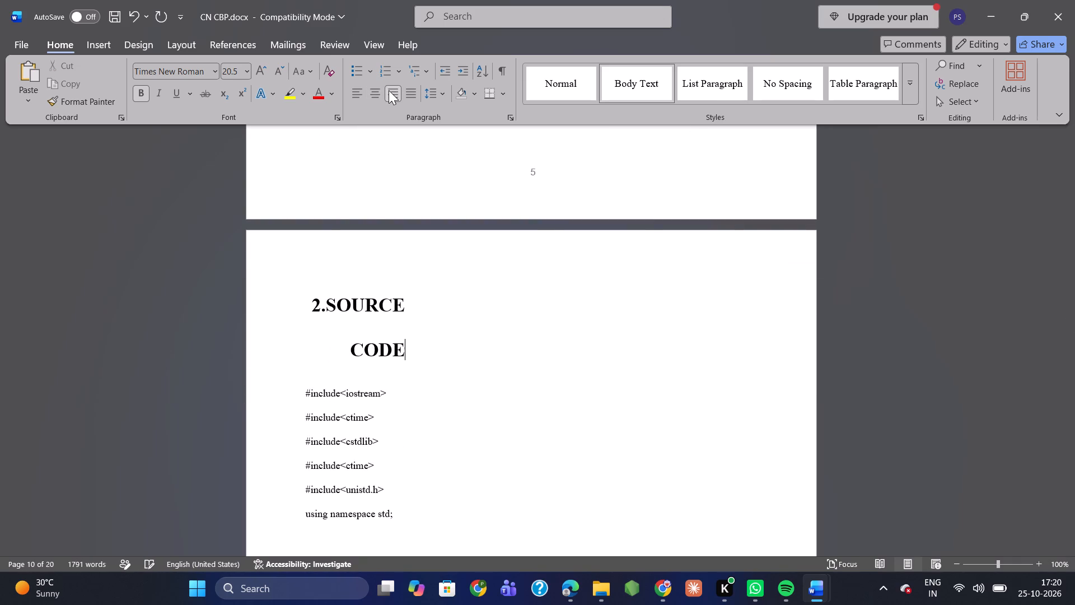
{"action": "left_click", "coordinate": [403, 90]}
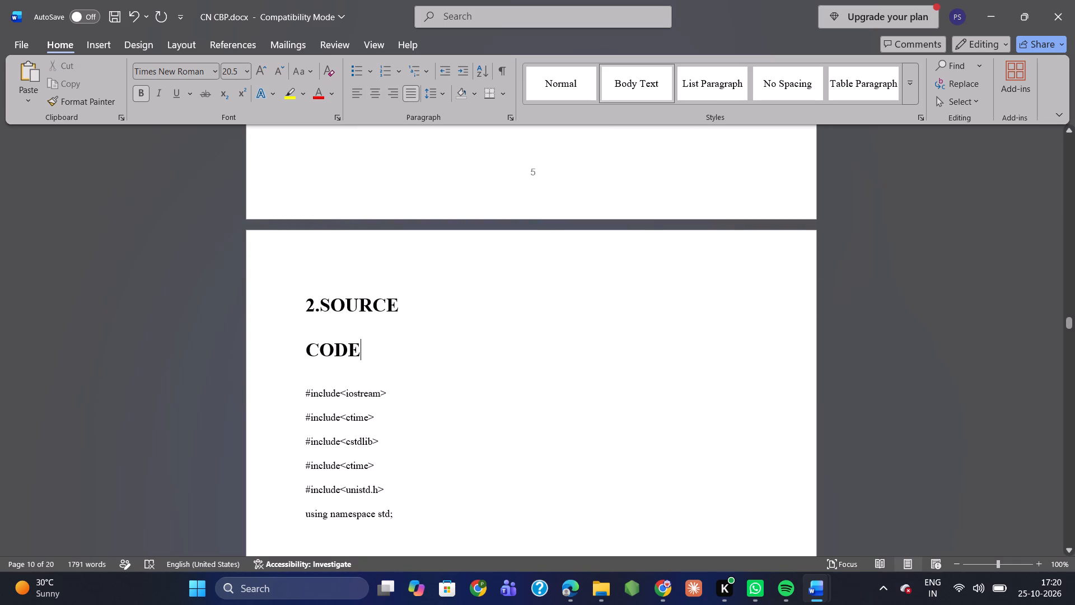
Remove the two-line 2.SOURCE CODE heading so the page starts at #include<iostream>.
{"action": "left_click", "coordinate": [307, 351]}
{"action": "key", "text": "BackSpace"}
{"action": "key", "text": "BackSpace"}
{"action": "key", "text": "BackSpace"}
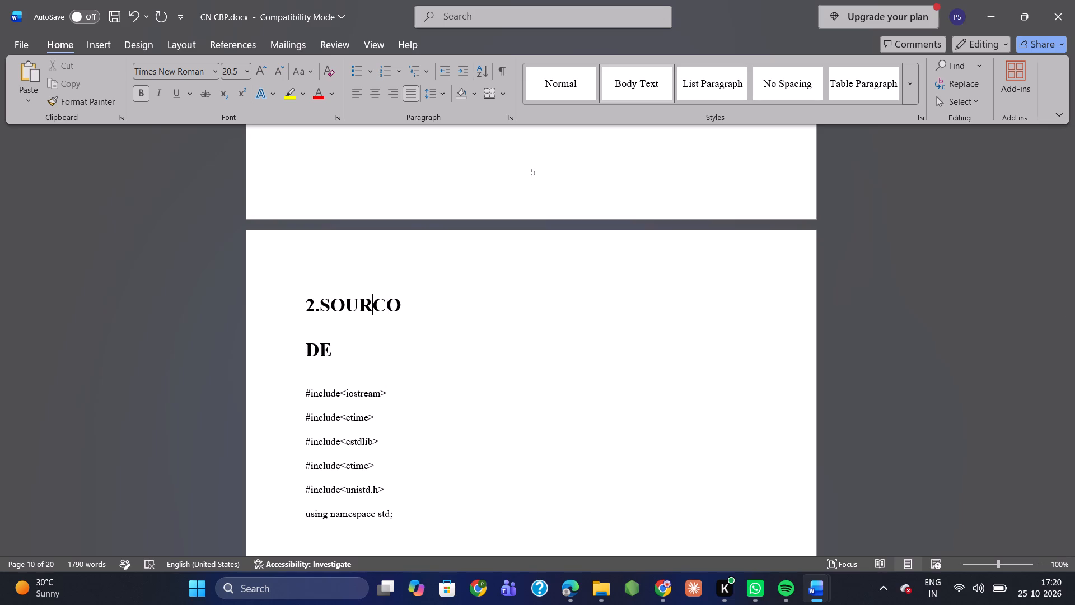
{"action": "left_click_drag", "start_coordinate": [349, 354], "coordinate": [342, 350]}
{"action": "left_click_drag", "start_coordinate": [342, 350], "coordinate": [282, 314]}
{"action": "key", "text": "BackSpace"}
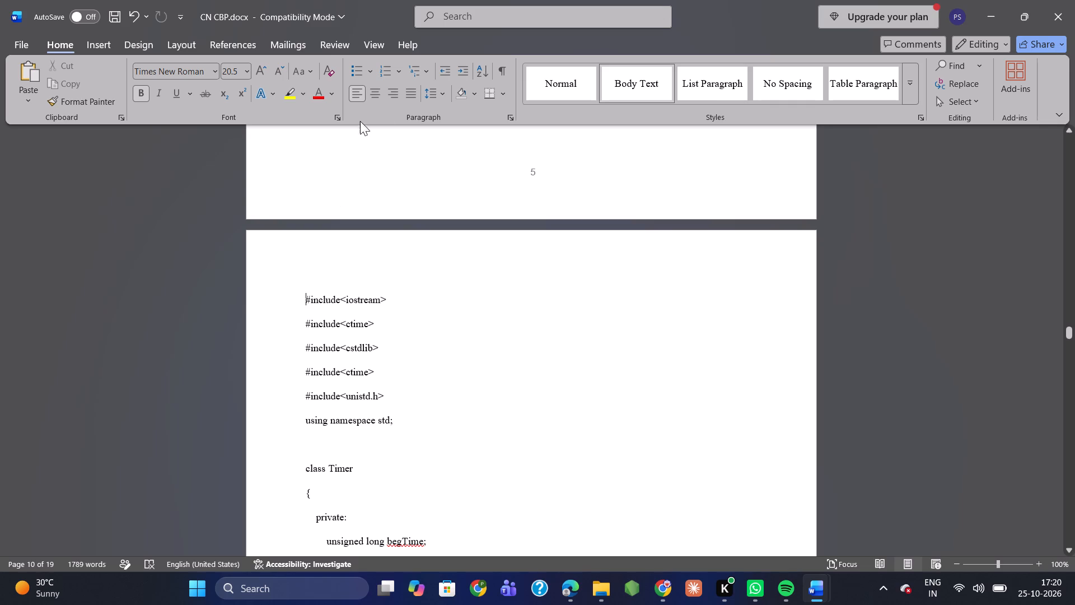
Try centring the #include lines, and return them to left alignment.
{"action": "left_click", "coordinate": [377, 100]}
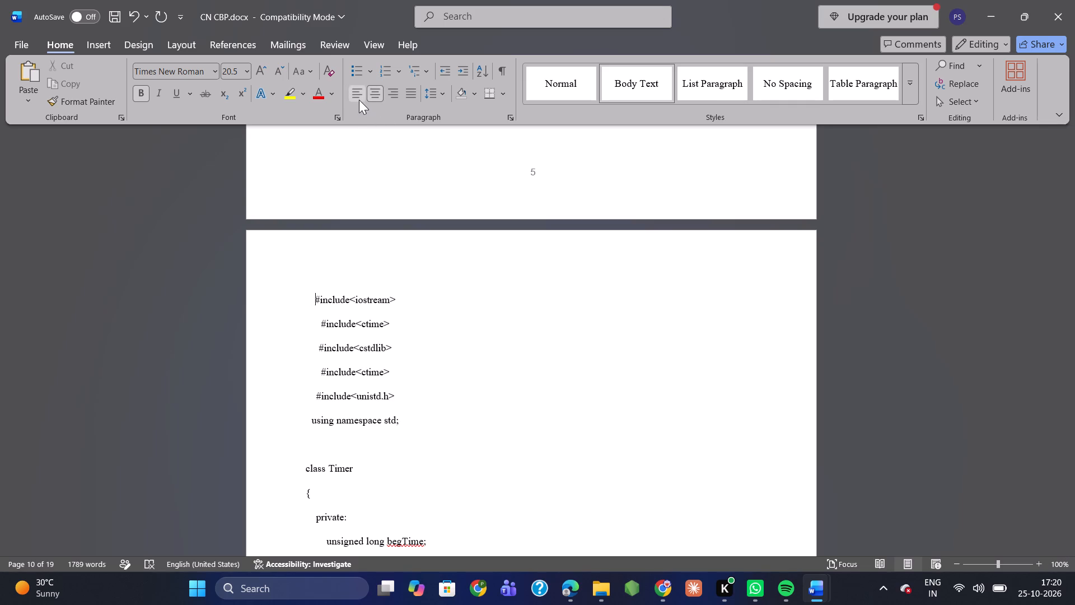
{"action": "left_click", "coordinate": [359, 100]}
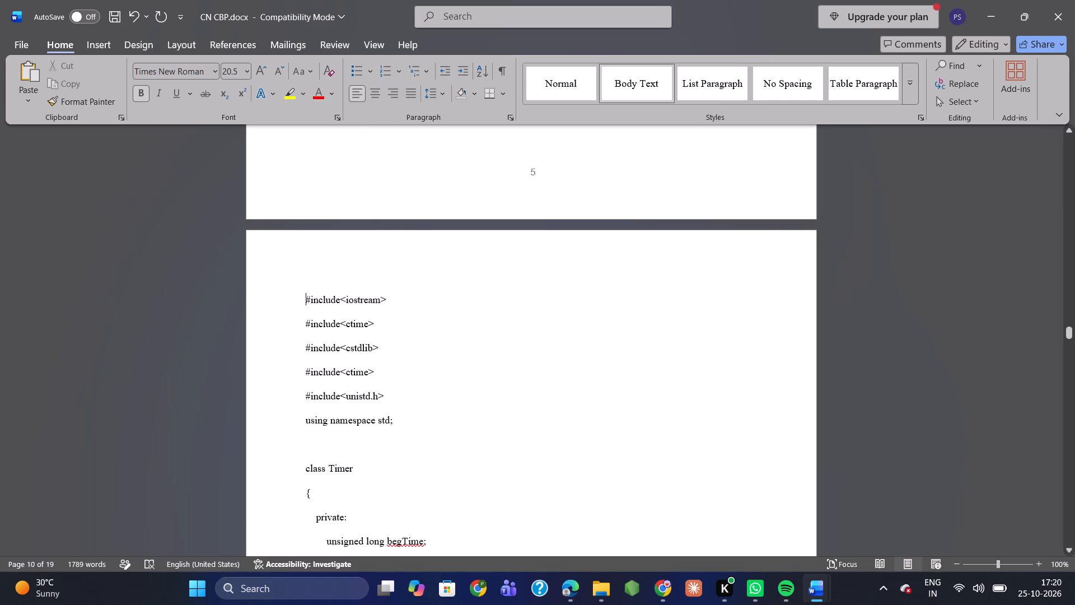
Insert a blank line above #include<iostream>, indent it with spaces towards the page centre, and enter the heading "2.SOURCE CODE".
{"action": "key", "text": "Return"}
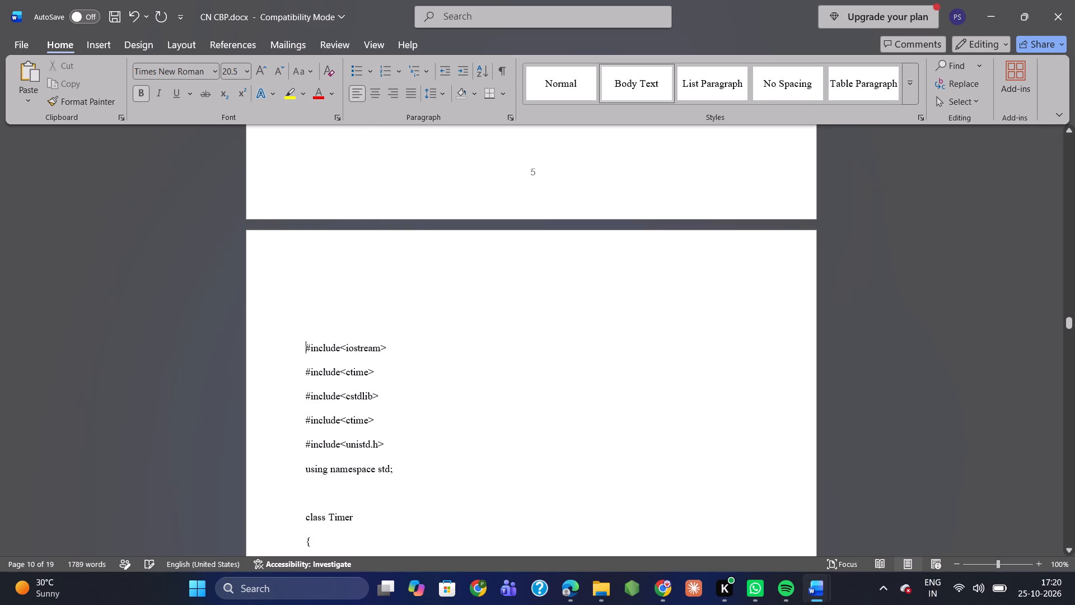
{"action": "key", "text": "Up"}
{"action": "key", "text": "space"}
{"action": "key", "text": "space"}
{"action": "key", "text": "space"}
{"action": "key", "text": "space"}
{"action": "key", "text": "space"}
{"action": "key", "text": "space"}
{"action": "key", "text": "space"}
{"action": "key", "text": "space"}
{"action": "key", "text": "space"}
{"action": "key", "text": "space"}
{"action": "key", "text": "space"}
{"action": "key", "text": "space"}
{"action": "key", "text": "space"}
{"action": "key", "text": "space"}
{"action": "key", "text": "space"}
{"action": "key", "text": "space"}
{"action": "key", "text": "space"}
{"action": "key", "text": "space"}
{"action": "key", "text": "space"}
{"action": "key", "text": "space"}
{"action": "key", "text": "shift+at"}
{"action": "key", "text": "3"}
{"action": "key", "text": "BackSpace"}
{"action": "key", "text": "BackSpace"}
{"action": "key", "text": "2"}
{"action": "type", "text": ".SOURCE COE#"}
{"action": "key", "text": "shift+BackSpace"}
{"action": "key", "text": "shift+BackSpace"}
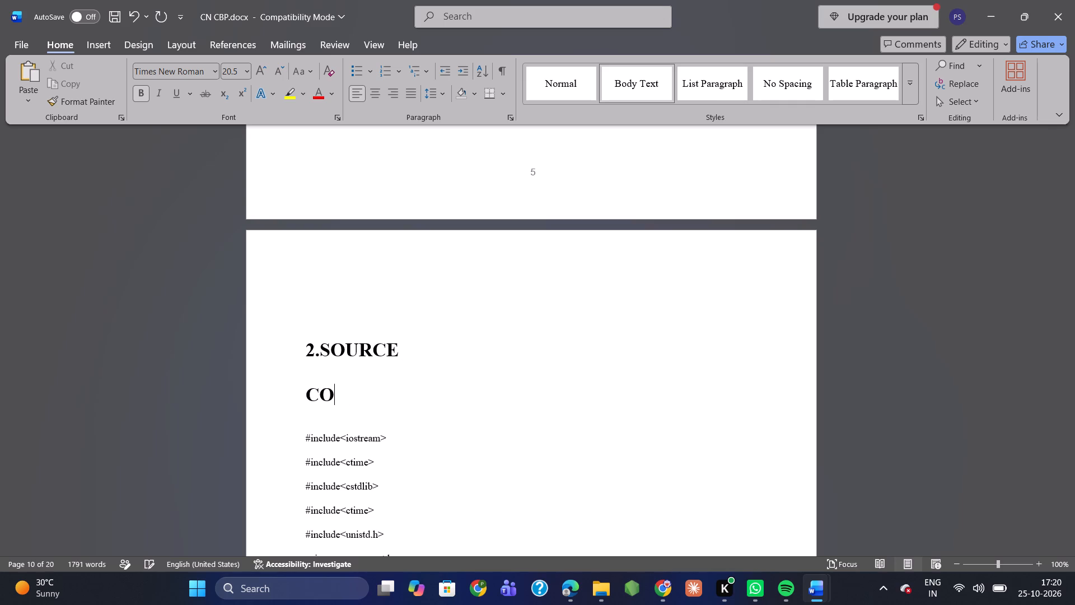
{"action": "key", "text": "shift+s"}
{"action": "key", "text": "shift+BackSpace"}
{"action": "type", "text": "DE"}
Remove the space before CODE in the heading, undoing the extra deletion that cuts into SOURCE.
{"action": "left_click", "coordinate": [306, 389]}
{"action": "key", "text": "BackSpace"}
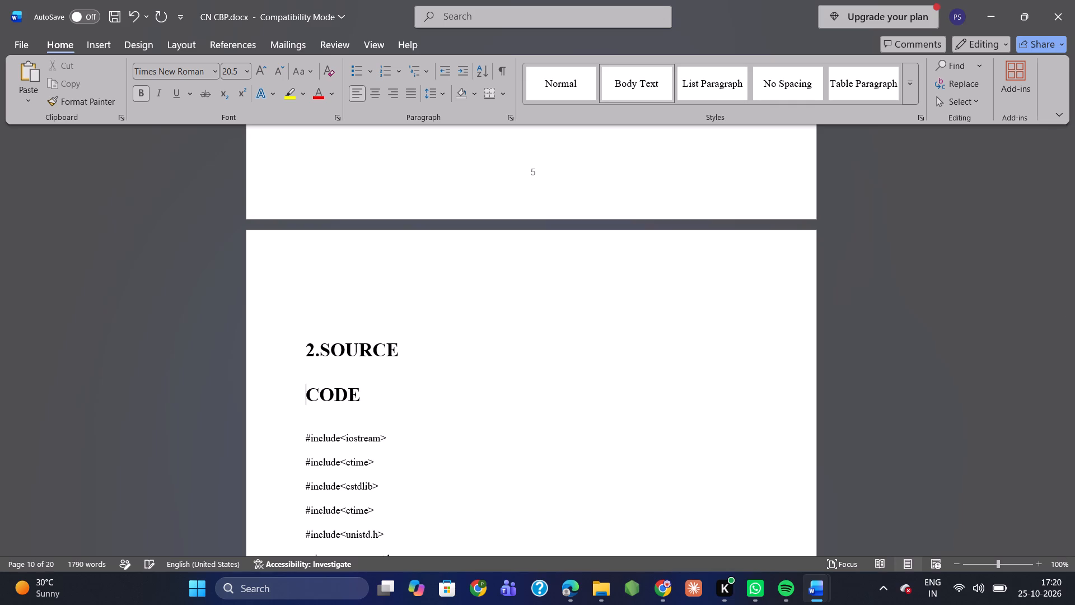
{"action": "key", "text": "BackSpace"}
{"action": "key", "text": "ctrl+z"}
Reduce the font size of the whole source code heading, including its leading spaces, to 18.
{"action": "left_click_drag", "start_coordinate": [374, 398], "coordinate": [279, 324]}
{"action": "left_click", "coordinate": [385, 278]}
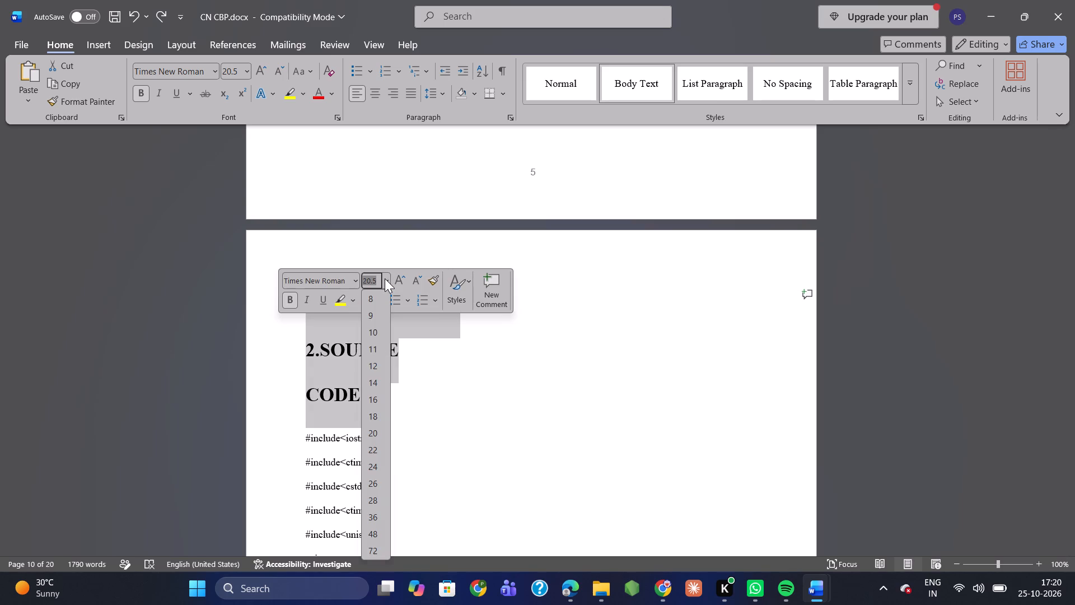
{"action": "left_click", "coordinate": [372, 416]}
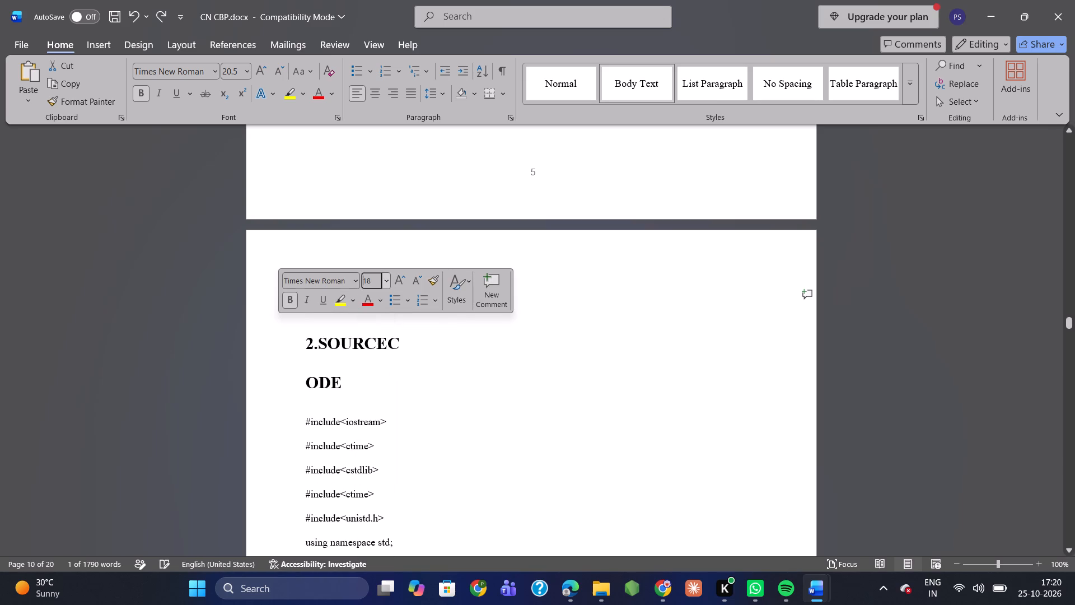
{"action": "left_click", "coordinate": [382, 278]}
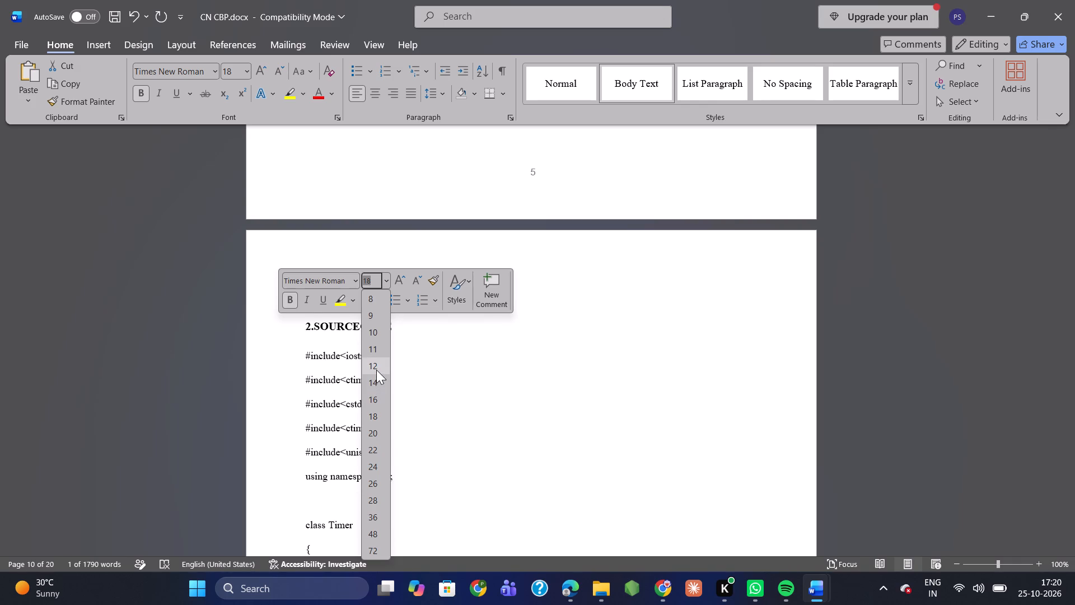
{"action": "left_click", "coordinate": [515, 314]}
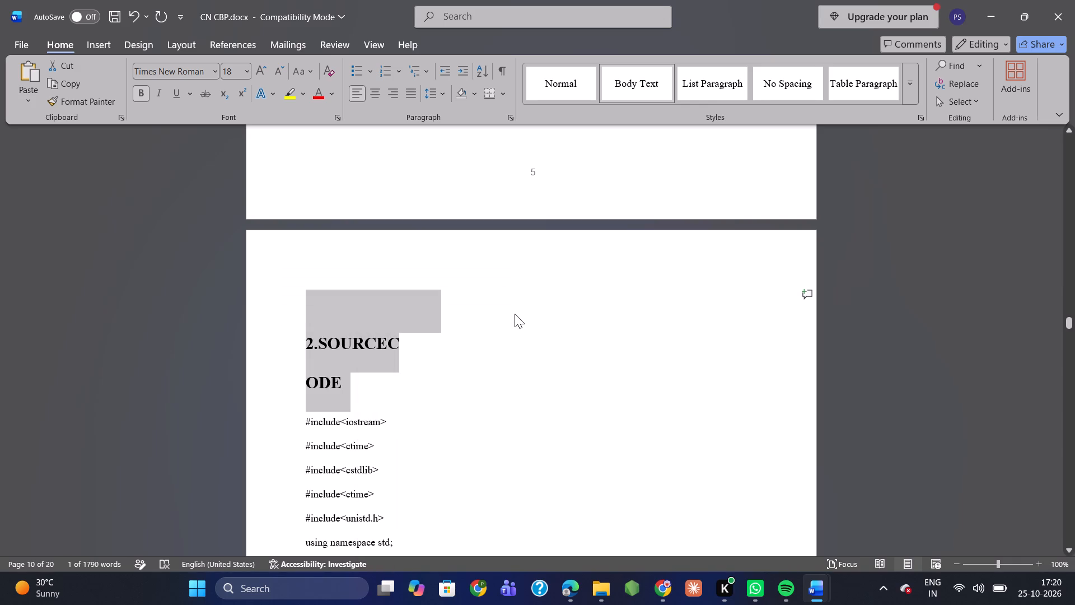
Insert an extra blank line in the empty area below the final closing brace of the code.
{"action": "scroll", "coordinate": [515, 314], "scroll_direction": "down", "scroll_amount": 9}
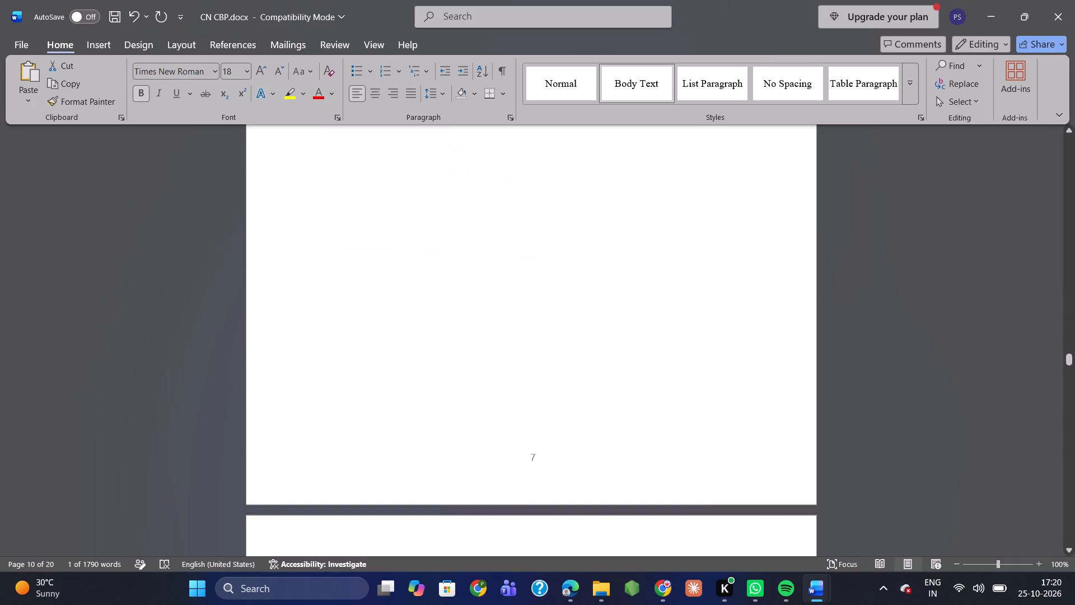
{"action": "scroll", "coordinate": [515, 314], "scroll_direction": "down", "scroll_amount": 6}
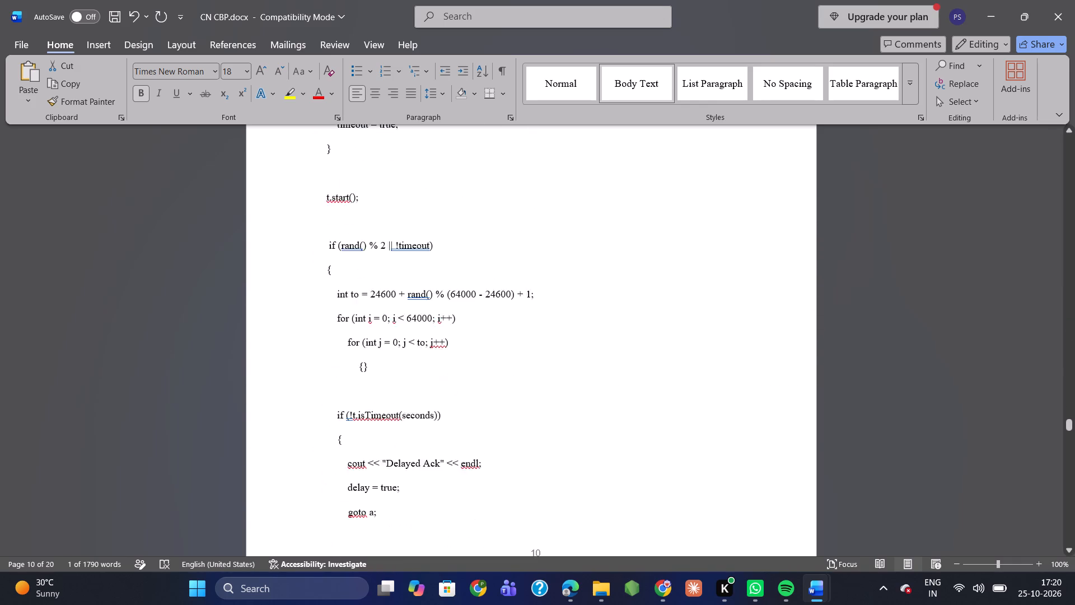
{"action": "scroll", "coordinate": [515, 314], "scroll_direction": "down", "scroll_amount": 7}
{"action": "scroll", "coordinate": [516, 364], "scroll_direction": "up", "scroll_amount": 1}
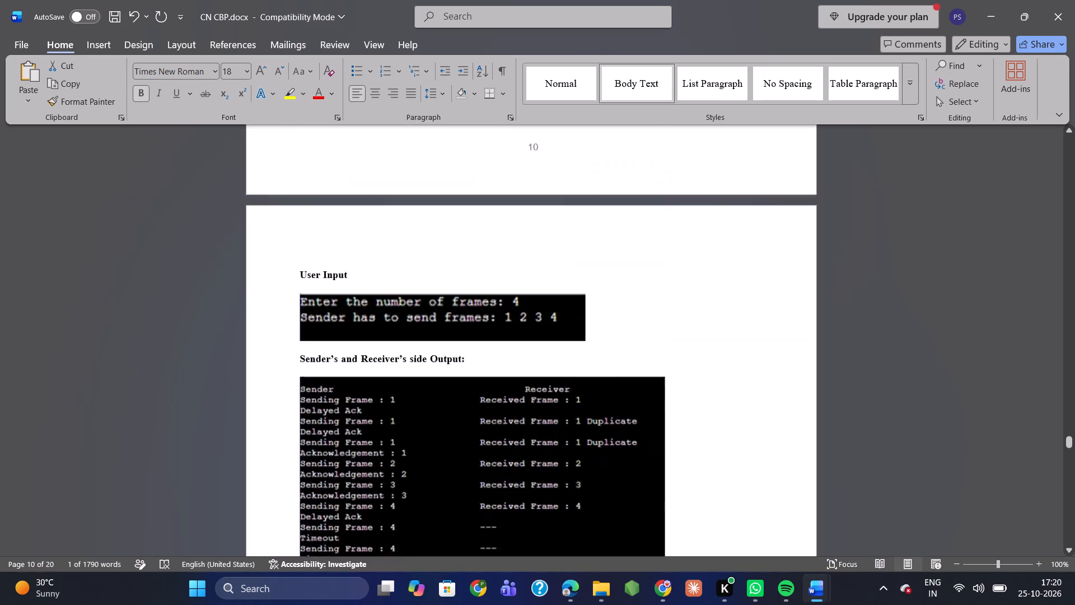
{"action": "left_click", "coordinate": [494, 429]}
{"action": "key", "text": "Return"}
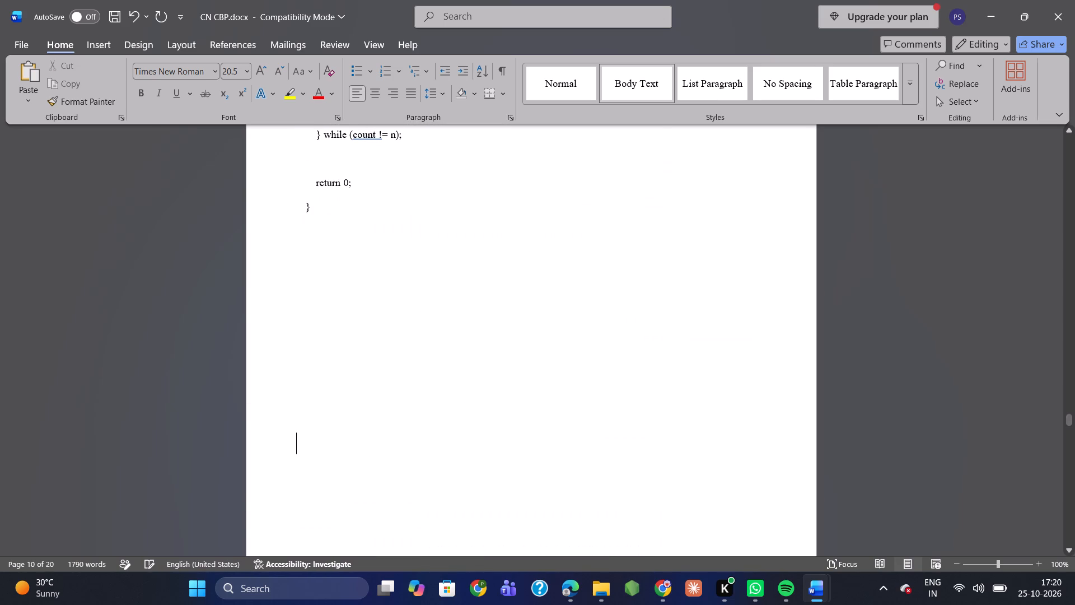
Look through the output screenshots, the 3.CONCLUSION heading and the 4.REFERENCES page at the end of the report.
{"action": "scroll", "coordinate": [494, 429], "scroll_direction": "down", "scroll_amount": 2}
{"action": "scroll", "coordinate": [508, 339], "scroll_direction": "down", "scroll_amount": 3}
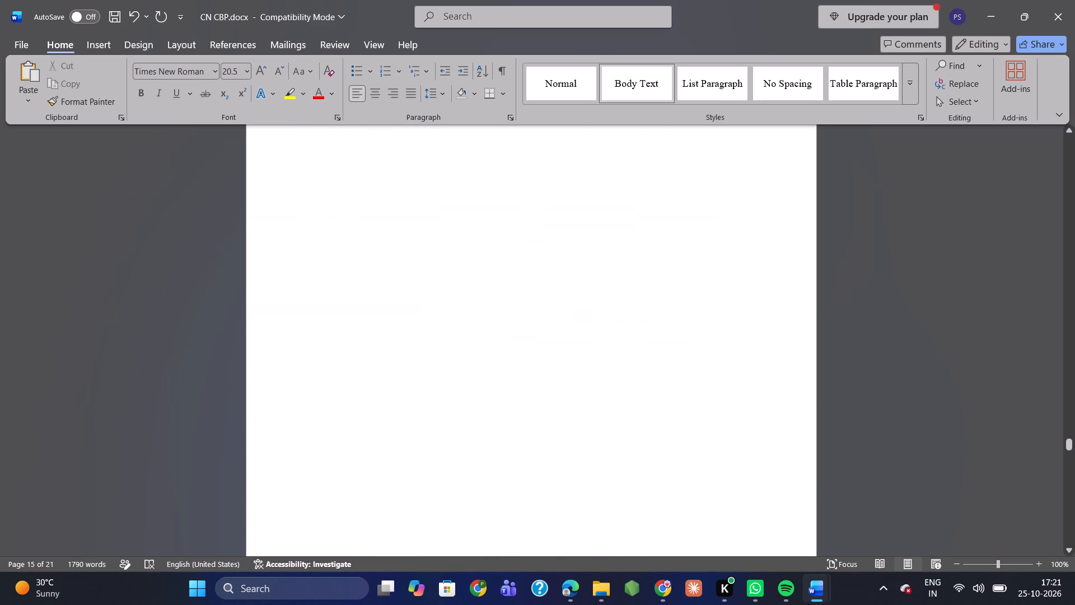
{"action": "scroll", "coordinate": [508, 339], "scroll_direction": "down", "scroll_amount": 9}
{"action": "right_click", "coordinate": [508, 339]}
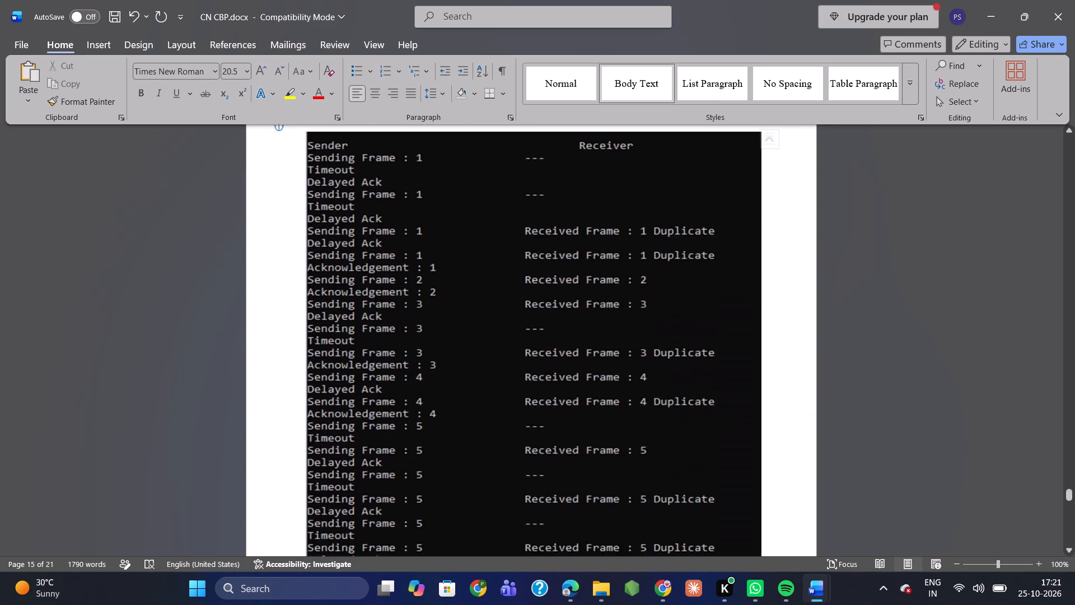
{"action": "scroll", "coordinate": [508, 339], "scroll_direction": "down", "scroll_amount": 4}
{"action": "scroll", "coordinate": [425, 282], "scroll_direction": "up", "scroll_amount": 1}
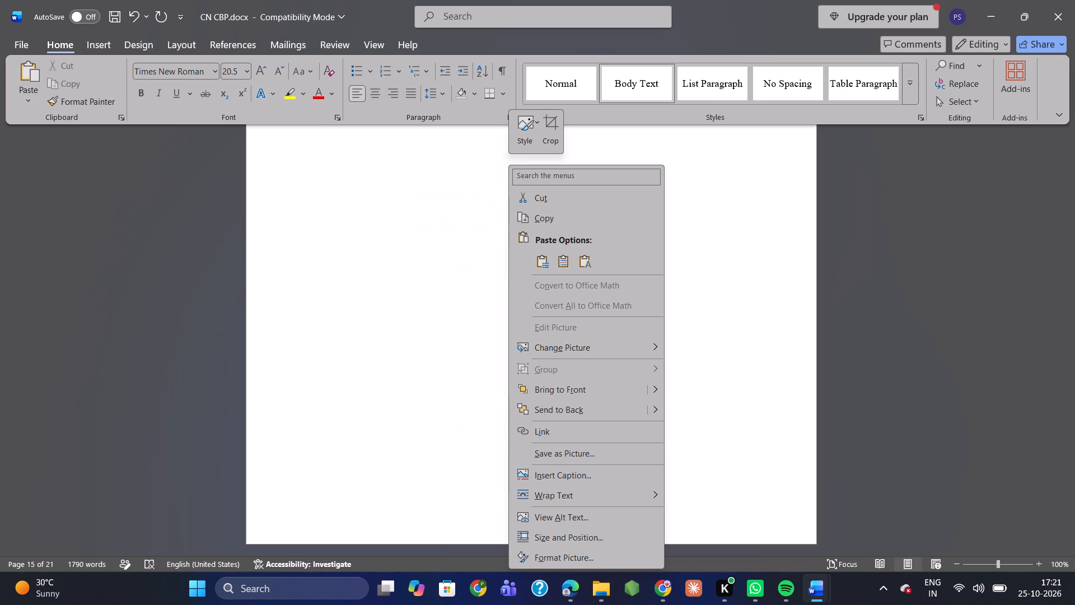
{"action": "scroll", "coordinate": [425, 282], "scroll_direction": "up", "scroll_amount": 2}
{"action": "scroll", "coordinate": [425, 282], "scroll_direction": "down", "scroll_amount": 1}
{"action": "left_click", "coordinate": [425, 282]}
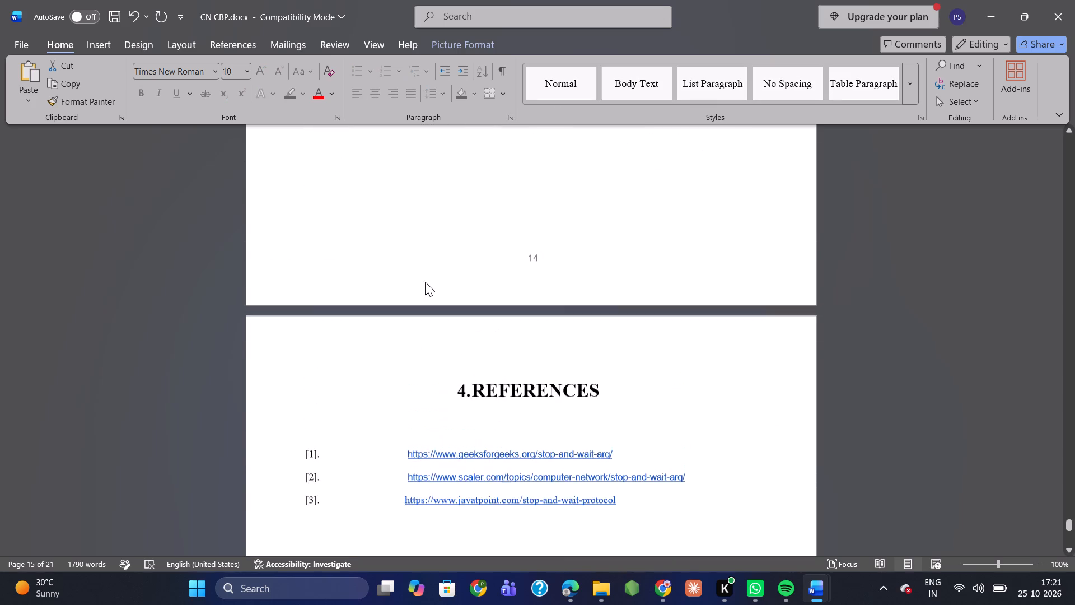
{"action": "scroll", "coordinate": [425, 282], "scroll_direction": "up", "scroll_amount": 3}
{"action": "scroll", "coordinate": [425, 282], "scroll_direction": "down", "scroll_amount": 1}
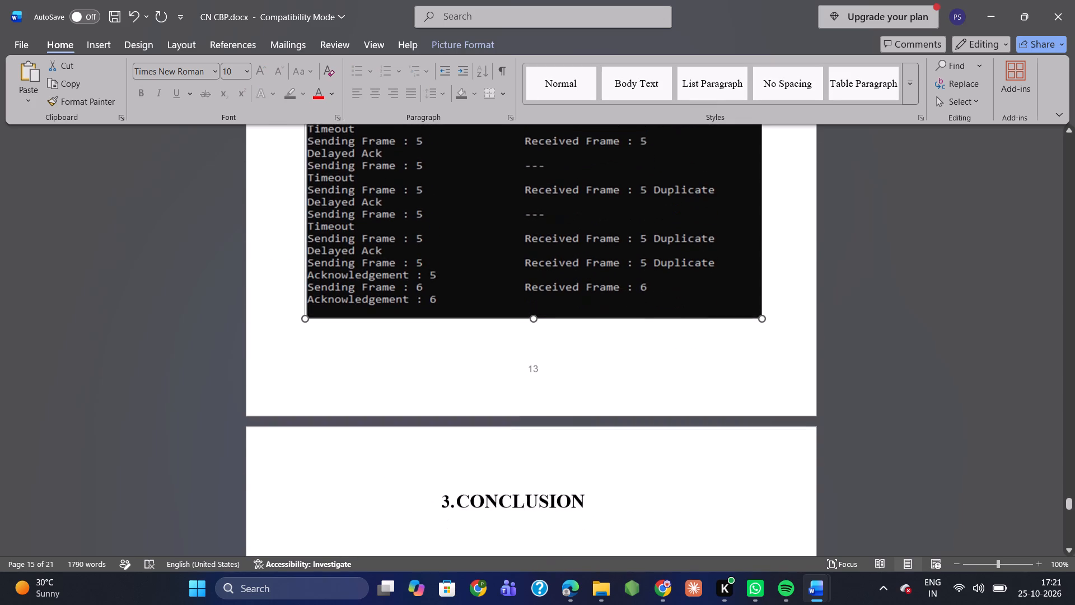
Look back through the conclusion, the output screenshots and the code pages up to the source code heading.
{"action": "scroll", "coordinate": [425, 282], "scroll_direction": "down", "scroll_amount": 4}
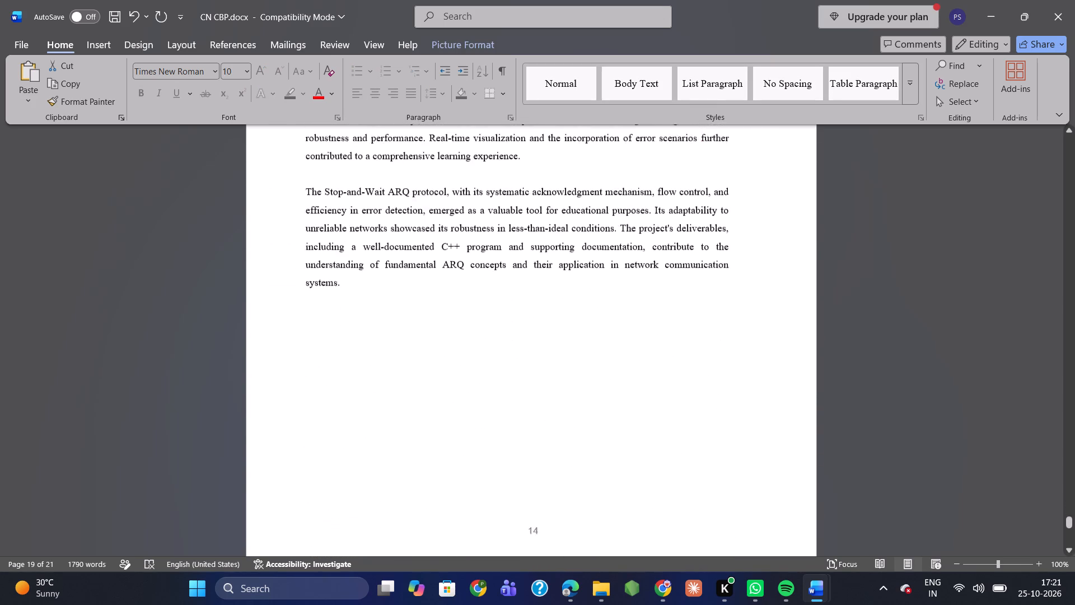
{"action": "scroll", "coordinate": [425, 282], "scroll_direction": "up", "scroll_amount": 5}
{"action": "scroll", "coordinate": [425, 282], "scroll_direction": "down", "scroll_amount": 1}
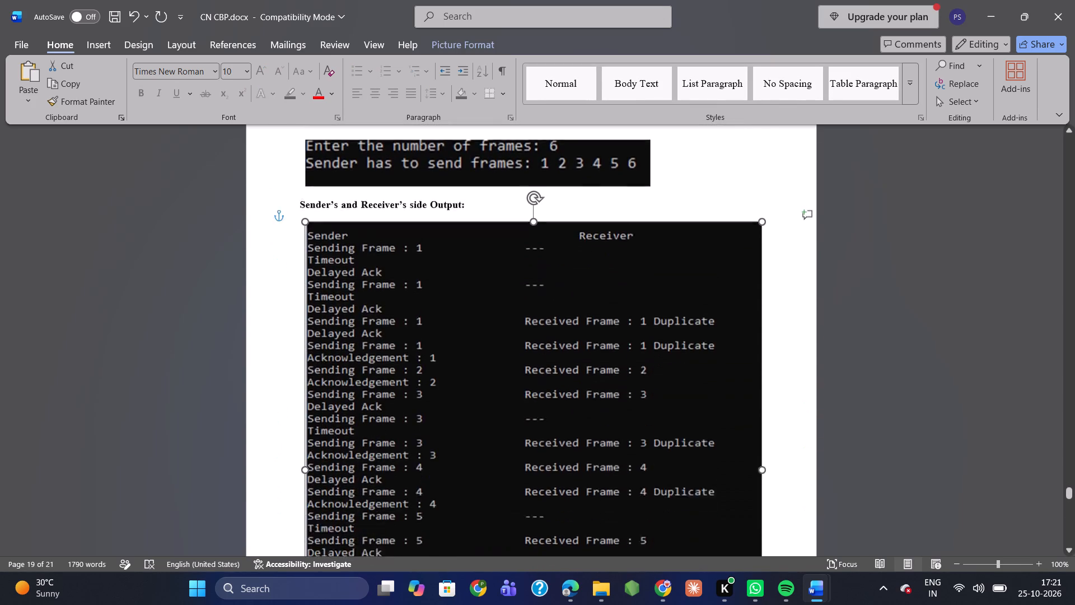
{"action": "scroll", "coordinate": [425, 282], "scroll_direction": "up", "scroll_amount": 9}
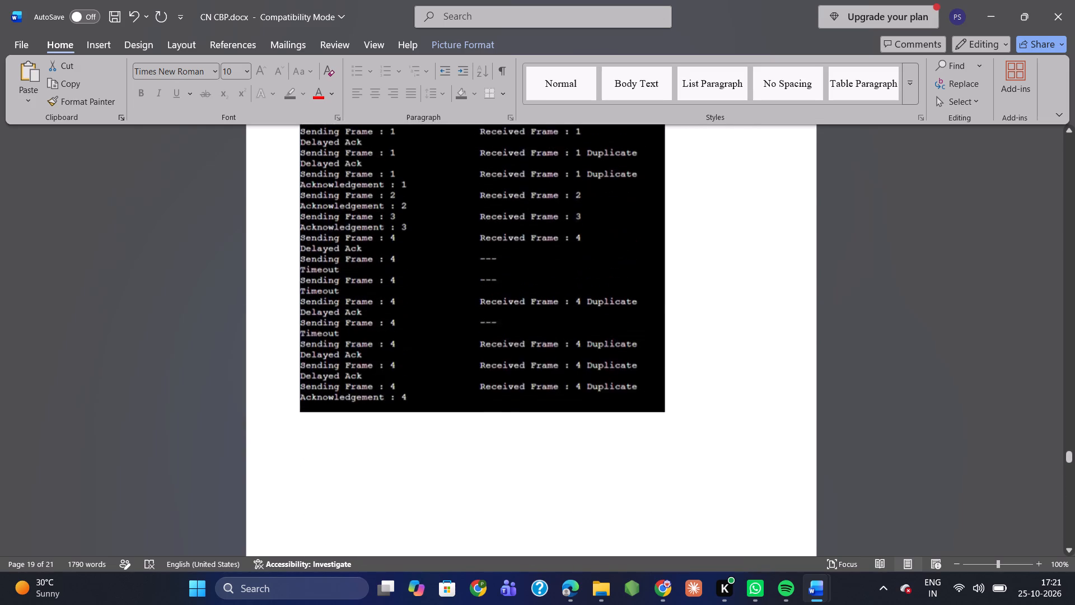
{"action": "scroll", "coordinate": [425, 282], "scroll_direction": "up", "scroll_amount": 4}
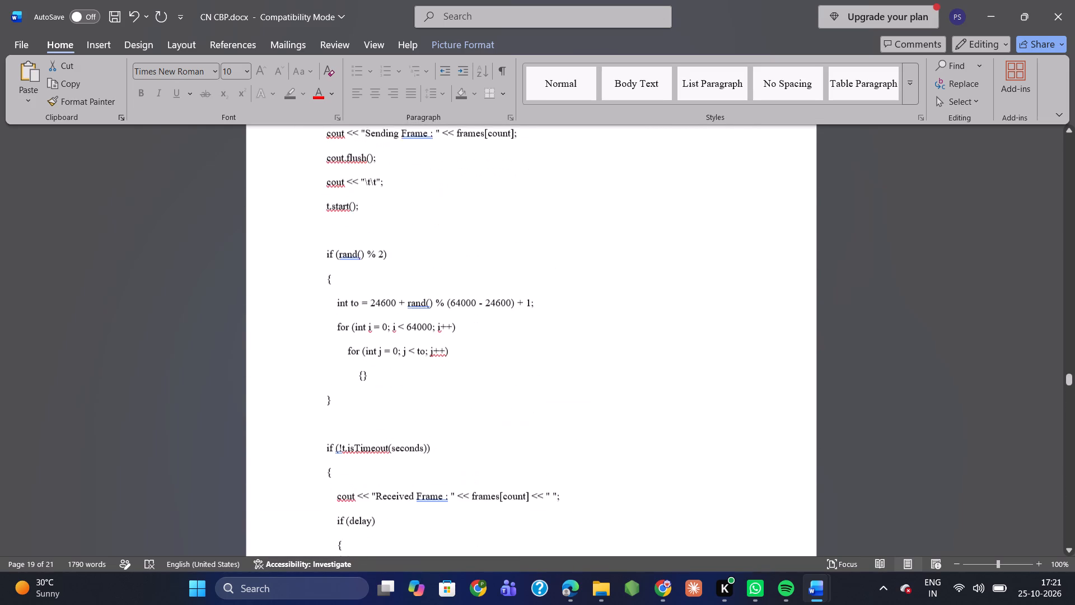
{"action": "scroll", "coordinate": [425, 282], "scroll_direction": "up", "scroll_amount": 4}
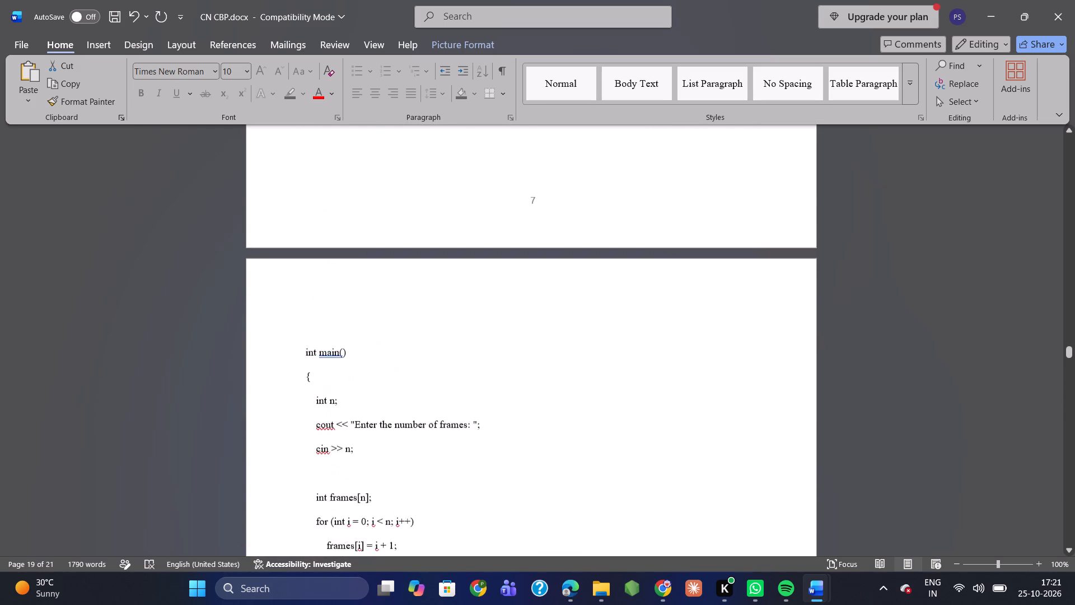
{"action": "scroll", "coordinate": [425, 282], "scroll_direction": "up", "scroll_amount": 16}
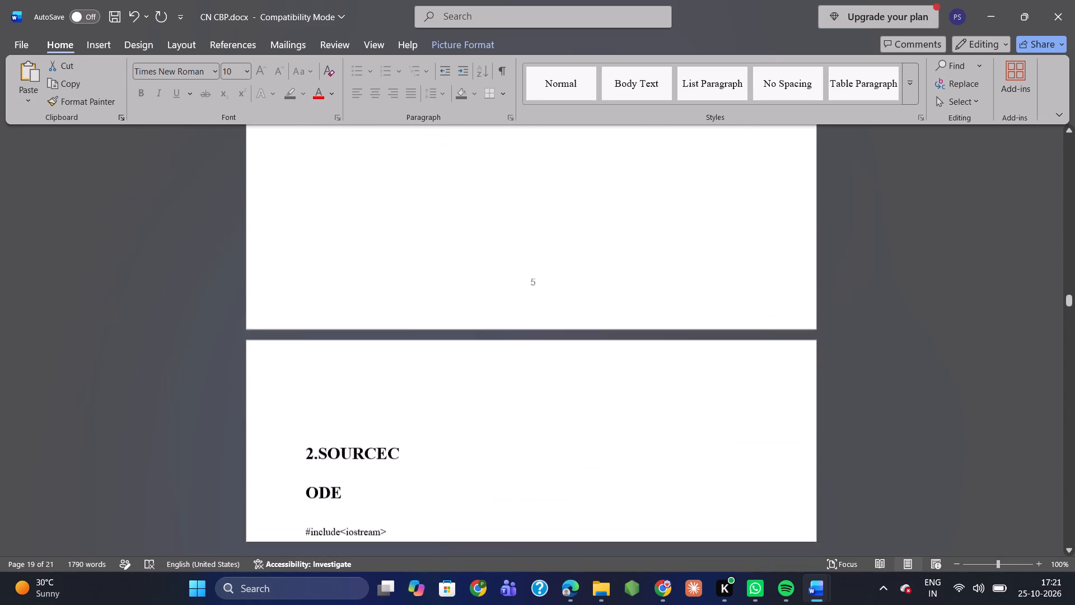
{"action": "scroll", "coordinate": [425, 282], "scroll_direction": "up", "scroll_amount": 2}
{"action": "scroll", "coordinate": [425, 282], "scroll_direction": "down", "scroll_amount": 2}
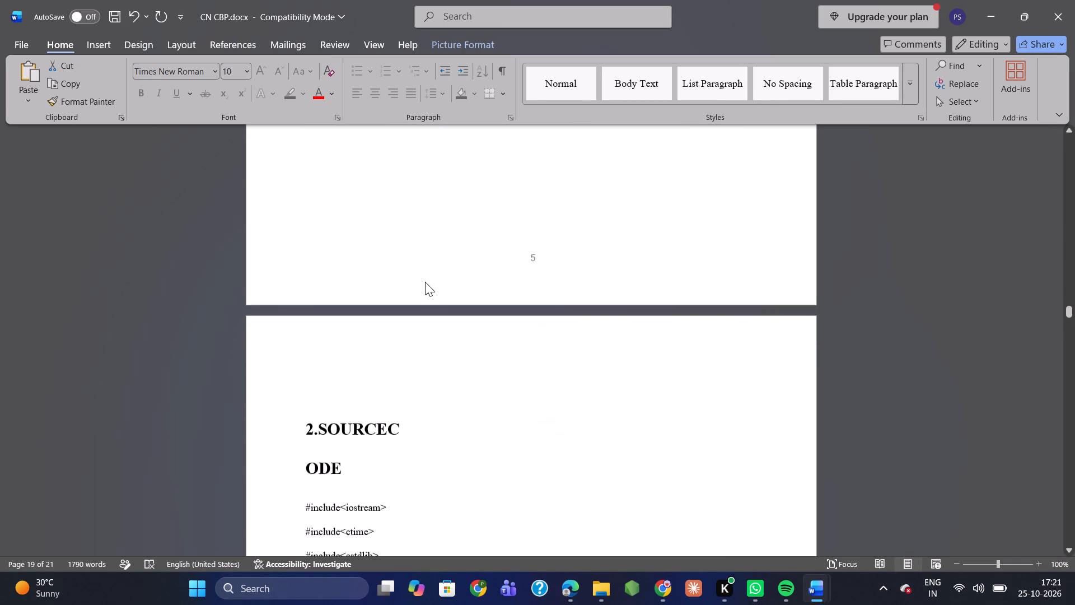
Copy the entire source code, from #include<iostream> through the final closing brace and the blank lines below it.
{"action": "left_click_drag", "start_coordinate": [305, 507], "coordinate": [344, 604]}
{"action": "scroll", "coordinate": [342, 604], "scroll_direction": "up", "scroll_amount": 1}
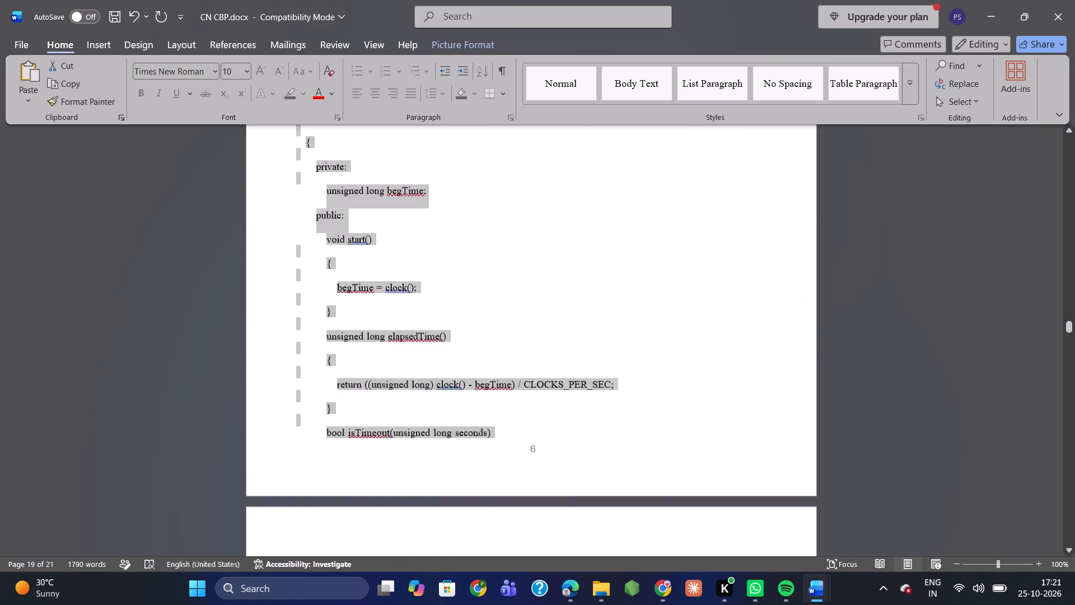
{"action": "left_click_drag", "start_coordinate": [344, 604], "coordinate": [405, 547]}
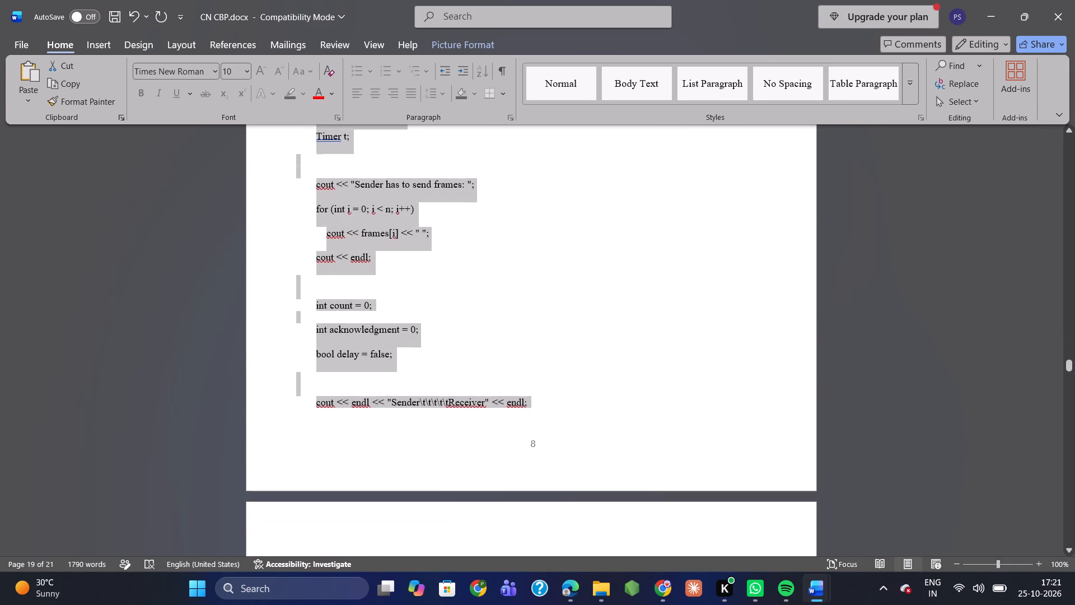
{"action": "left_click_drag", "start_coordinate": [405, 547], "coordinate": [437, 552]}
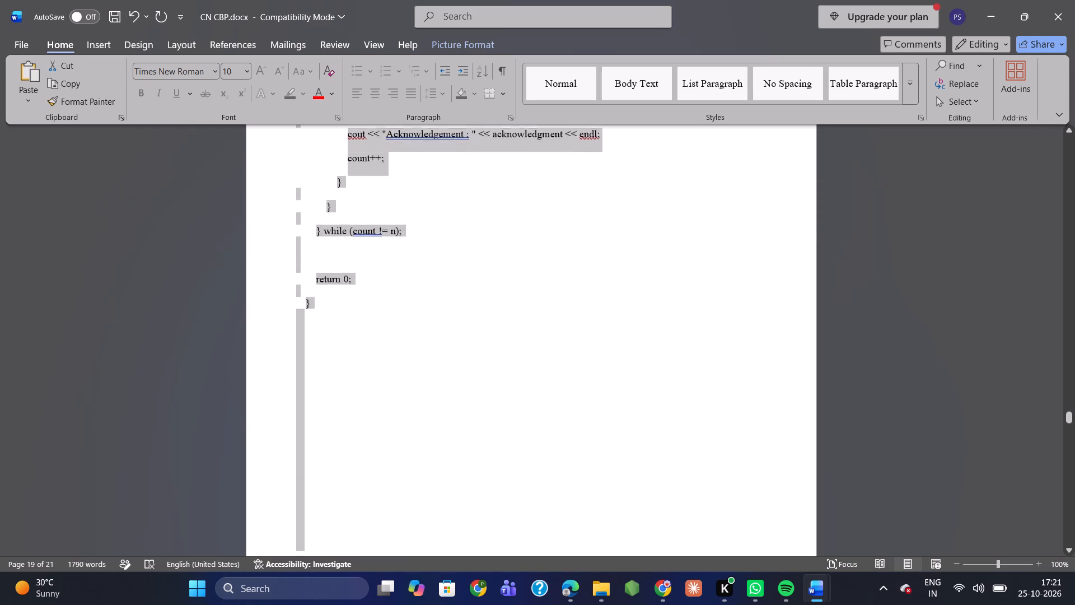
{"action": "left_click_drag", "start_coordinate": [437, 552], "coordinate": [427, 500]}
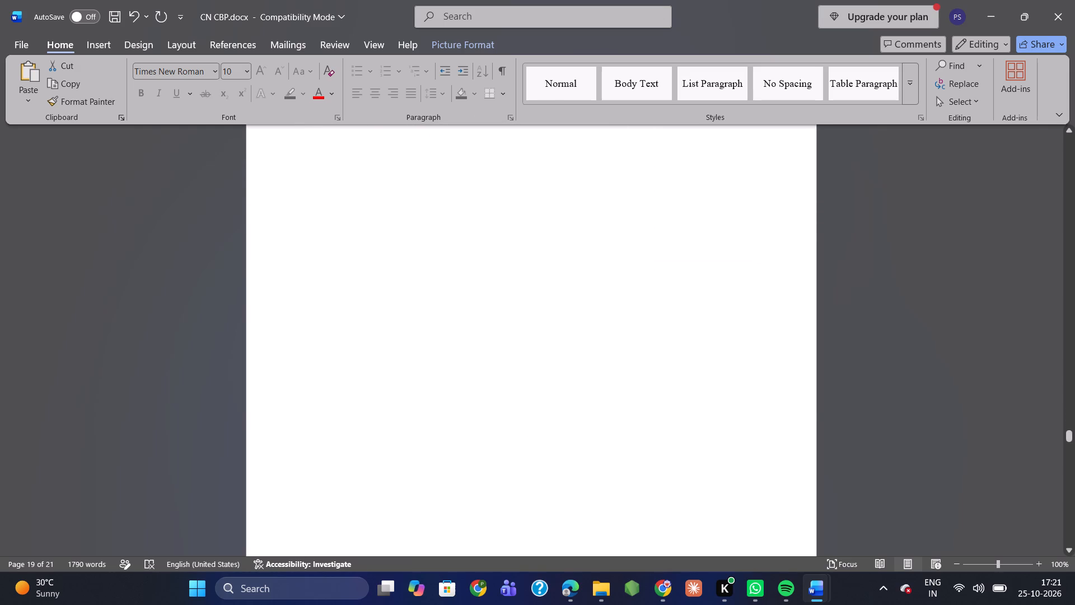
{"action": "left_click_drag", "start_coordinate": [427, 500], "coordinate": [396, 101]}
{"action": "scroll", "coordinate": [428, 491], "scroll_direction": "down", "scroll_amount": 1}
{"action": "scroll", "coordinate": [399, 174], "scroll_direction": "down", "scroll_amount": 1}
{"action": "left_click_drag", "start_coordinate": [396, 101], "coordinate": [384, 232]}
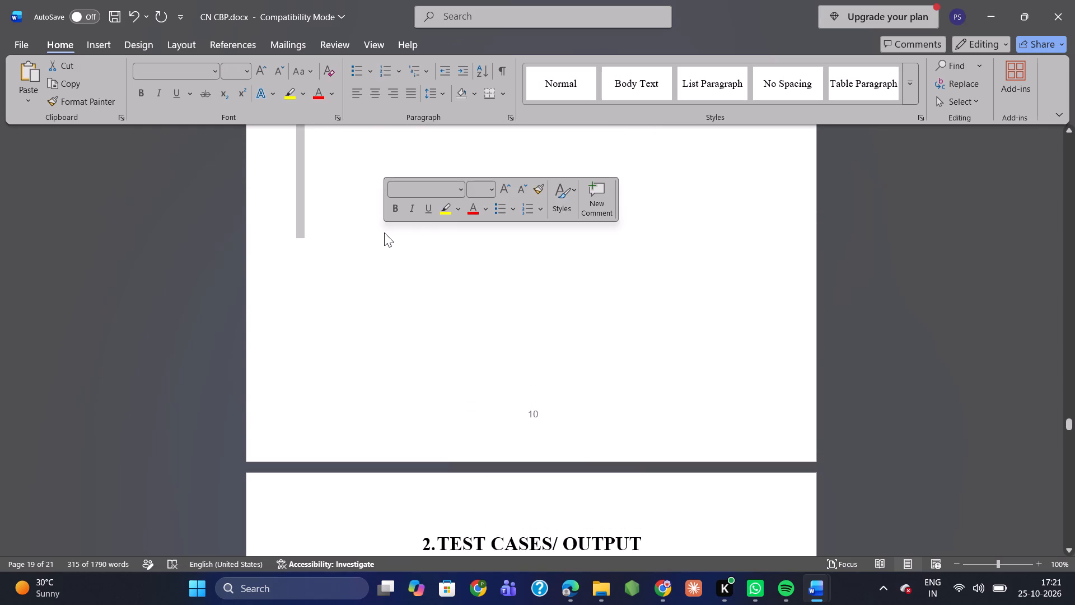
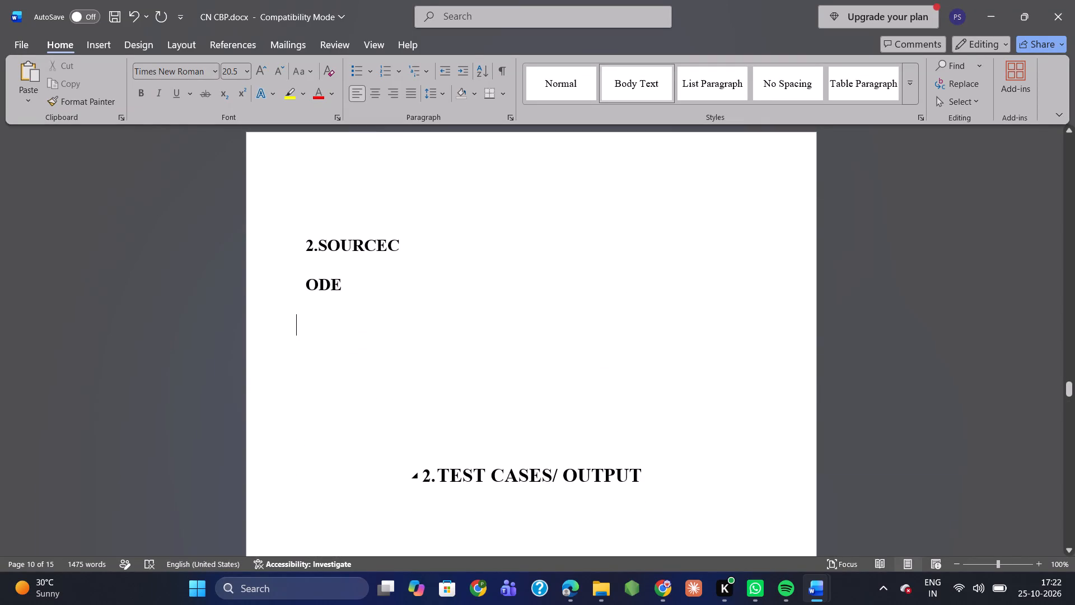
{"action": "left_click_drag", "start_coordinate": [639, 471], "coordinate": [403, 461]}
{"action": "key", "text": "BackSpace"}
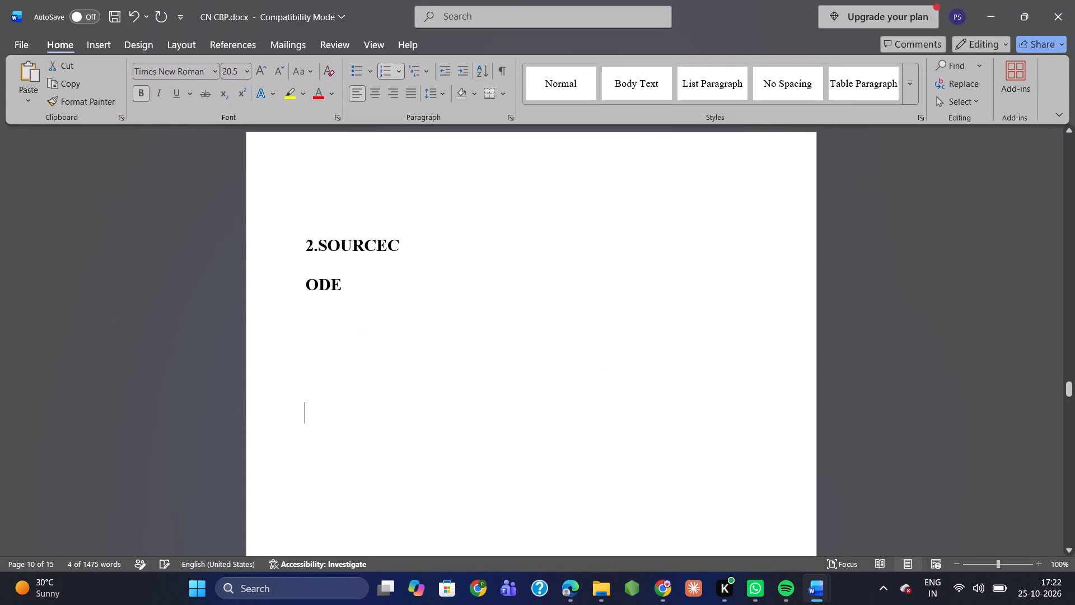
Erase the split 2.SOURCECODE heading and the blank lines around it on the page after page 5.
{"action": "key", "text": "BackSpace"}
{"action": "key", "text": "BackSpace"}
{"action": "key", "text": "BackSpace"}
{"action": "key", "text": "BackSpace"}
{"action": "key", "text": "BackSpace"}
{"action": "key", "text": "BackSpace"}
{"action": "key", "text": "BackSpace"}
{"action": "key", "text": "BackSpace"}
{"action": "key", "text": "BackSpace"}
{"action": "key", "text": "BackSpace"}
{"action": "key", "text": "BackSpace"}
{"action": "key", "text": "BackSpace"}
{"action": "key", "text": "BackSpace"}
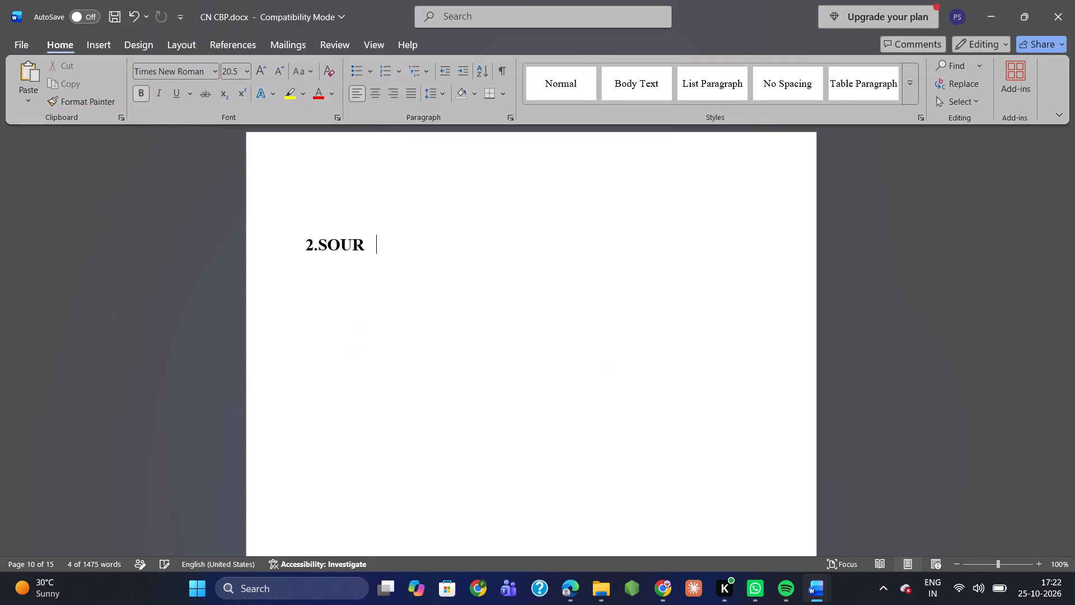
{"action": "key", "text": "BackSpace"}
{"action": "key", "text": "BackSpace"}
{"action": "key", "text": "BackSpace"}
{"action": "key", "text": "BackSpace"}
{"action": "key", "text": "BackSpace"}
{"action": "key", "text": "BackSpace"}
{"action": "key", "text": "BackSpace"}
{"action": "key", "text": "BackSpace"}
{"action": "key", "text": "BackSpace"}
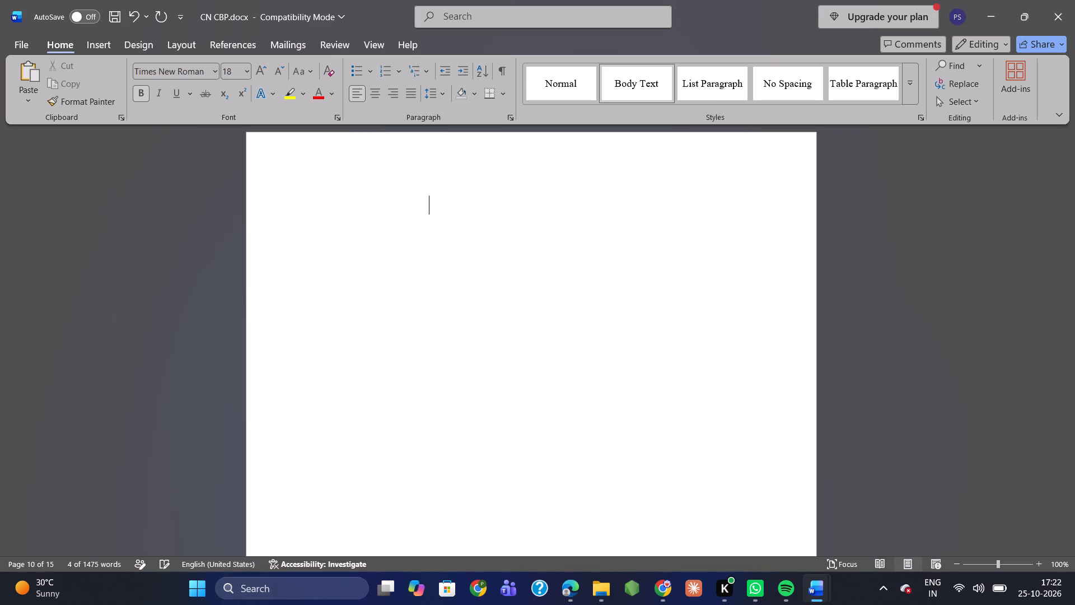
{"action": "key", "text": "BackSpace"}
{"action": "key", "text": "BackSpace"}
{"action": "key", "text": "BackSpace"}
{"action": "key", "text": "BackSpace"}
{"action": "key", "text": "BackSpace"}
{"action": "key", "text": "BackSpace"}
{"action": "key", "text": "BackSpace"}
{"action": "key", "text": "BackSpace"}
{"action": "key", "text": "BackSpace"}
{"action": "key", "text": "BackSpace"}
{"action": "key", "text": "BackSpace"}
{"action": "key", "text": "BackSpace"}
{"action": "key", "text": "BackSpace"}
{"action": "key", "text": "BackSpace"}
{"action": "key", "text": "BackSpace"}
{"action": "key", "text": "BackSpace"}
{"action": "key", "text": "BackSpace"}
{"action": "key", "text": "BackSpace"}
{"action": "key", "text": "BackSpace"}
{"action": "key", "text": "BackSpace"}
{"action": "key", "text": "BackSpace"}
{"action": "key", "text": "BackSpace"}
{"action": "key", "text": "BackSpace"}
{"action": "key", "text": "BackSpace"}
{"action": "key", "text": "BackSpace"}
{"action": "key", "text": "BackSpace"}
{"action": "key", "text": "BackSpace"}
{"action": "key", "text": "BackSpace"}
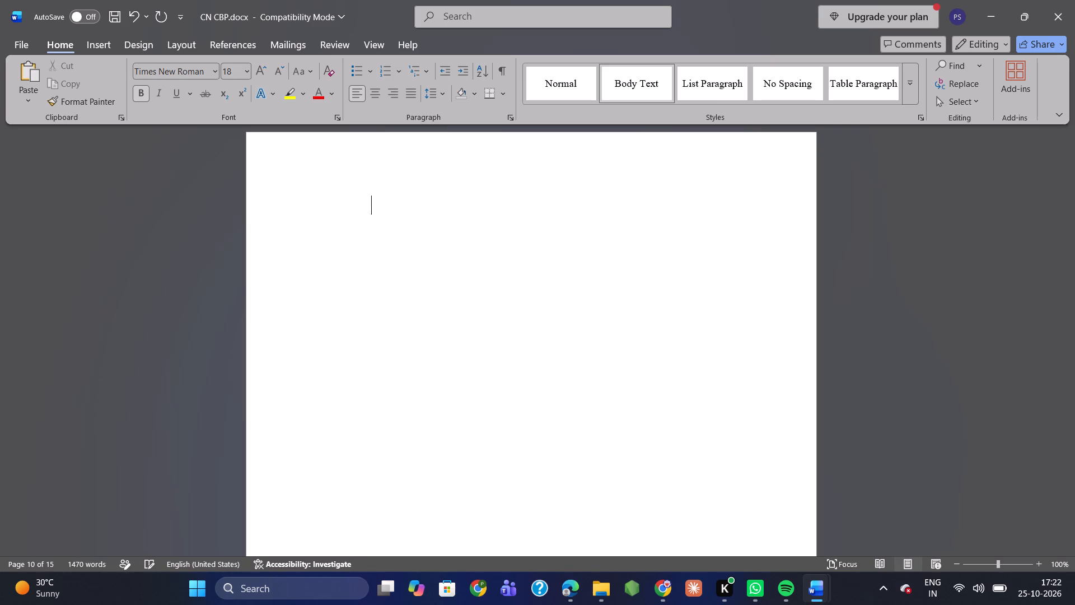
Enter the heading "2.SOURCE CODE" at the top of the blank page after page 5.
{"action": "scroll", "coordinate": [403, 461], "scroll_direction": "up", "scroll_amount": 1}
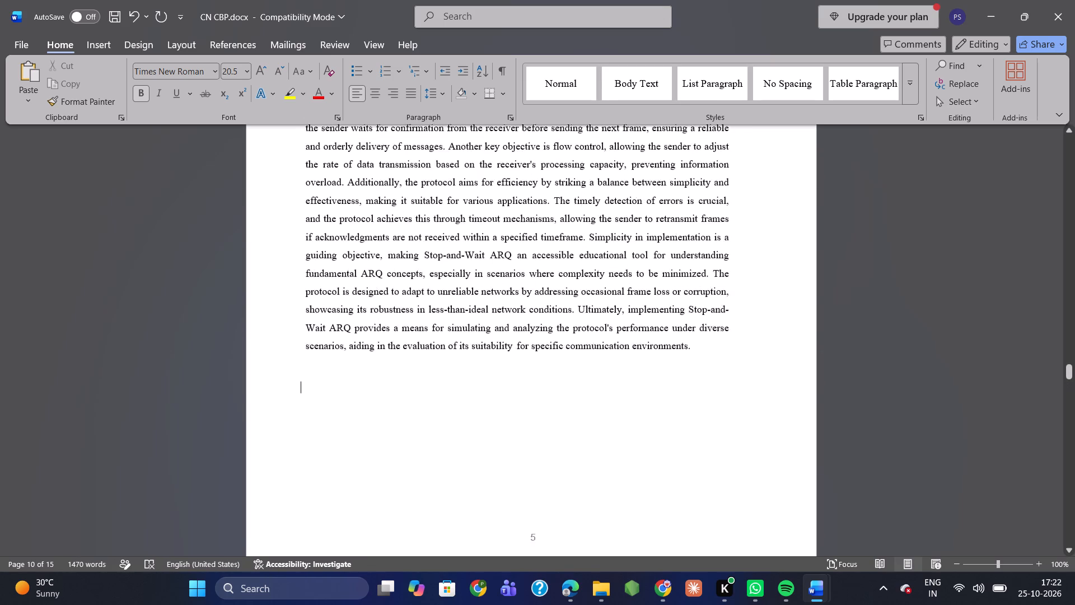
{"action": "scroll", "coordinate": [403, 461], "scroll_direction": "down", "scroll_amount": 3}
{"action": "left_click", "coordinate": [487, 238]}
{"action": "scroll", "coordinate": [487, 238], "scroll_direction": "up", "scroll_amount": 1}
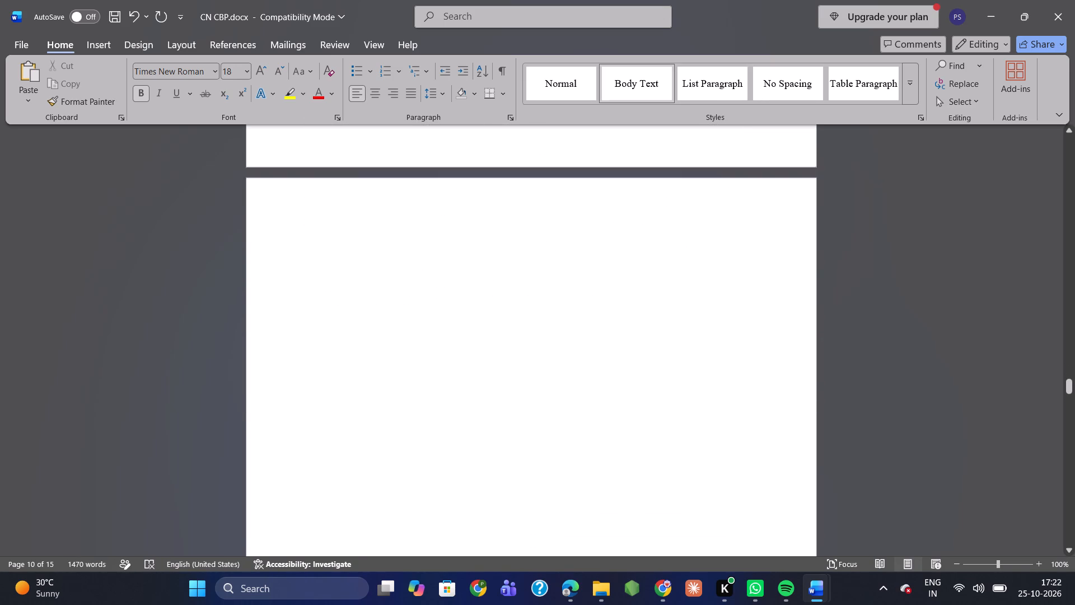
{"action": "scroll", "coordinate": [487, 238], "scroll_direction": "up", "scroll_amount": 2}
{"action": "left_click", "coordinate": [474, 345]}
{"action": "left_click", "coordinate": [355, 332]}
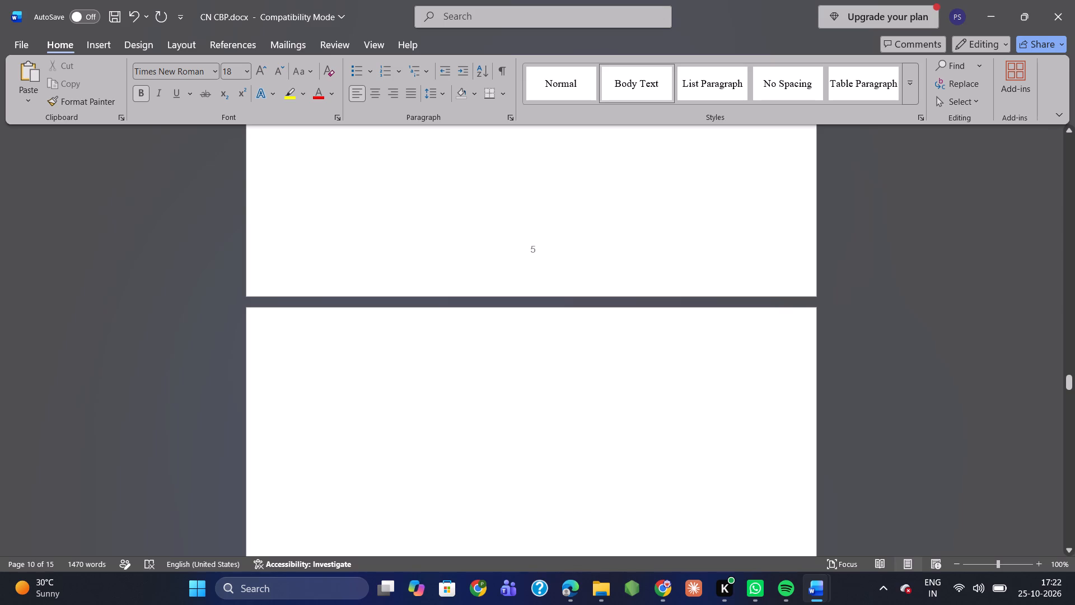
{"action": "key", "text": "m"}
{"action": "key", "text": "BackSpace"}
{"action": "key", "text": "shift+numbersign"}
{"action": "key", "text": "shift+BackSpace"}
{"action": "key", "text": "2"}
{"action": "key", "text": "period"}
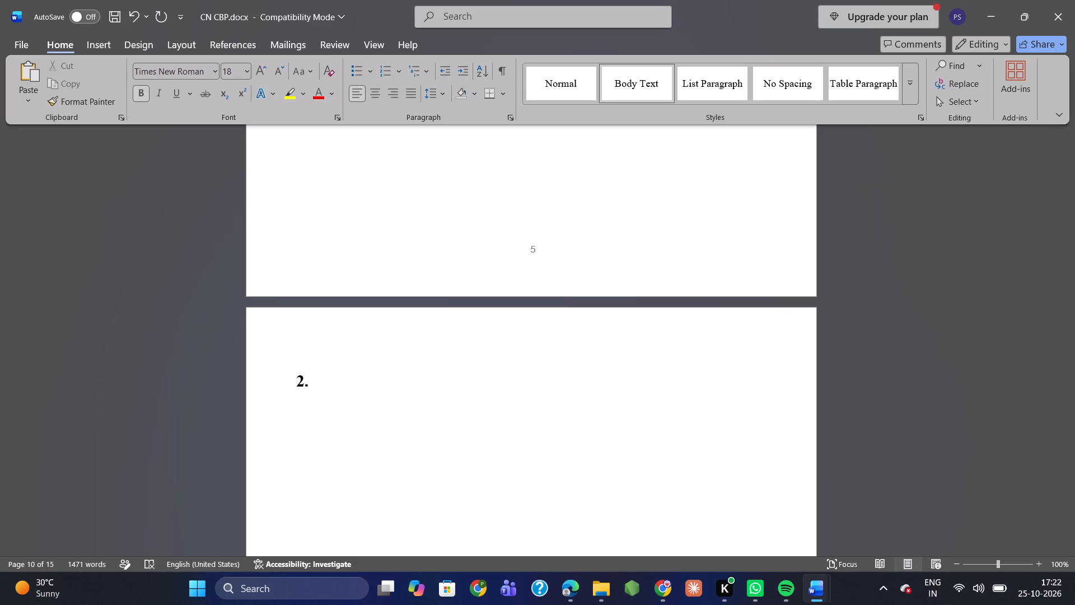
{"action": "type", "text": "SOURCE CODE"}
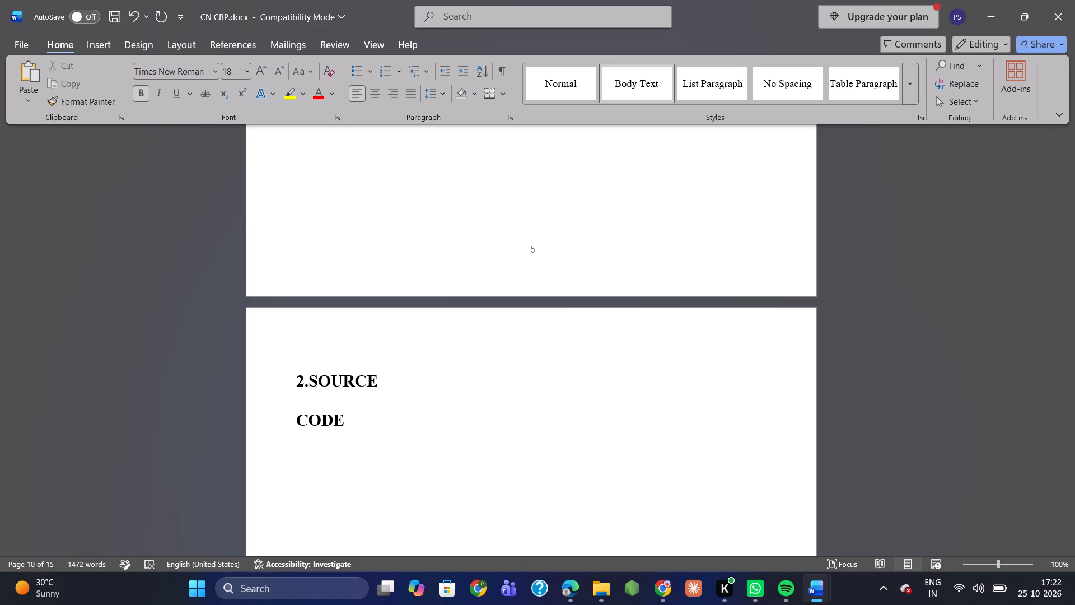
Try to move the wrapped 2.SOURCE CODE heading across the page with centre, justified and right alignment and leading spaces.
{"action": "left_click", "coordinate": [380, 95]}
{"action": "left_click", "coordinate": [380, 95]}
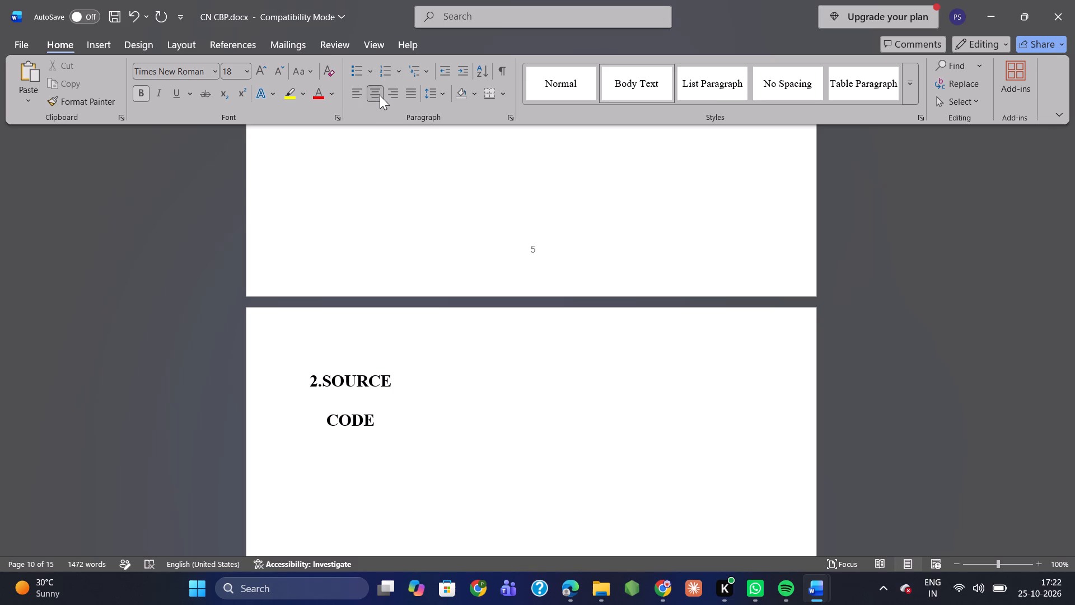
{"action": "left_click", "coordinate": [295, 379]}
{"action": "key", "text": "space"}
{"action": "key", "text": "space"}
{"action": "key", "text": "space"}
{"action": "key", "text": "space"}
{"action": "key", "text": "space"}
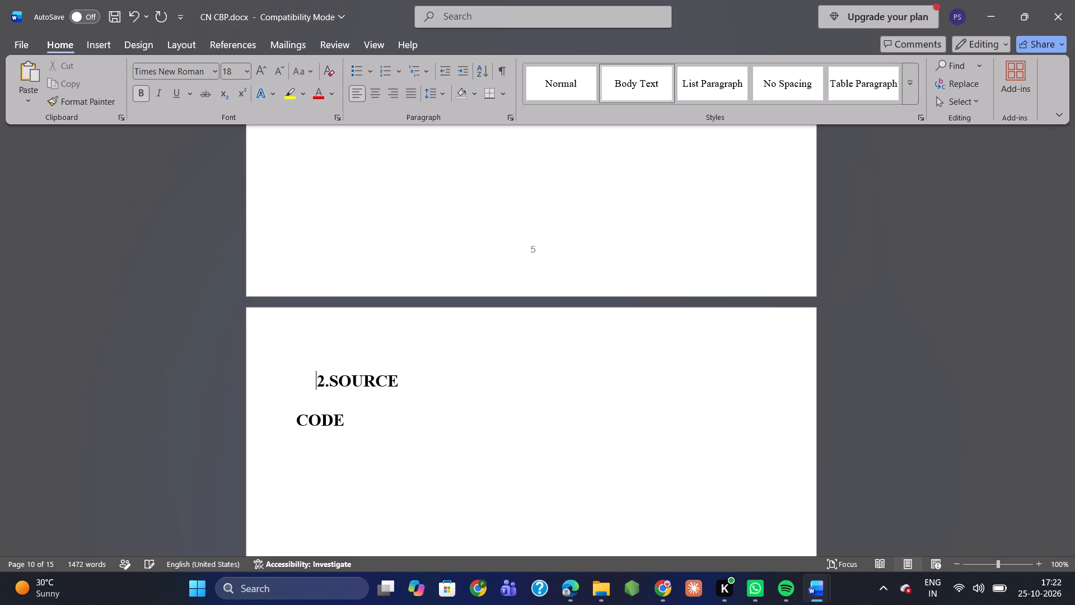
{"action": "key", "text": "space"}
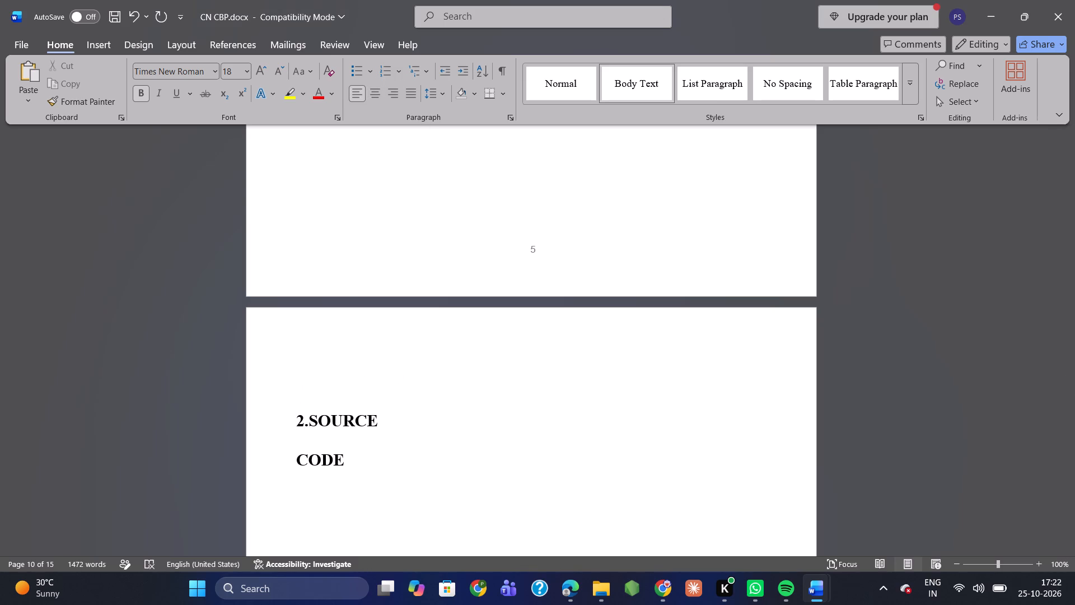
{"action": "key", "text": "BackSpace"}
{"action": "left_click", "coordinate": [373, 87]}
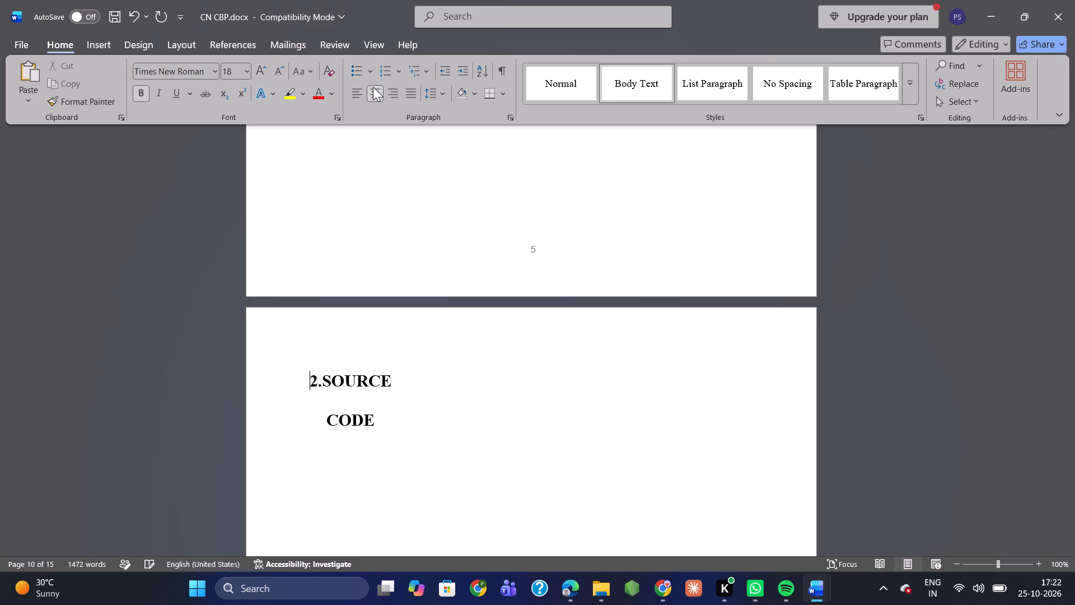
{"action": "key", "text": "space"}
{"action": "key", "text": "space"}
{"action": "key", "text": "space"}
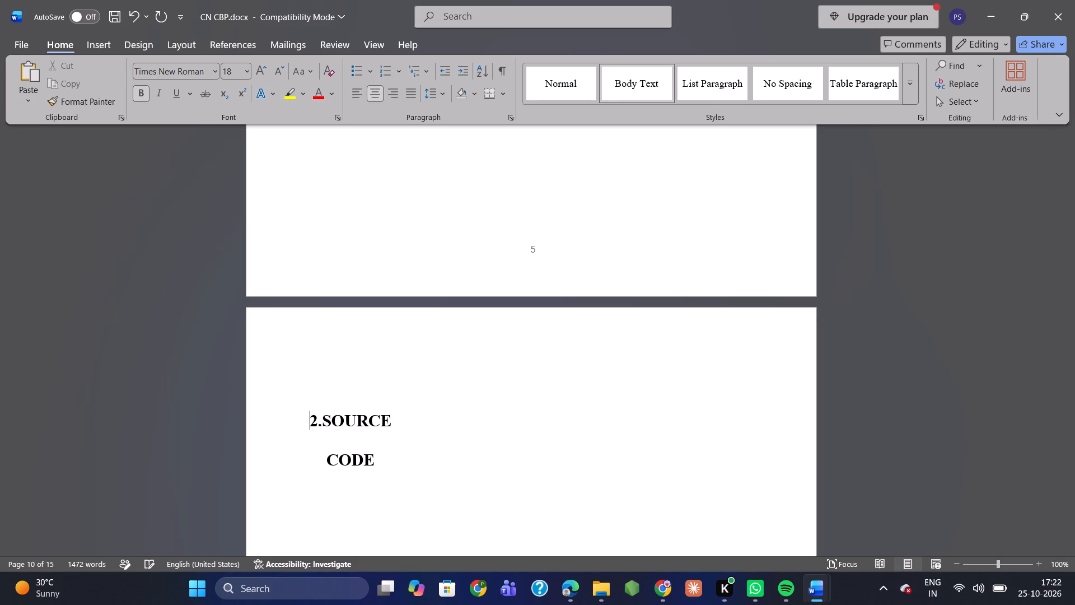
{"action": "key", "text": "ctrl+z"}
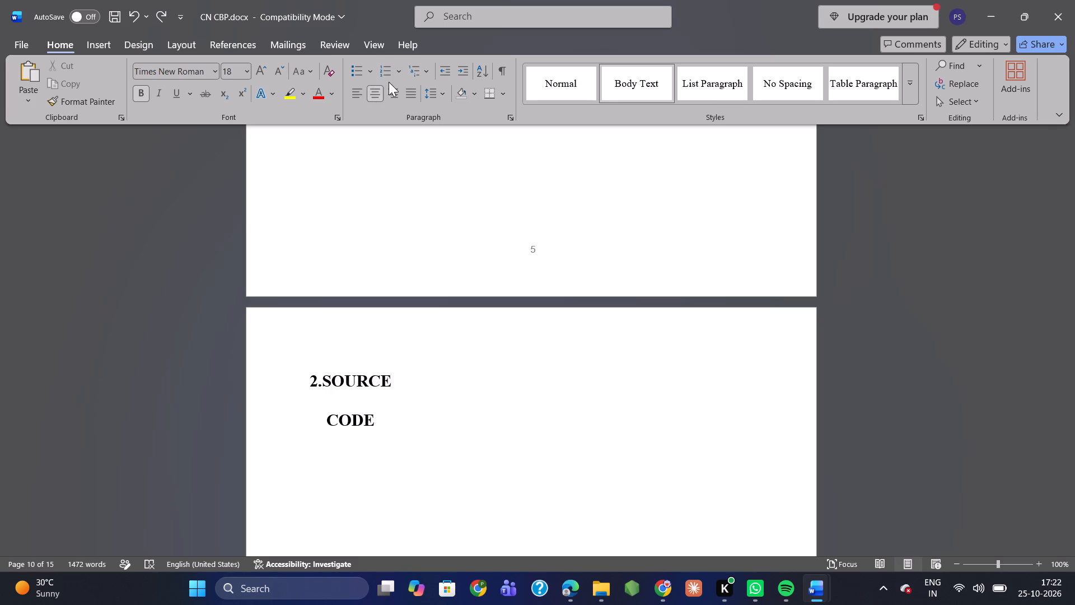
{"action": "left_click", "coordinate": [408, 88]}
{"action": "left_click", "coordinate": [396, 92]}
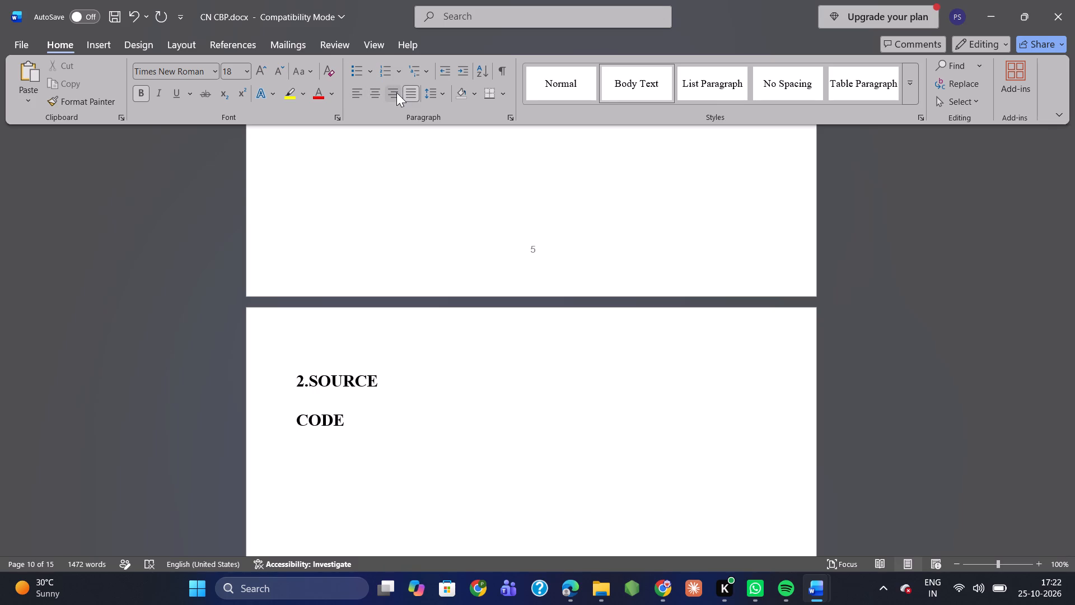
Delete the wrapped 2.SOURCE CODE heading and its leftover blank space above the User Input section.
{"action": "left_click", "coordinate": [359, 425]}
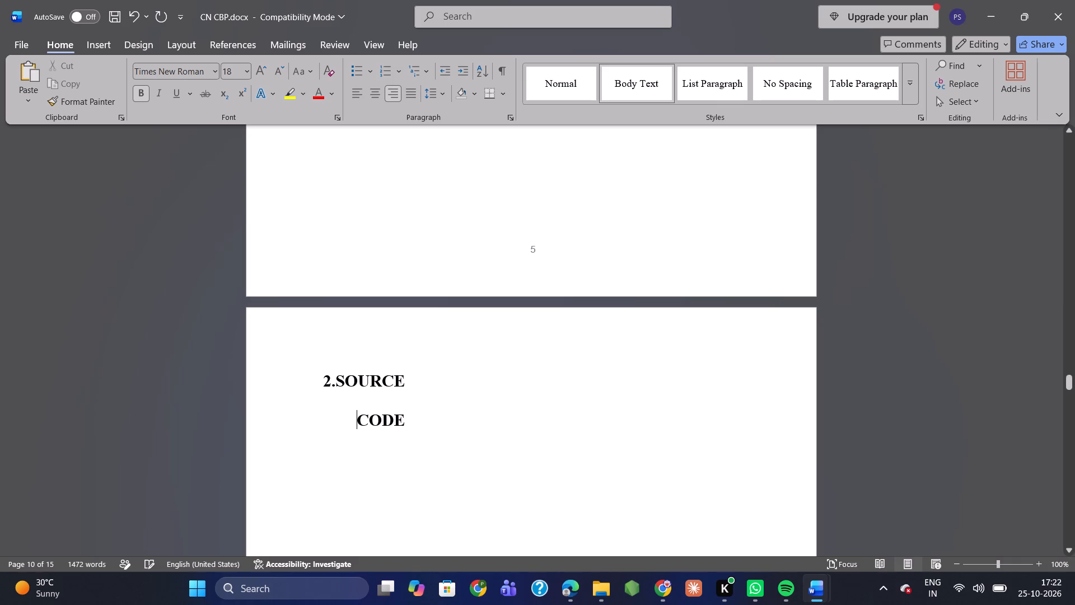
{"action": "key", "text": "BackSpace"}
{"action": "key", "text": "BackSpace"}
{"action": "key", "text": "BackSpace"}
{"action": "key", "text": "BackSpace"}
{"action": "key", "text": "BackSpace"}
{"action": "key", "text": "BackSpace"}
{"action": "key", "text": "BackSpace"}
{"action": "key", "text": "BackSpace"}
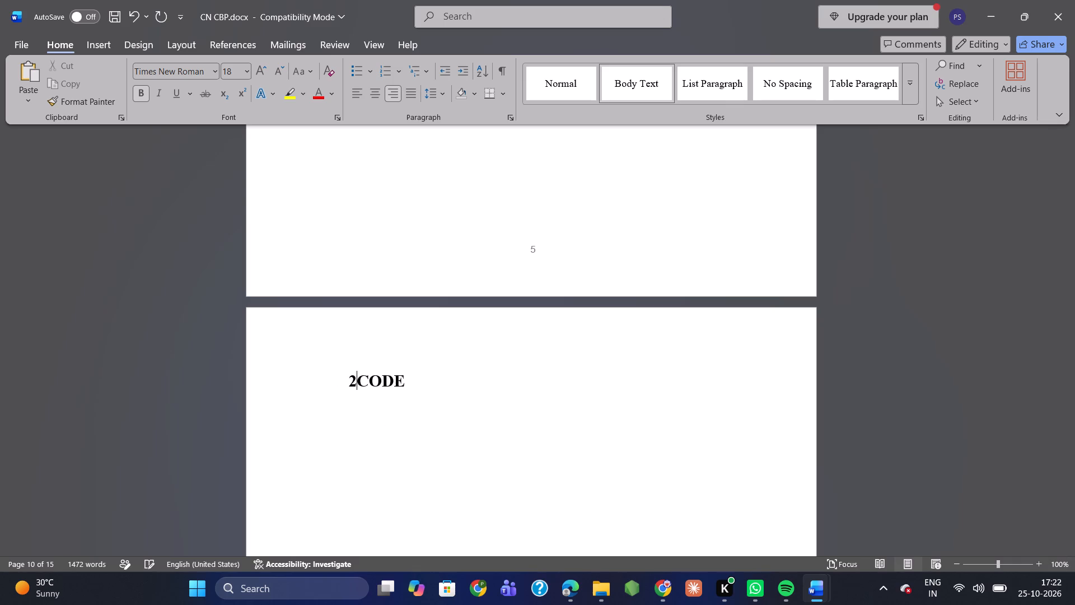
{"action": "key", "text": "BackSpace"}
{"action": "key", "text": "BackSpace"}
{"action": "key", "text": "BackSpace"}
{"action": "key", "text": "BackSpace"}
{"action": "key", "text": "Right"}
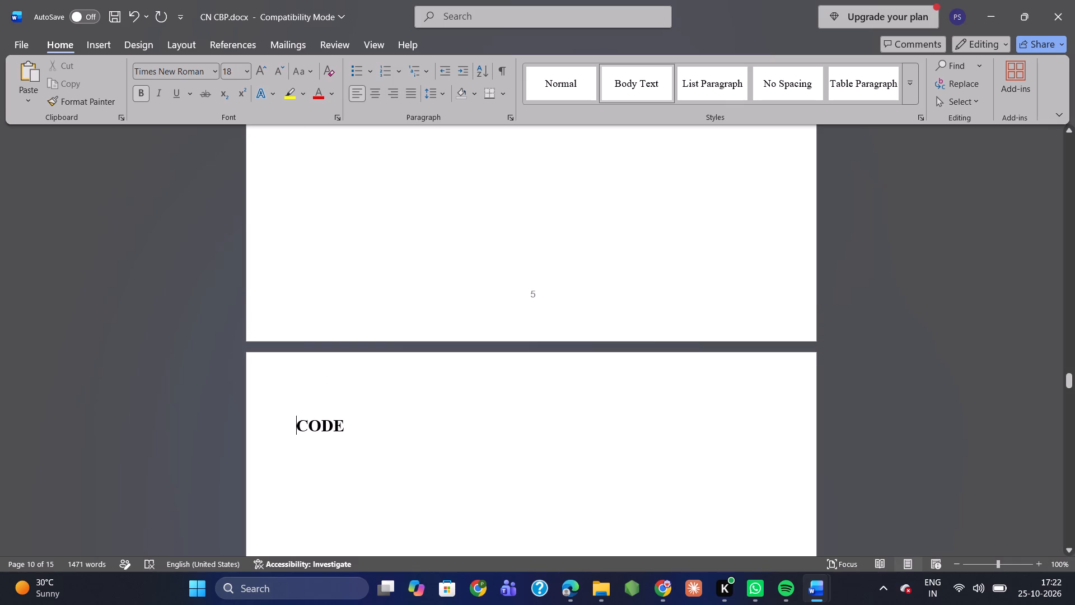
{"action": "left_click_drag", "start_coordinate": [379, 419], "coordinate": [281, 431]}
{"action": "key", "text": "BackSpace"}
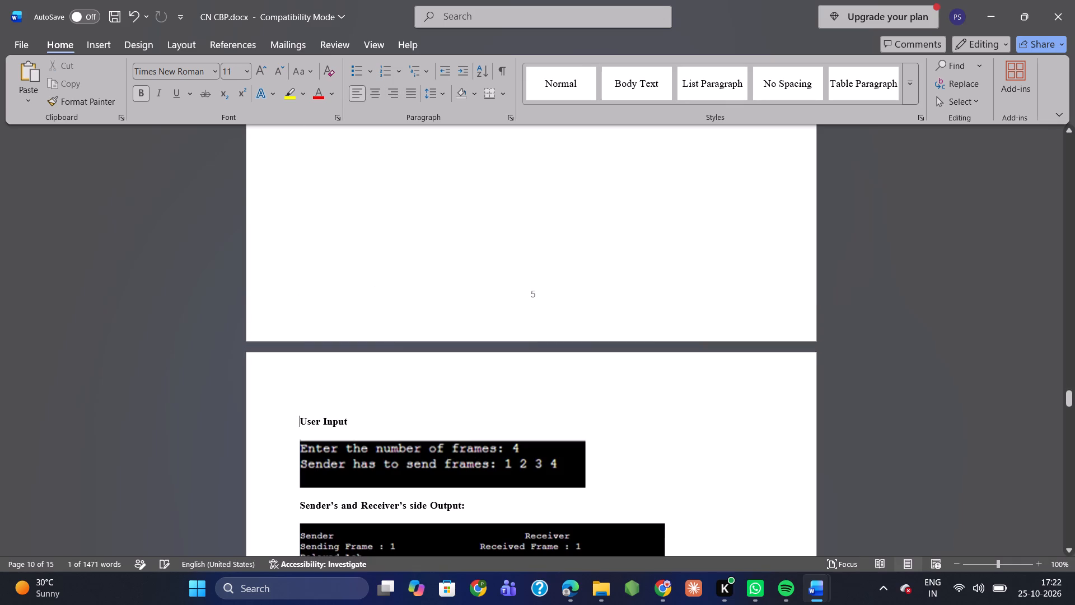
Enter the heading "2.SOURCE CODE" on one line below the Stop-and-Wait ARQ objectives paragraph on page 5.
{"action": "scroll", "coordinate": [434, 174], "scroll_direction": "up", "scroll_amount": 2}
{"action": "scroll", "coordinate": [434, 174], "scroll_direction": "down", "scroll_amount": 2}
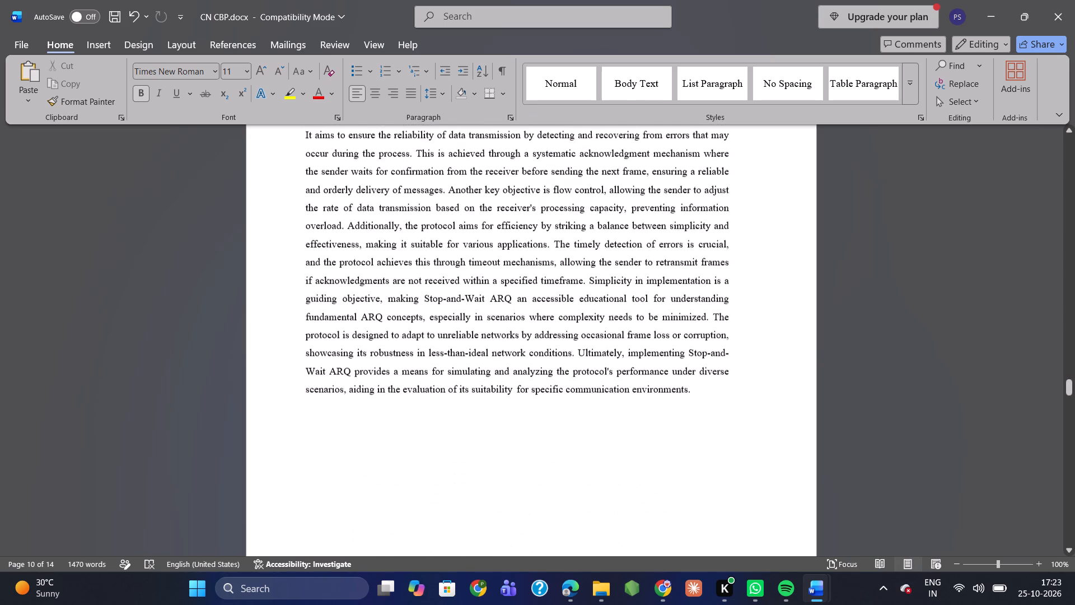
{"action": "scroll", "coordinate": [434, 174], "scroll_direction": "down", "scroll_amount": 1}
{"action": "left_click", "coordinate": [434, 265]}
{"action": "type", "text": "SOUCE C"}
{"action": "key", "text": "shift+BackSpace"}
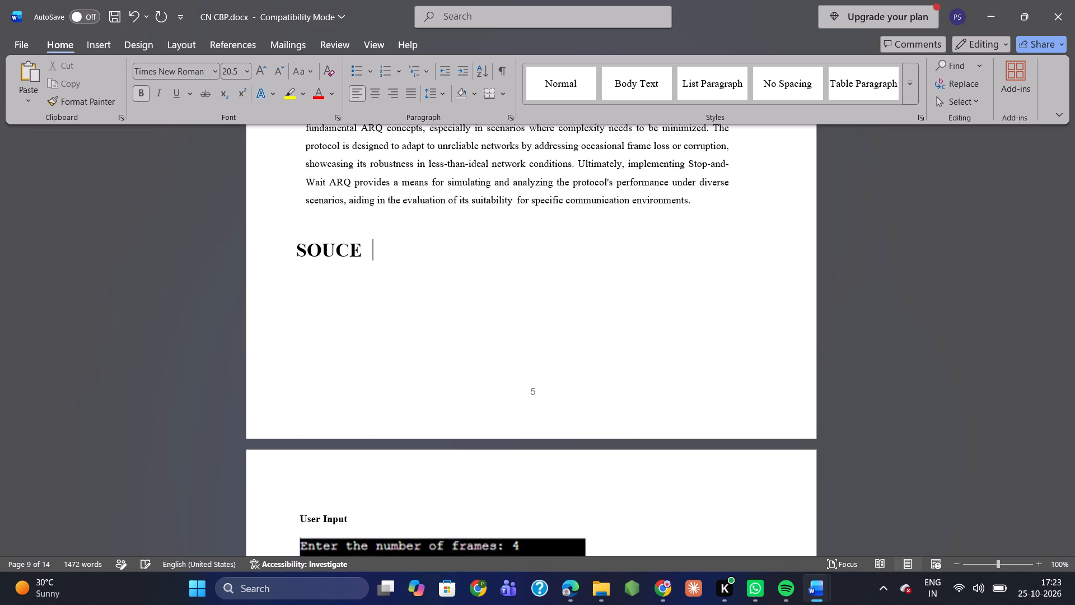
{"action": "key", "text": "shift+BackSpace"}
{"action": "key", "text": "shift+BackSpace"}
{"action": "key", "text": "shift+BackSpace"}
{"action": "type", "text": "RCE CODE"}
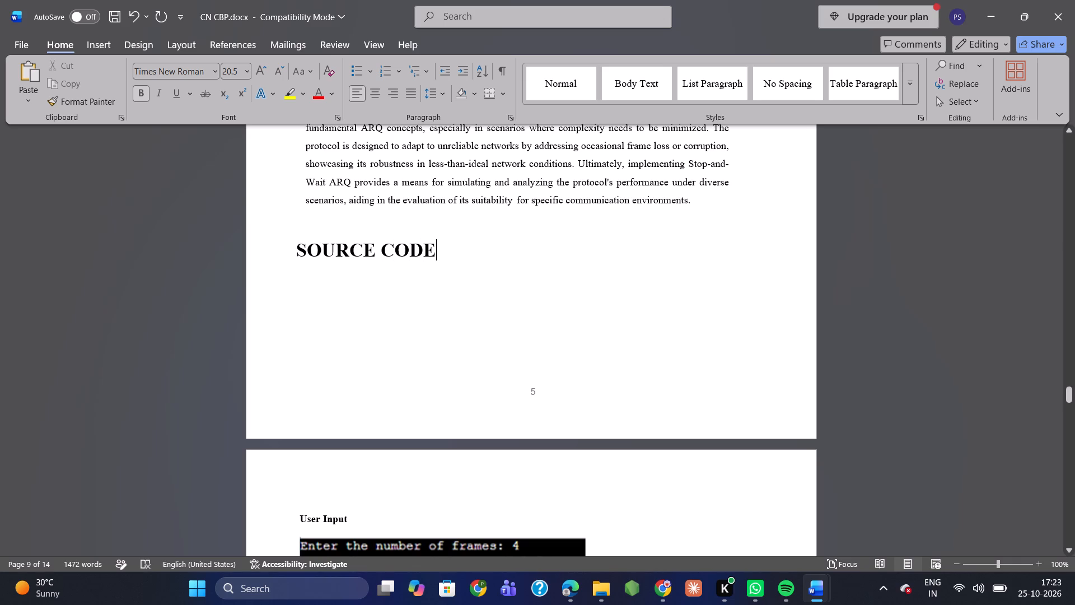
{"action": "left_click", "coordinate": [295, 245]}
{"action": "key", "text": "shift+at"}
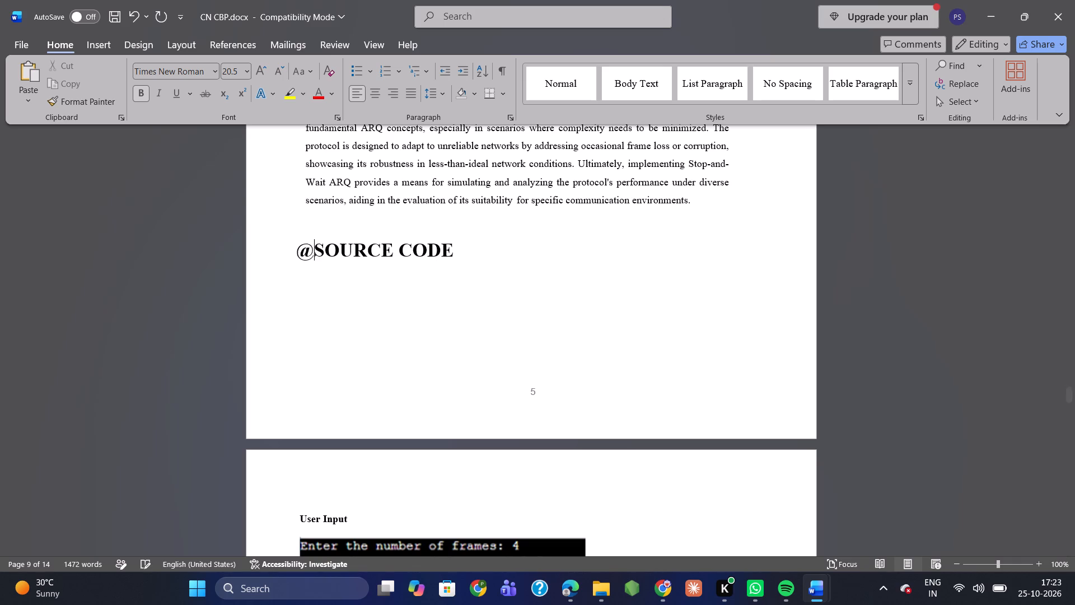
{"action": "key", "text": "BackSpace"}
{"action": "type", "text": "2."}
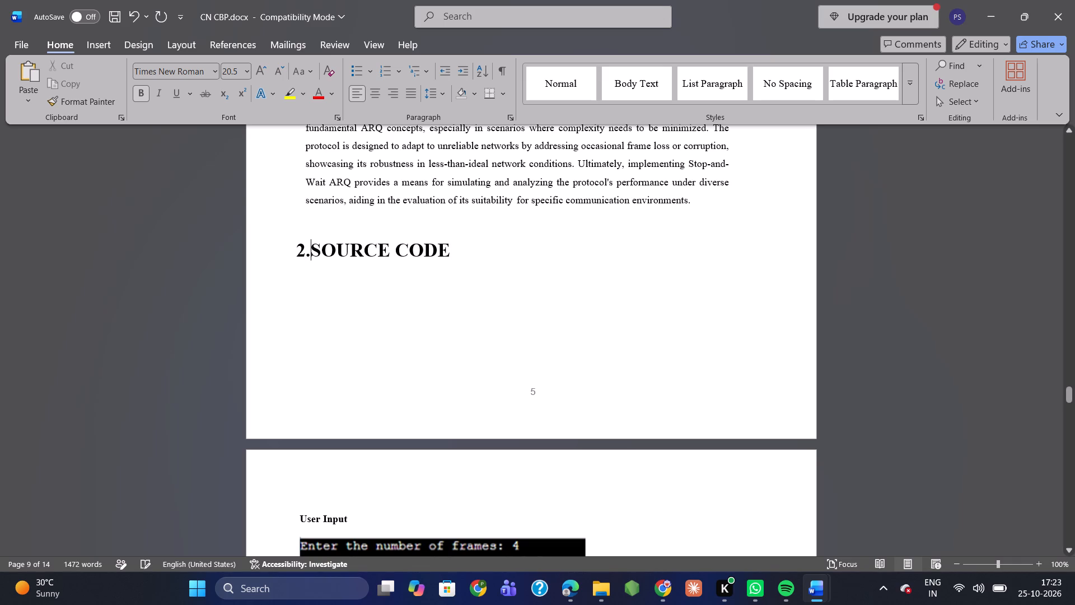
Centre the 2.SOURCE CODE heading.
{"action": "left_click", "coordinate": [373, 103]}
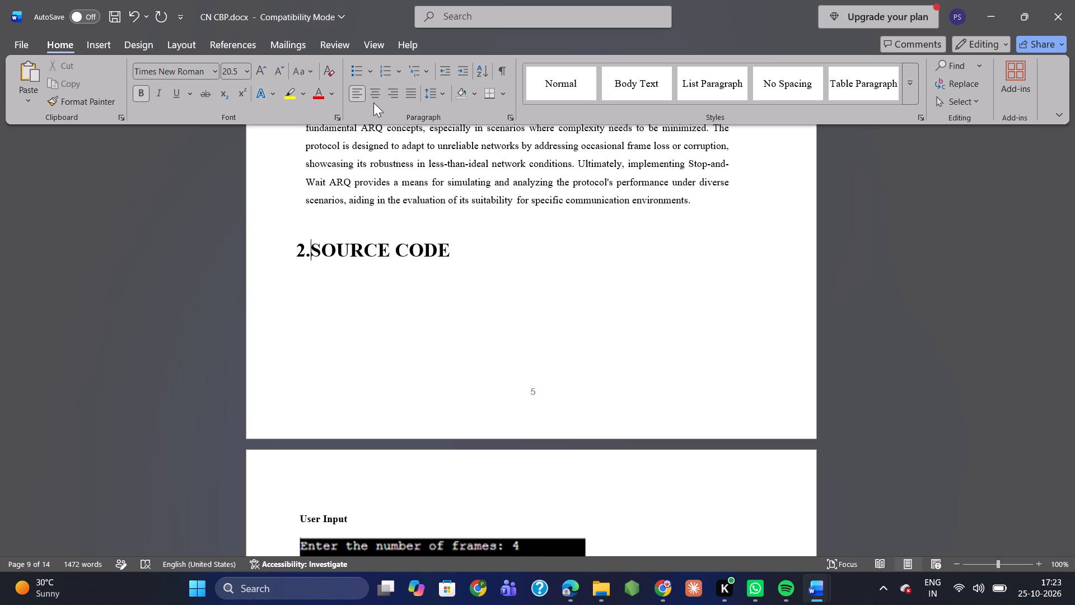
{"action": "left_click", "coordinate": [375, 97]}
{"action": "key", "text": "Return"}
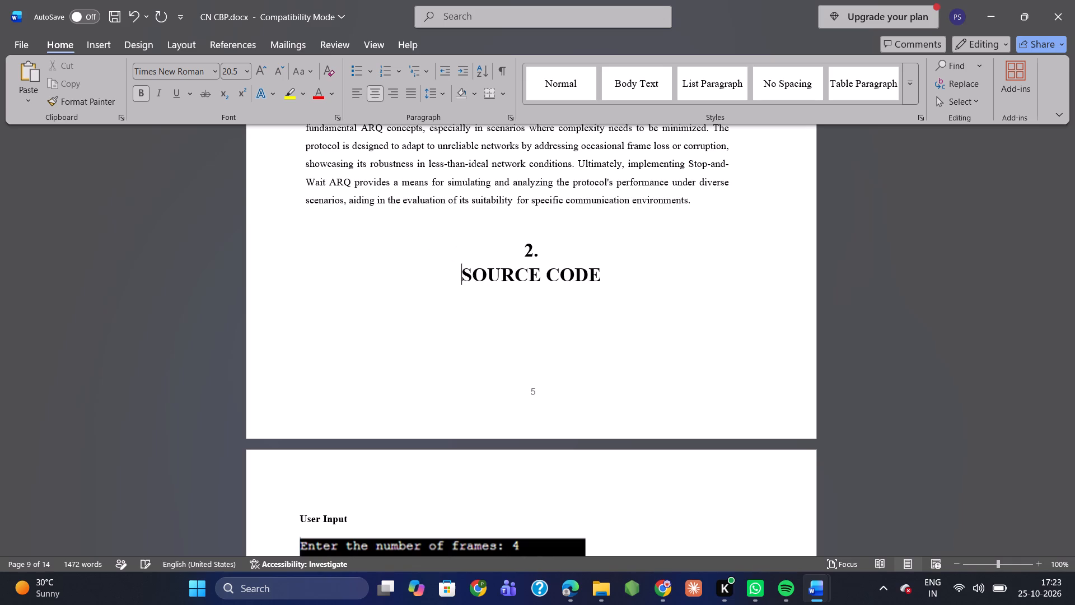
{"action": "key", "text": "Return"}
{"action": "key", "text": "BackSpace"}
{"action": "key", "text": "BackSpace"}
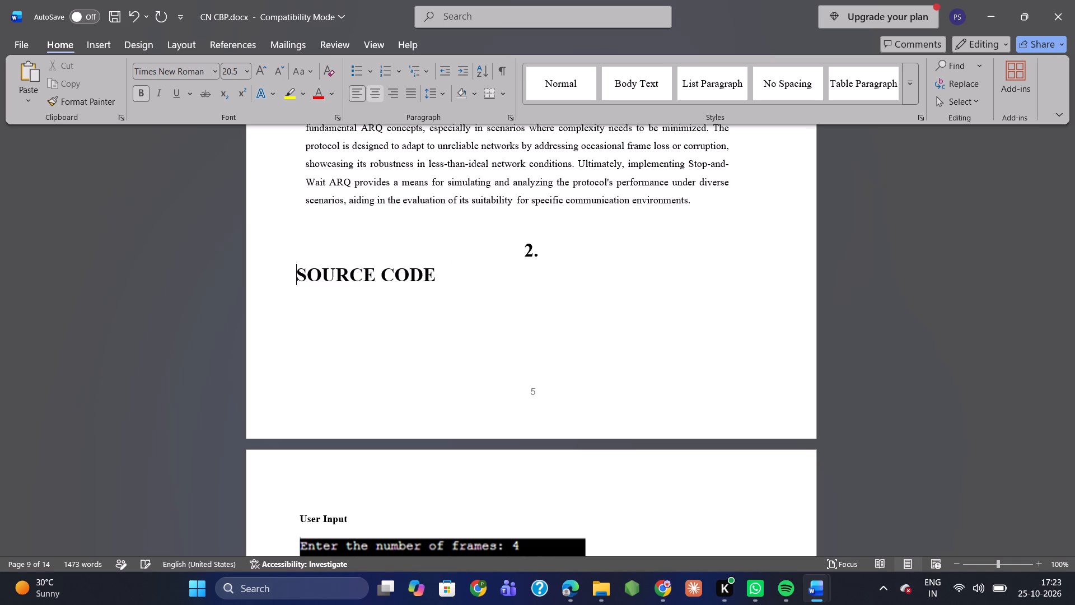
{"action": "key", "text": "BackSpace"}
Insert blank lines above the 2.SOURCE CODE heading to push it to the top of the following page.
{"action": "key", "text": "Left"}
{"action": "key", "text": "Left"}
{"action": "key", "text": "Return"}
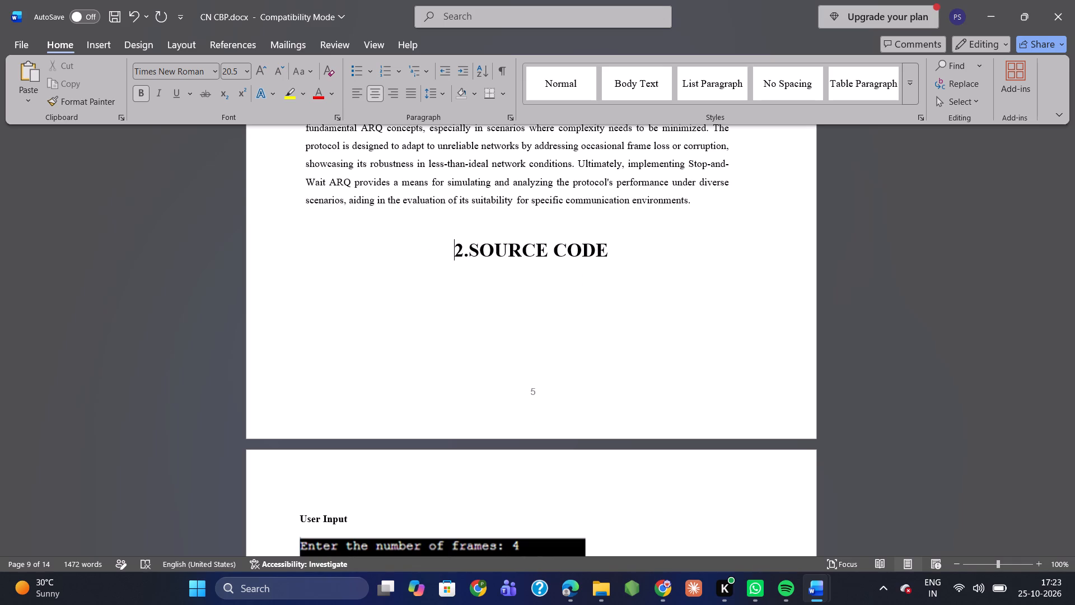
{"action": "key", "text": "Return"}
{"action": "key", "text": "Return"}
{"action": "key", "text": "Return"}
{"action": "key", "text": "Return"}
{"action": "key", "text": "Return"}
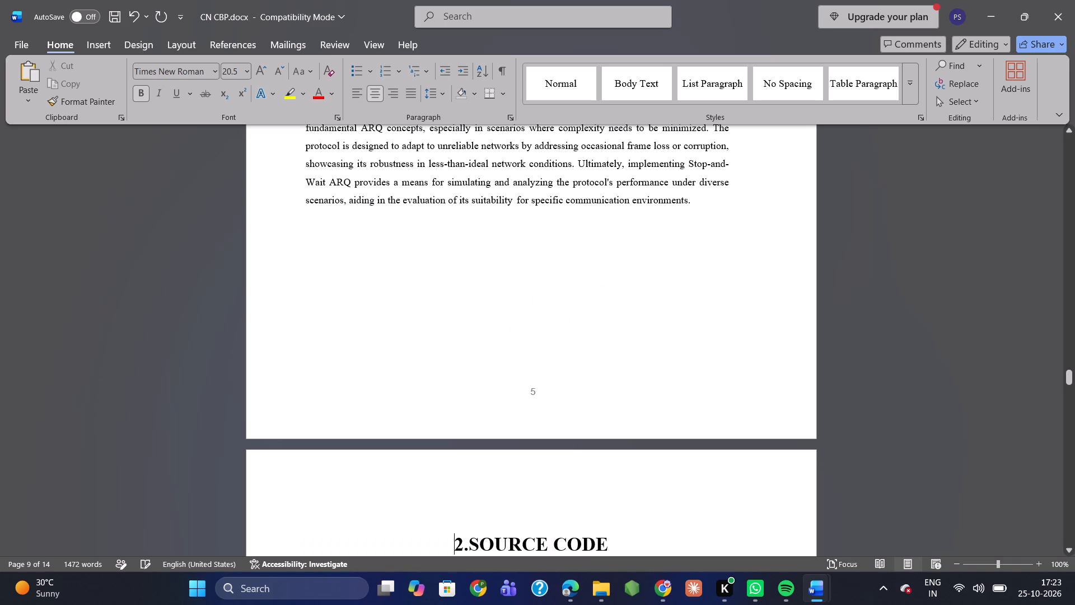
{"action": "scroll", "coordinate": [375, 97], "scroll_direction": "down", "scroll_amount": 7}
{"action": "scroll", "coordinate": [321, 245], "scroll_direction": "down", "scroll_amount": 3}
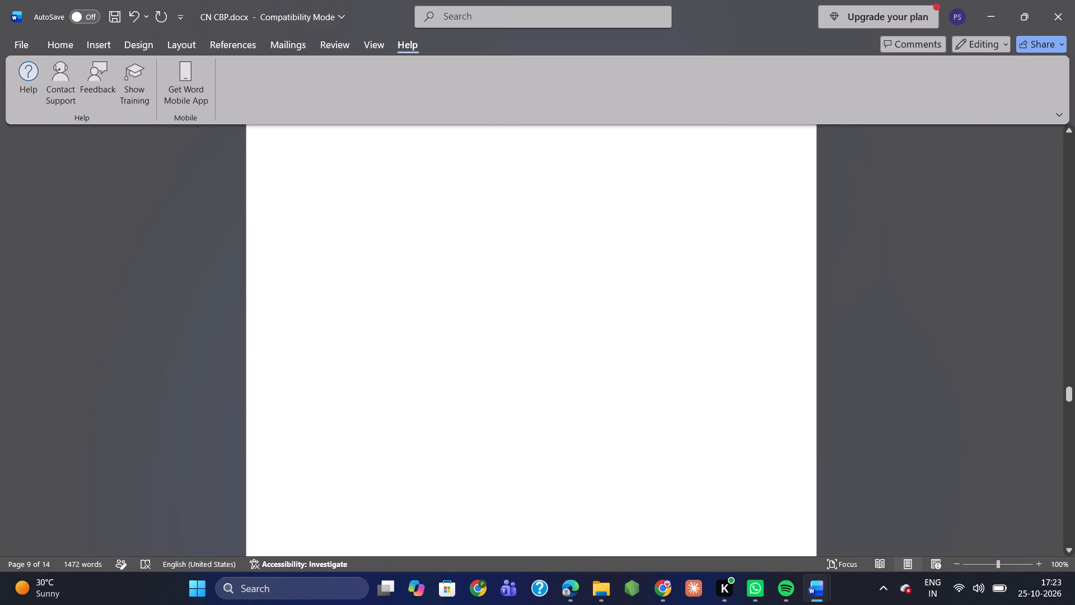
Start a new line for the code two lines below the 2.SOURCE CODE heading.
{"action": "scroll", "coordinate": [321, 245], "scroll_direction": "up", "scroll_amount": 1}
{"action": "scroll", "coordinate": [497, 288], "scroll_direction": "up", "scroll_amount": 1}
{"action": "left_click", "coordinate": [656, 281]}
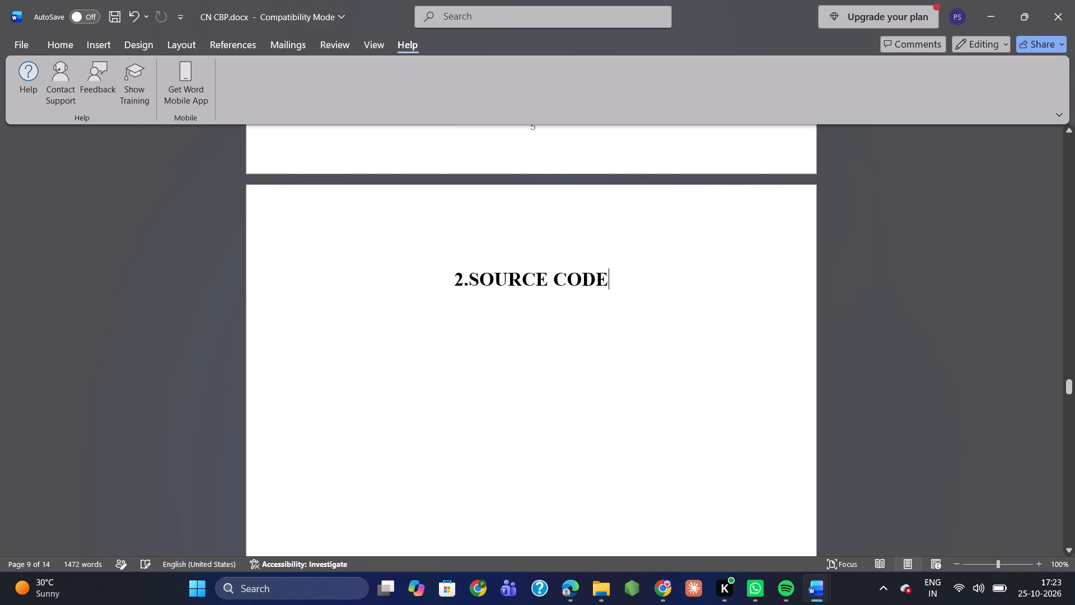
{"action": "key", "text": "Return"}
{"action": "key", "text": "Return"}
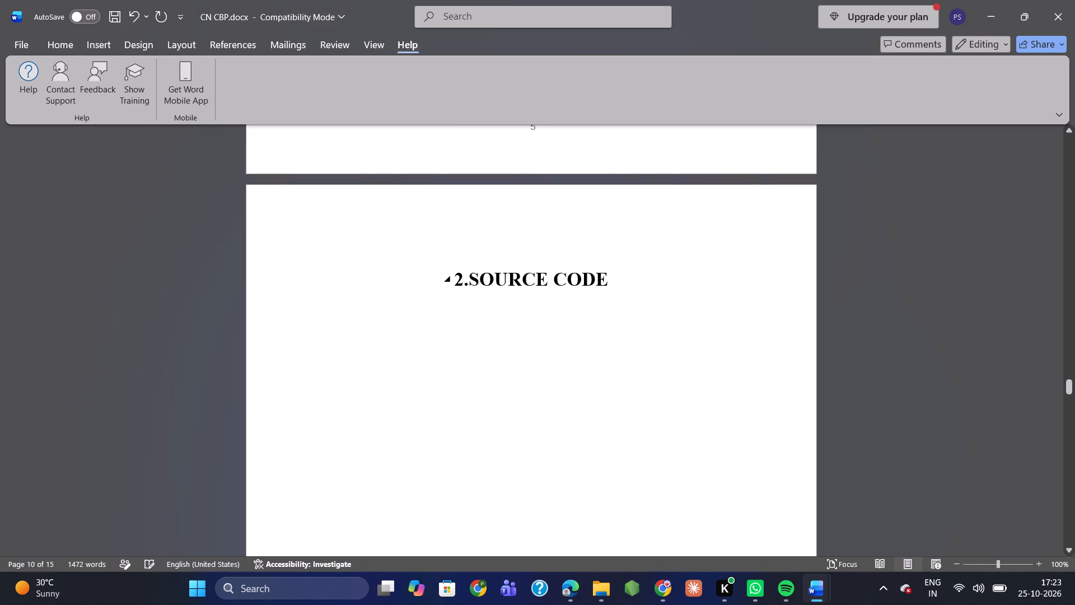
{"action": "type", "text": "jjj"}
{"action": "key", "text": "BackSpace"}
{"action": "key", "text": "BackSpace"}
{"action": "key", "text": "BackSpace"}
{"action": "left_click", "coordinate": [52, 39]}
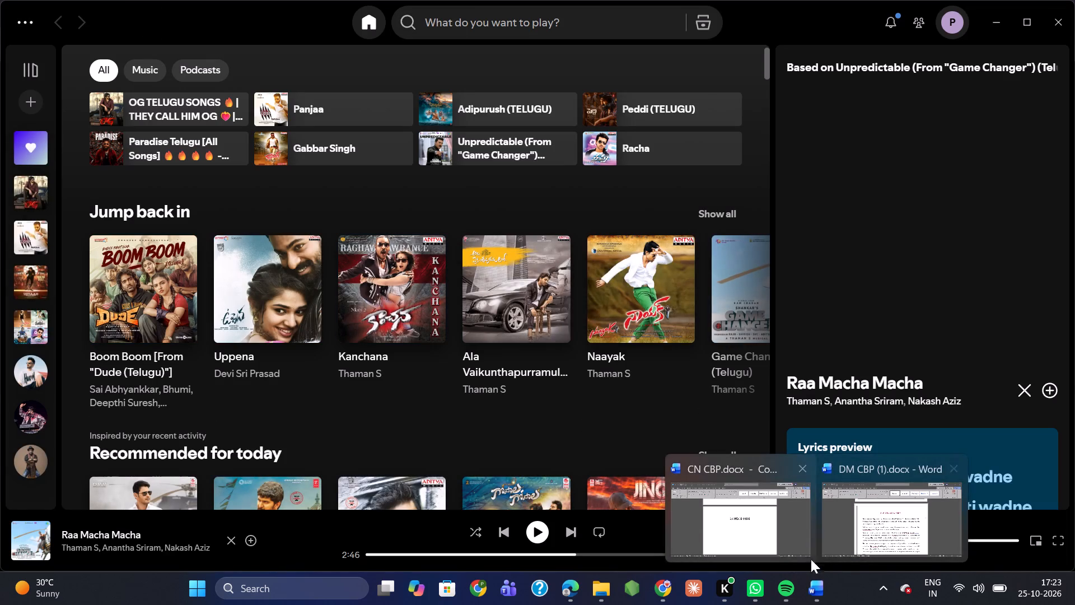
{"action": "left_click", "coordinate": [738, 511]}
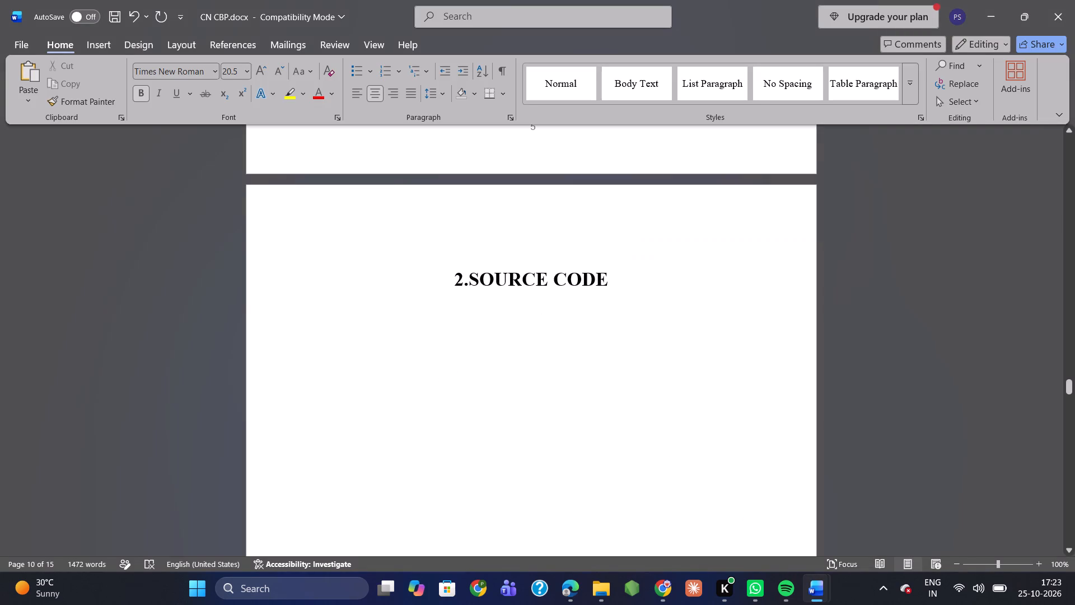
{"action": "key", "text": "ctrl+v"}
Left-align the whole pasted code block, from #include<iostream> through the final closing brace after return 0.
{"action": "scroll", "coordinate": [449, 380], "scroll_direction": "up", "scroll_amount": 2}
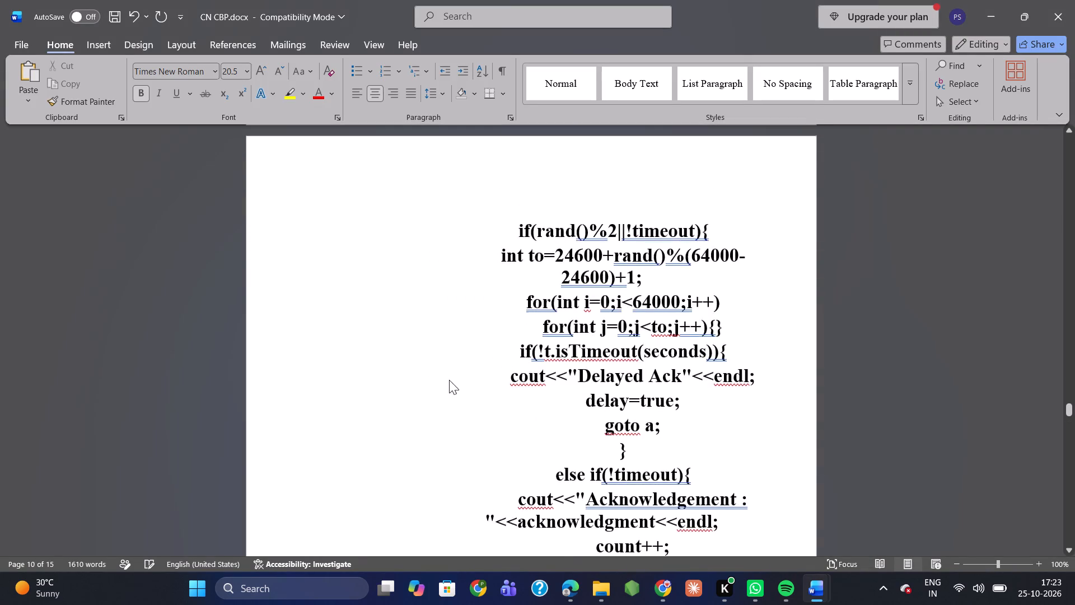
{"action": "scroll", "coordinate": [449, 380], "scroll_direction": "up", "scroll_amount": 1}
{"action": "scroll", "coordinate": [454, 425], "scroll_direction": "up", "scroll_amount": 5}
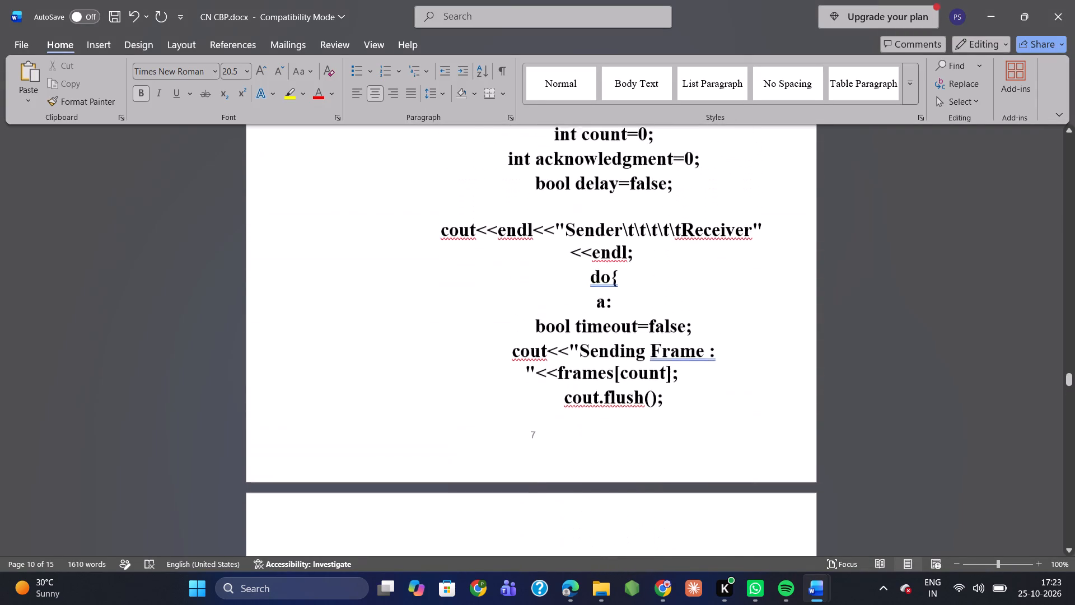
{"action": "scroll", "coordinate": [454, 425], "scroll_direction": "up", "scroll_amount": 5}
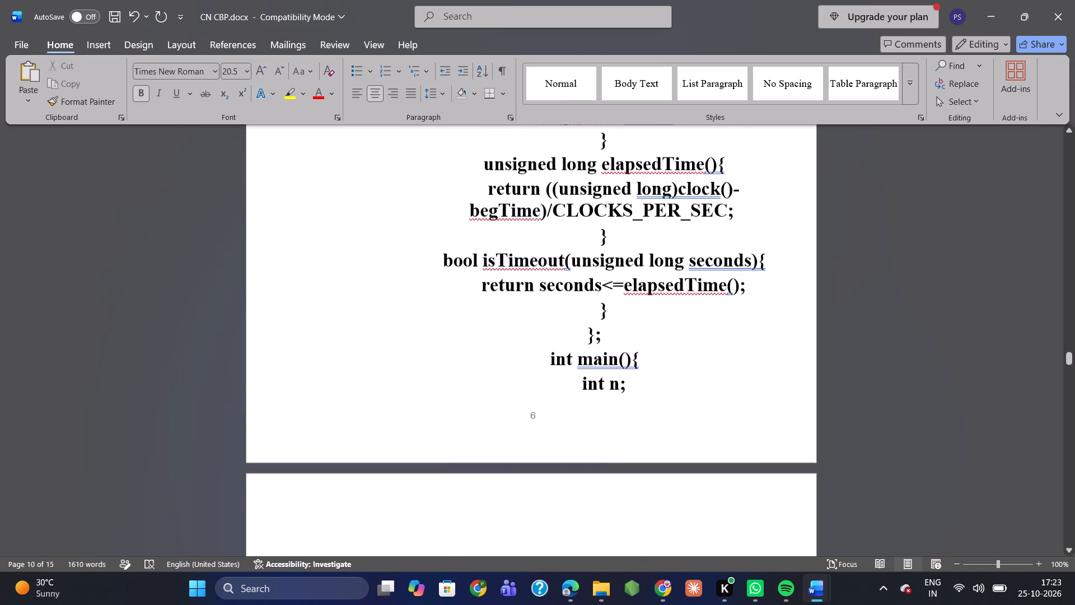
{"action": "scroll", "coordinate": [454, 425], "scroll_direction": "up", "scroll_amount": 1}
{"action": "scroll", "coordinate": [454, 425], "scroll_direction": "down", "scroll_amount": 1}
{"action": "scroll", "coordinate": [454, 425], "scroll_direction": "up", "scroll_amount": 1}
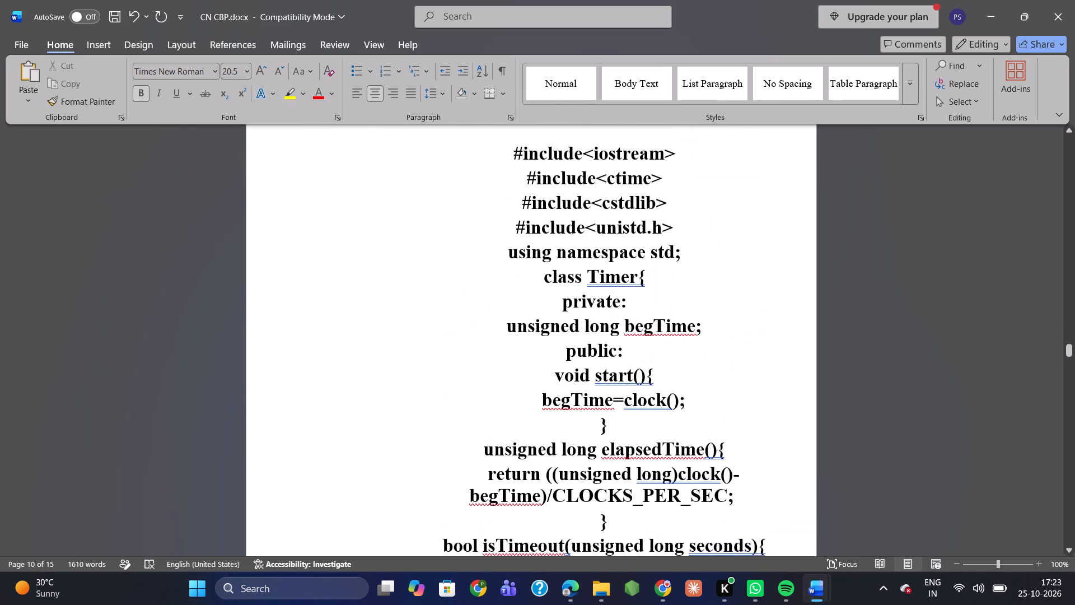
{"action": "scroll", "coordinate": [454, 425], "scroll_direction": "up", "scroll_amount": 1}
{"action": "left_click_drag", "start_coordinate": [512, 246], "coordinate": [551, 352]}
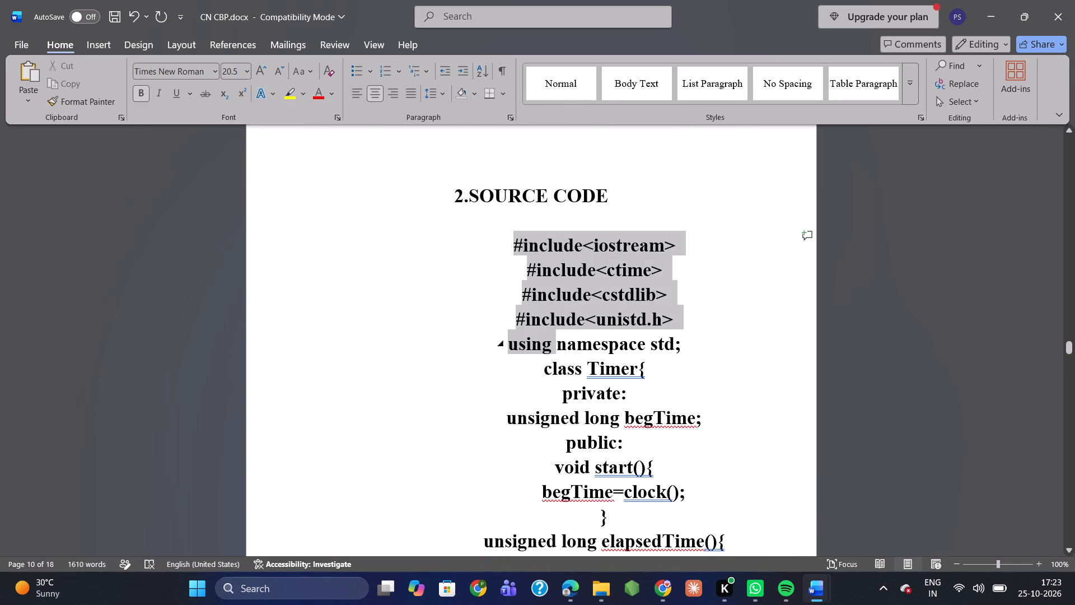
{"action": "left_click_drag", "start_coordinate": [551, 352], "coordinate": [601, 604]}
{"action": "scroll", "coordinate": [561, 403], "scroll_direction": "up", "scroll_amount": 1}
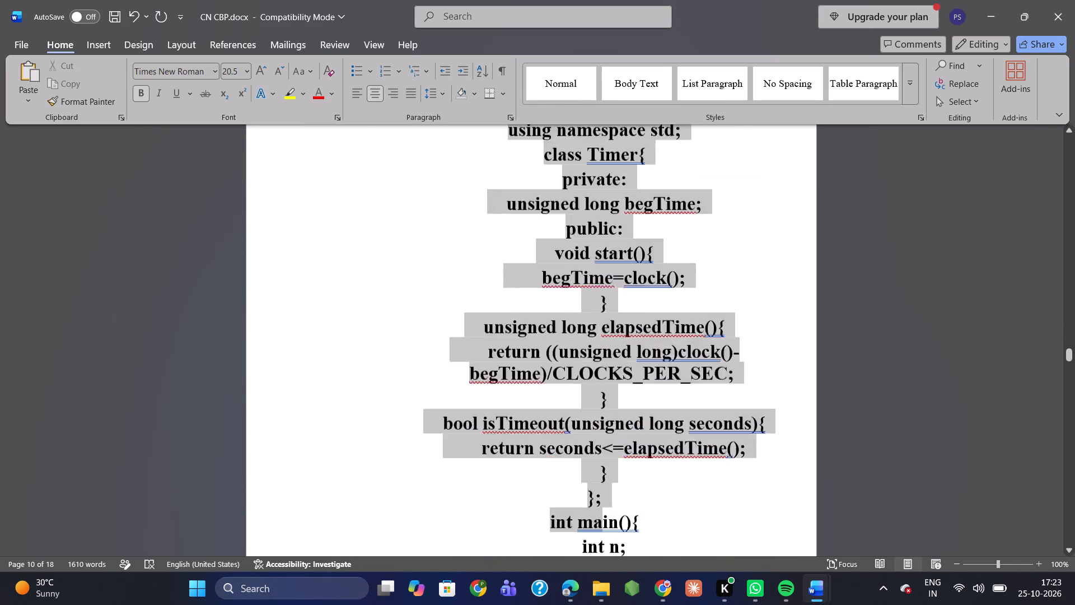
{"action": "left_click_drag", "start_coordinate": [601, 604], "coordinate": [603, 592]}
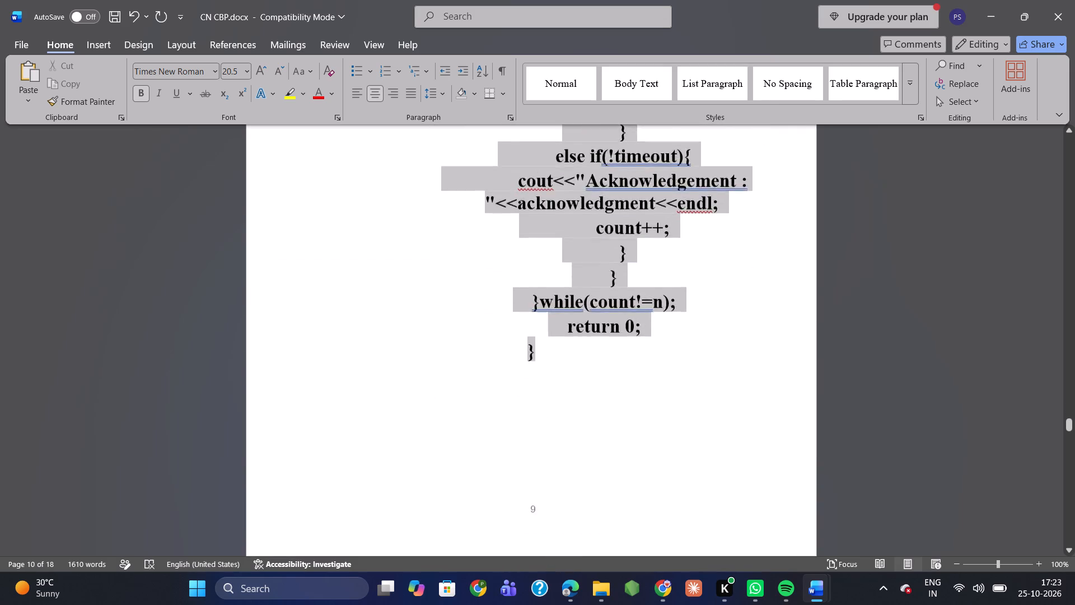
{"action": "left_click_drag", "start_coordinate": [603, 592], "coordinate": [497, 118]}
{"action": "scroll", "coordinate": [576, 493], "scroll_direction": "down", "scroll_amount": 1}
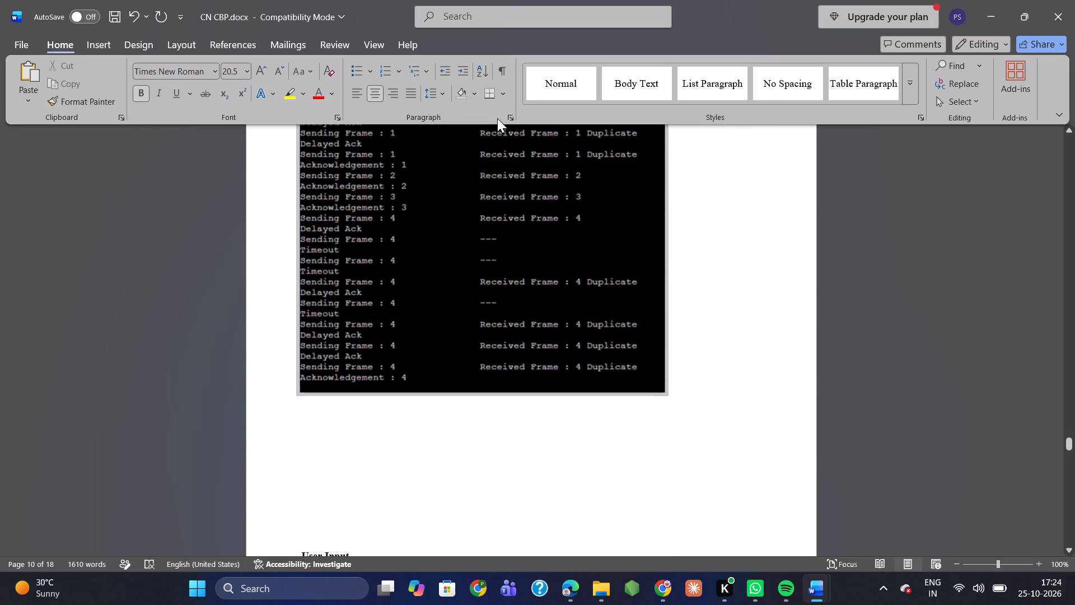
{"action": "scroll", "coordinate": [497, 118], "scroll_direction": "down", "scroll_amount": 1}
{"action": "left_click_drag", "start_coordinate": [497, 118], "coordinate": [560, 300]}
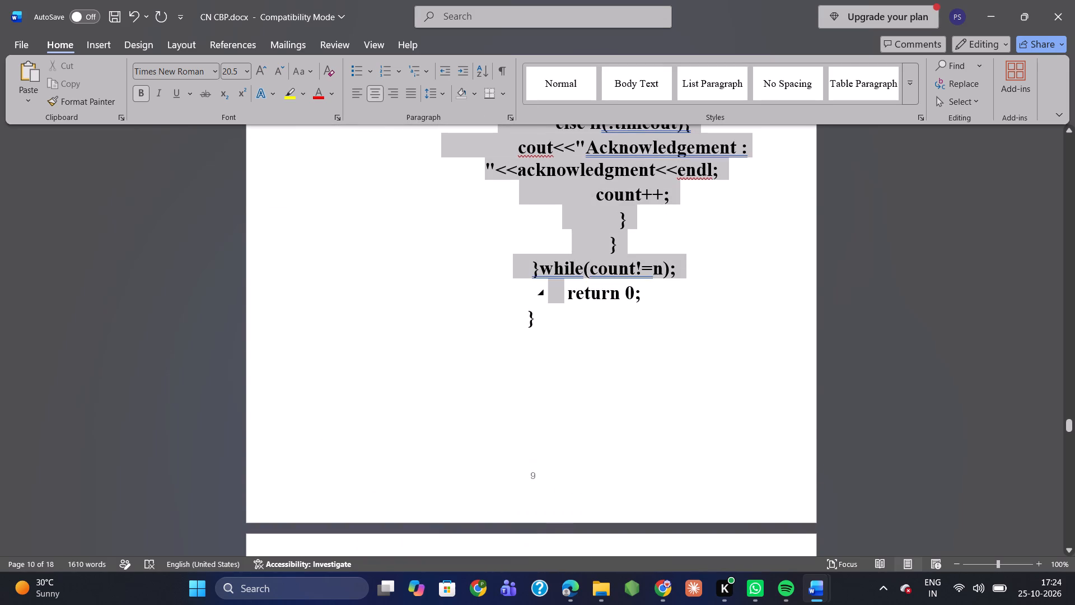
{"action": "left_click_drag", "start_coordinate": [560, 300], "coordinate": [551, 314]}
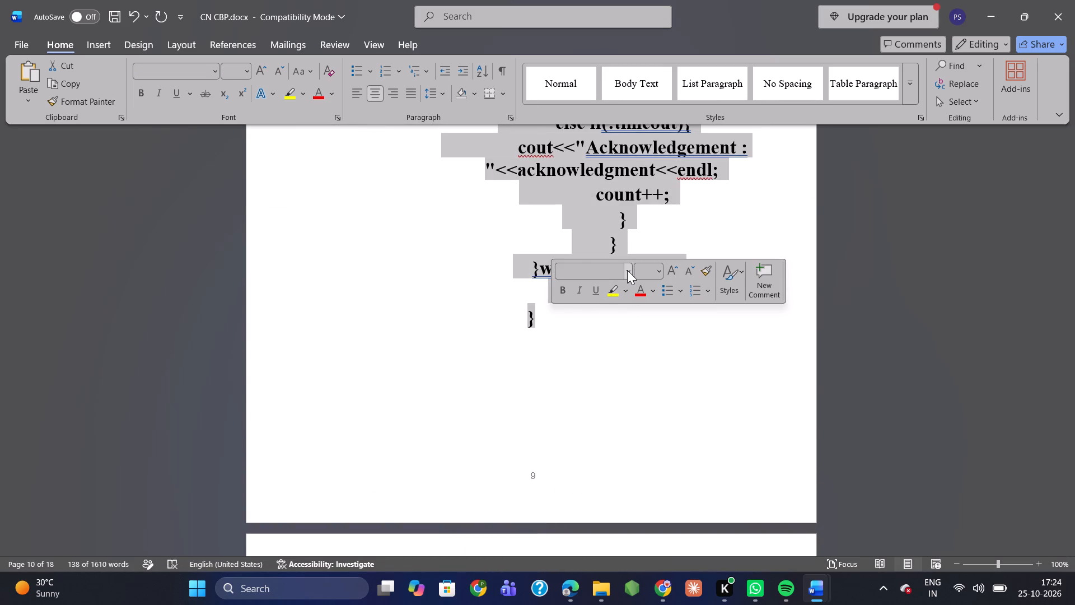
{"action": "left_click", "coordinate": [627, 270]}
{"action": "left_click", "coordinate": [415, 351]}
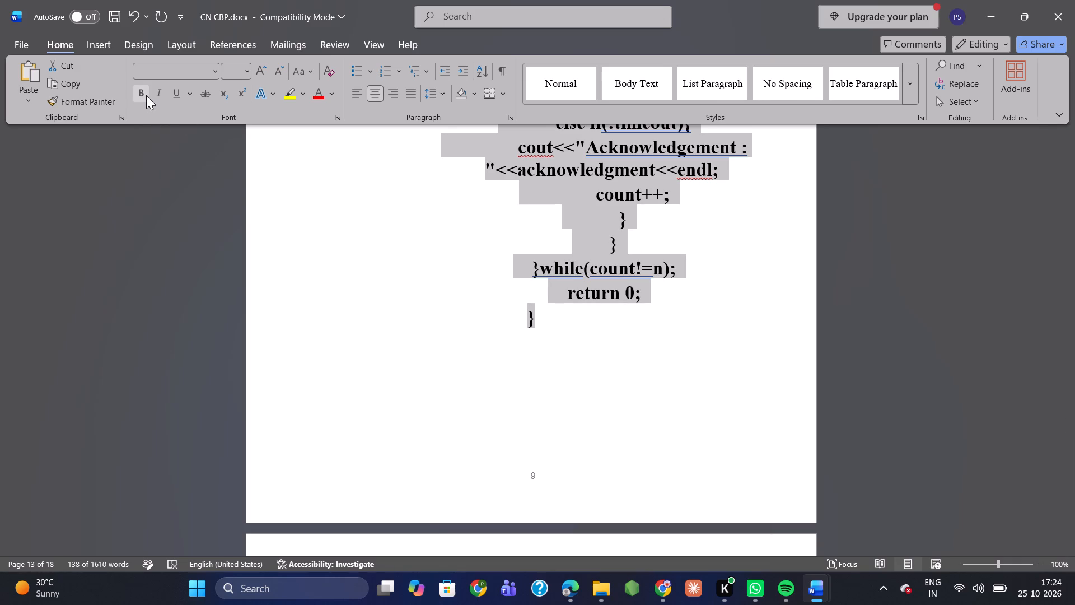
{"action": "left_click", "coordinate": [356, 97]}
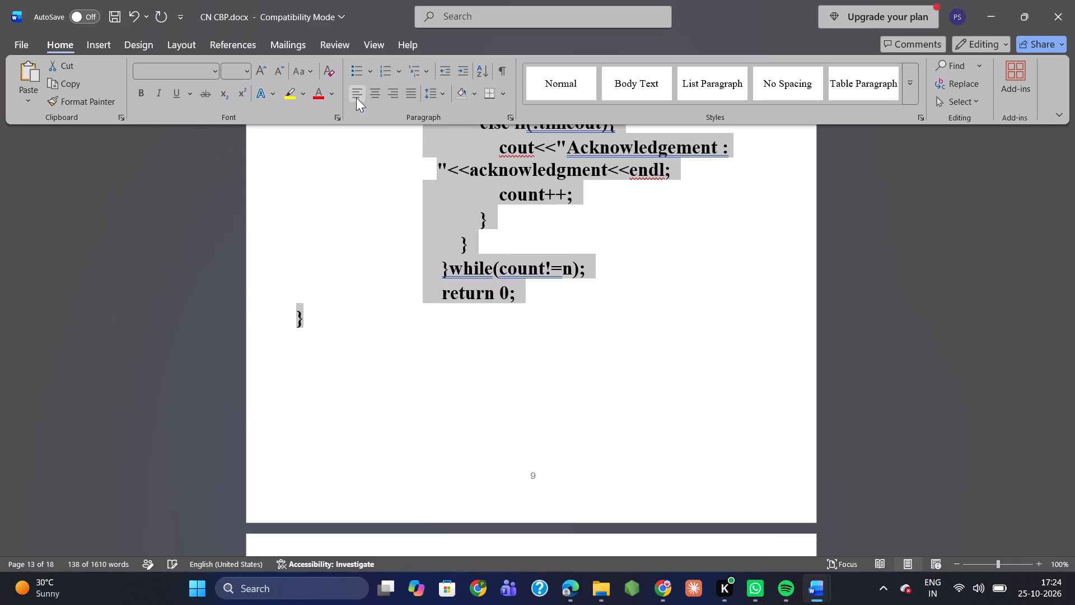
{"action": "scroll", "coordinate": [381, 136], "scroll_direction": "up", "scroll_amount": 3}
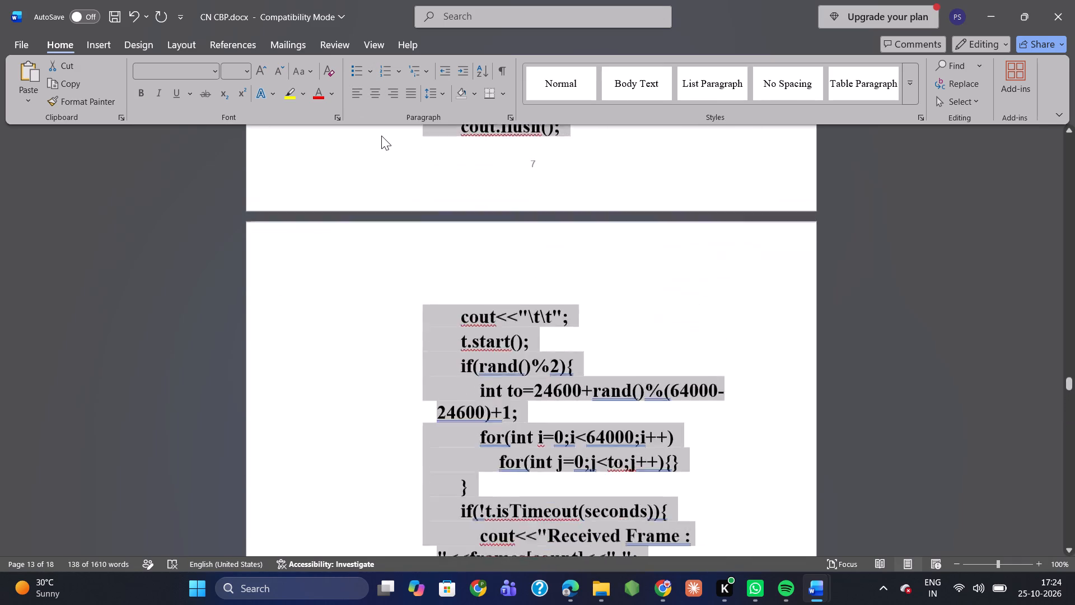
{"action": "scroll", "coordinate": [381, 136], "scroll_direction": "up", "scroll_amount": 4}
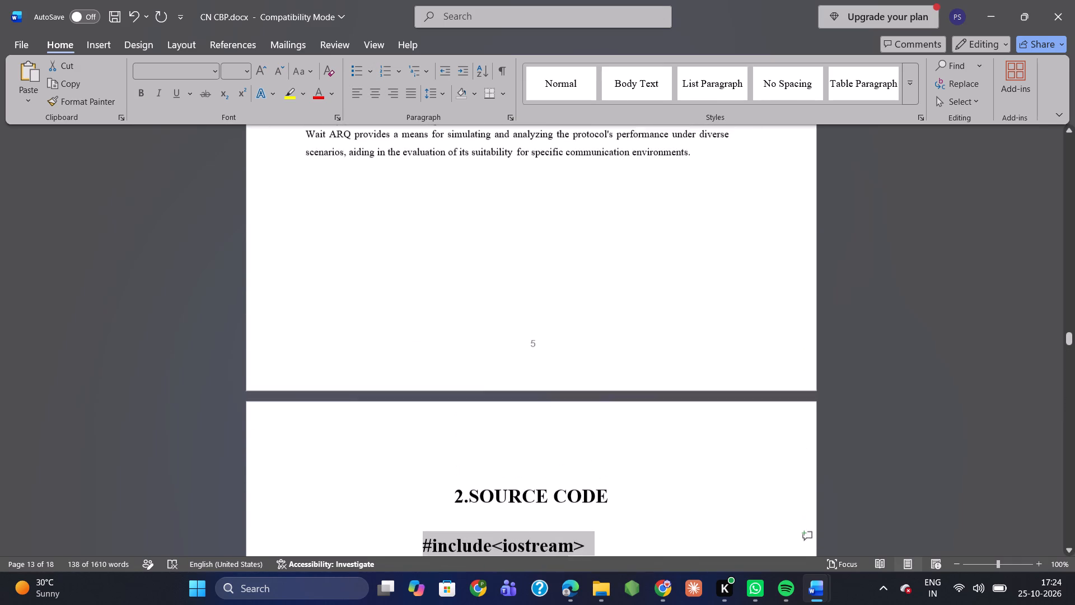
{"action": "left_click", "coordinate": [355, 100]}
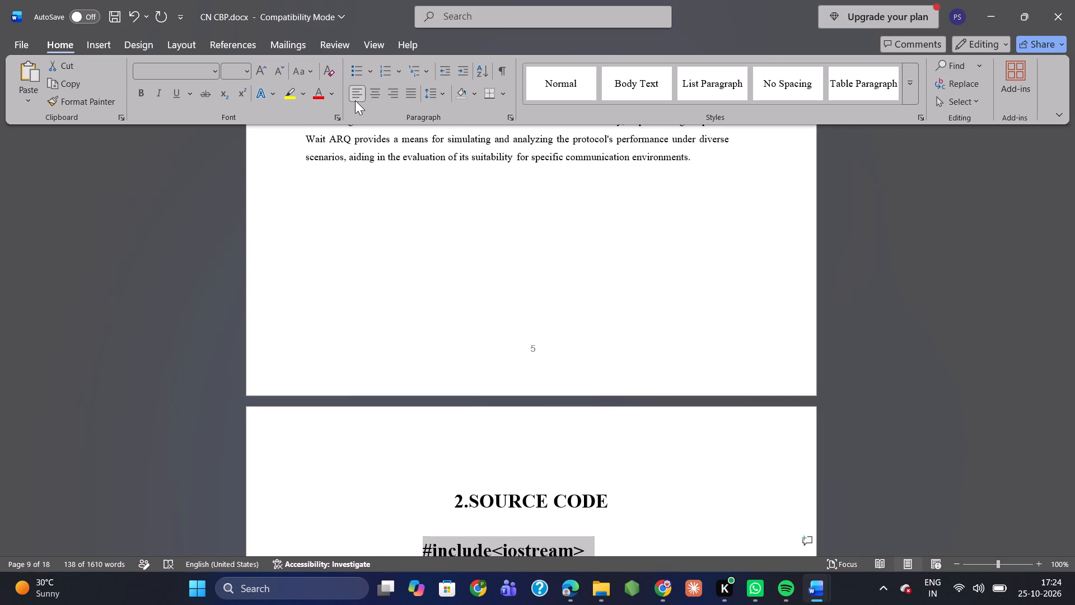
{"action": "double_click", "coordinate": [355, 100]}
Remove the left indent from the four #include lines so they start at the page margin.
{"action": "left_click_drag", "start_coordinate": [355, 100], "coordinate": [525, 267]}
{"action": "scroll", "coordinate": [525, 267], "scroll_direction": "down", "scroll_amount": 1}
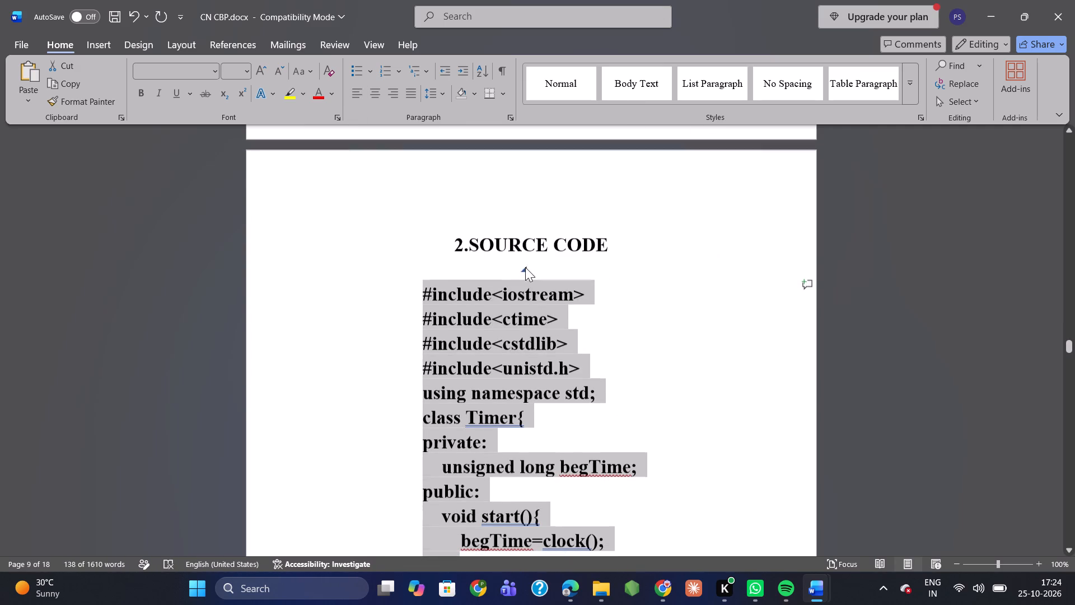
{"action": "left_click", "coordinate": [416, 286]}
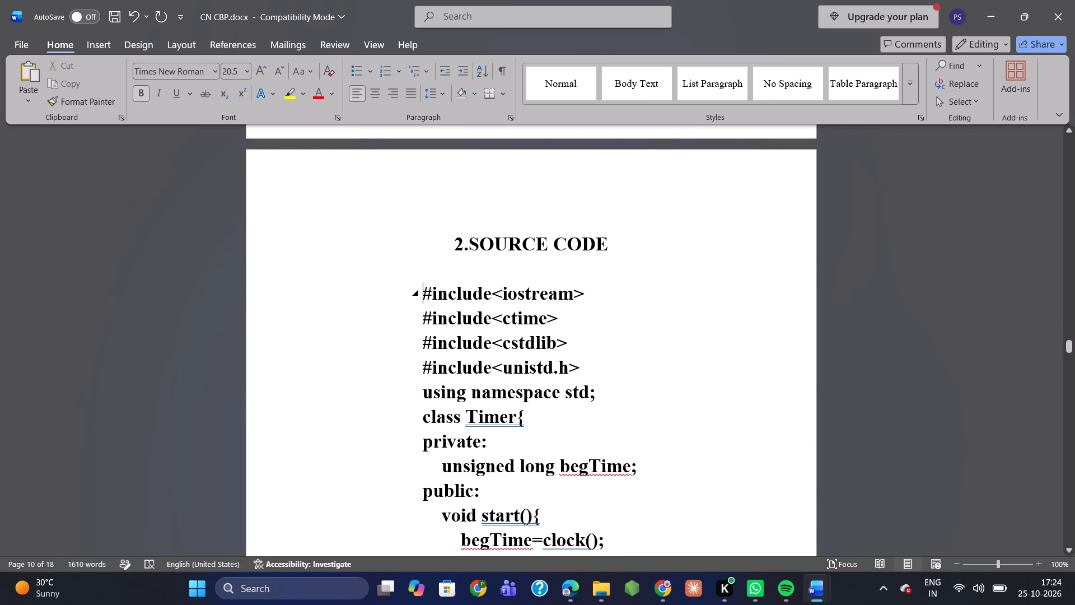
{"action": "key", "text": "BackSpace"}
{"action": "left_click", "coordinate": [423, 315]}
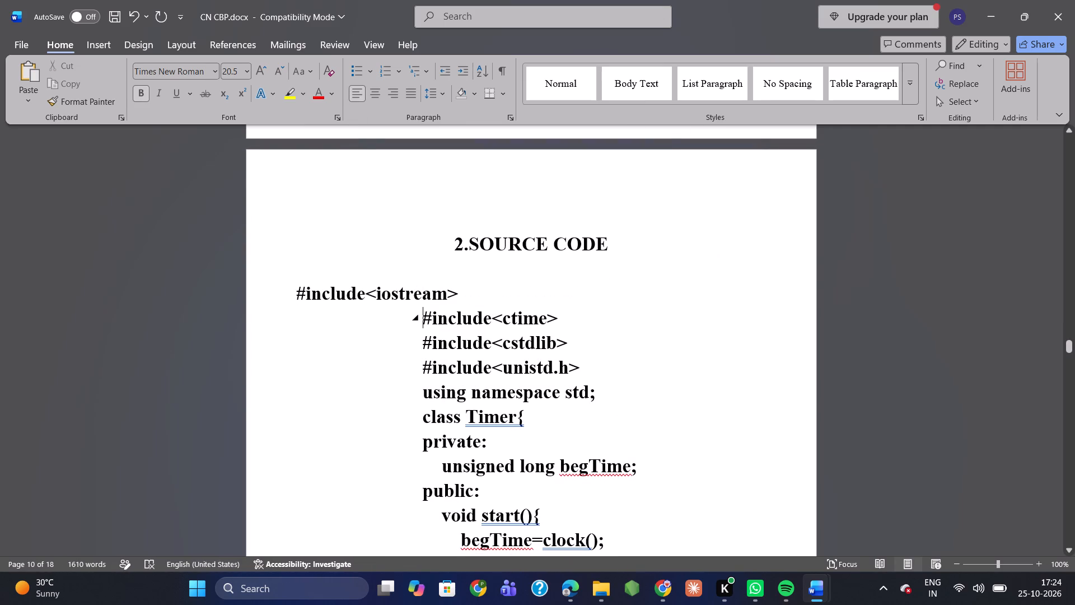
{"action": "key", "text": "BackSpace"}
{"action": "left_click", "coordinate": [423, 345]}
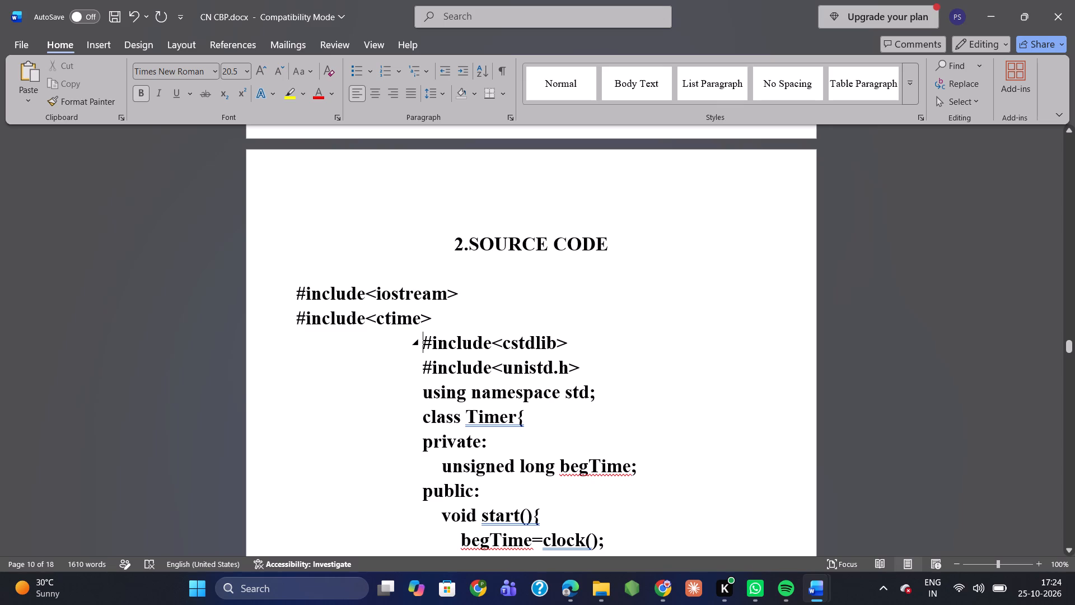
{"action": "key", "text": "BackSpace"}
{"action": "key", "text": "Down"}
{"action": "key", "text": "BackSpace"}
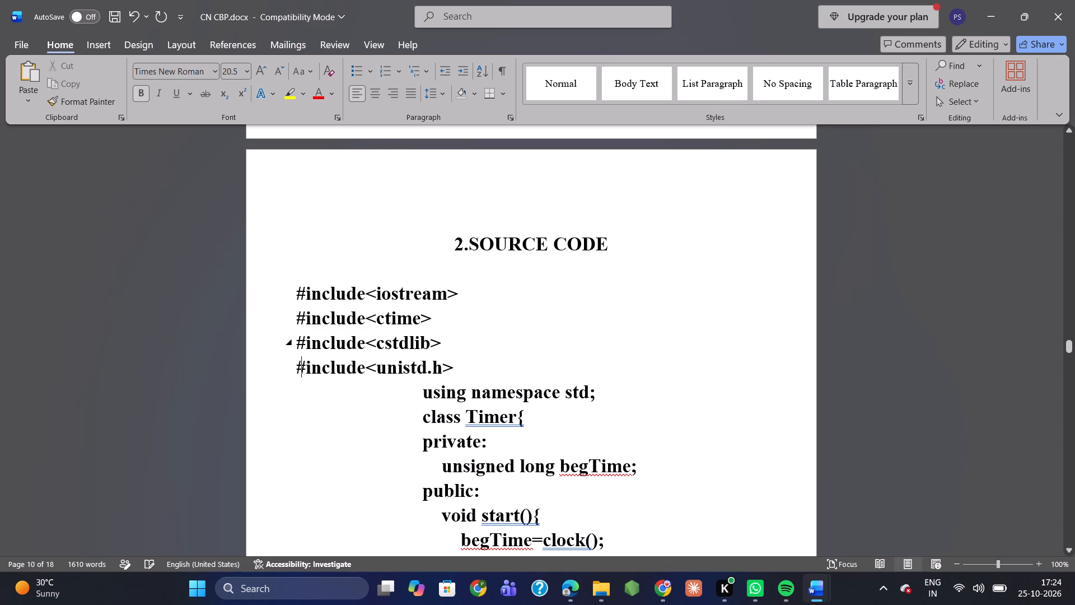
Remove the extra left indent from each code line from "using namespace std;" through "begTime=clock();".
{"action": "key", "text": "Down"}
{"action": "key", "text": "BackSpace"}
{"action": "key", "text": "Down"}
{"action": "key", "text": "BackSpace"}
{"action": "key", "text": "Down"}
{"action": "key", "text": "BackSpace"}
{"action": "key", "text": "Down"}
{"action": "key", "text": "BackSpace"}
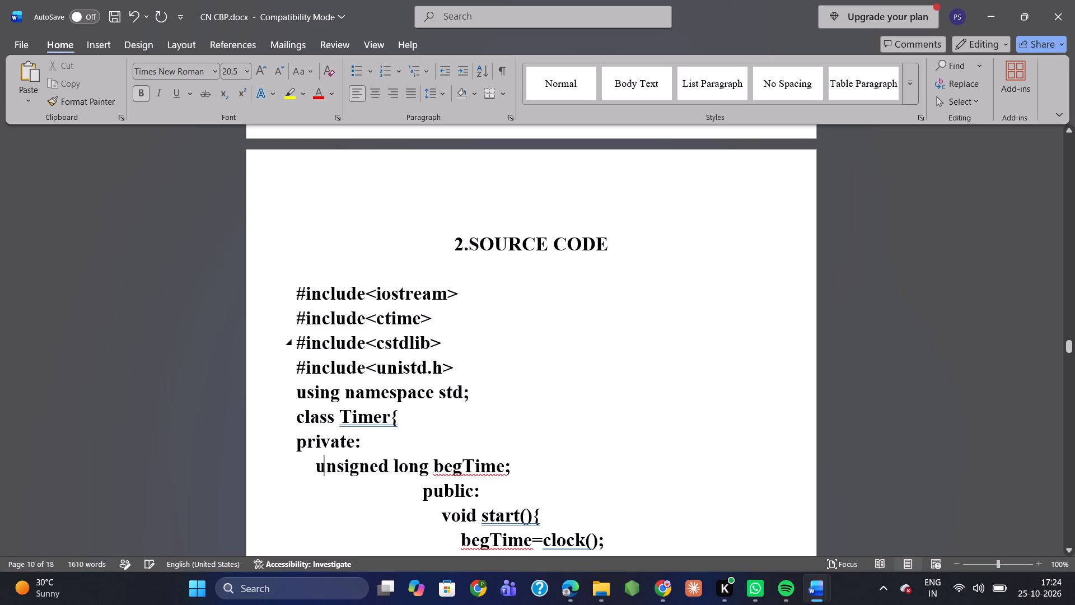
{"action": "key", "text": "Down"}
{"action": "key", "text": "BackSpace"}
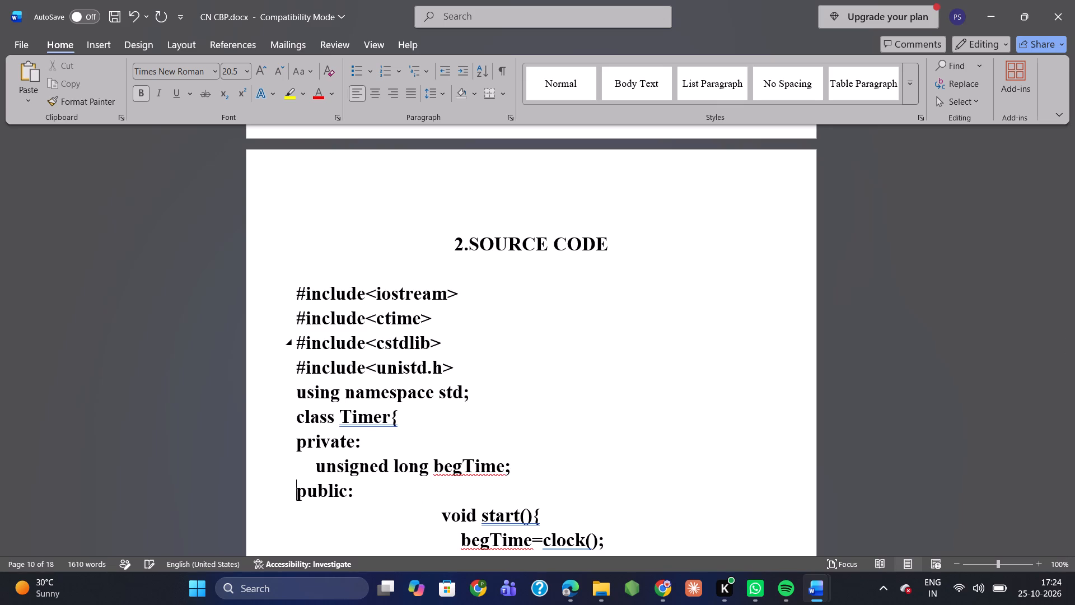
{"action": "key", "text": "Down"}
{"action": "key", "text": "BackSpace"}
{"action": "key", "text": "Down"}
{"action": "key", "text": "BackSpace"}
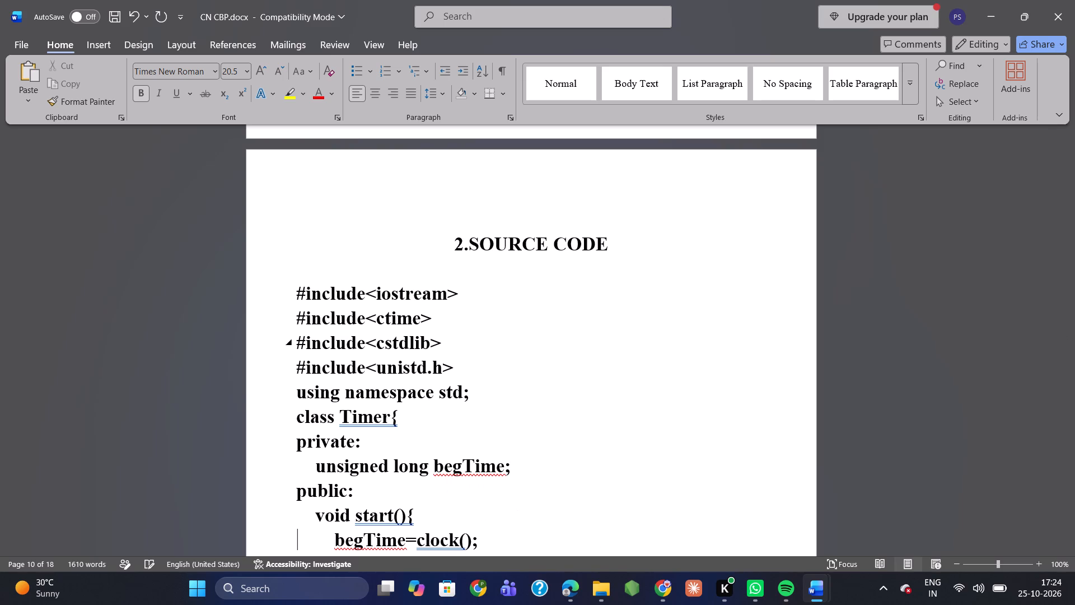
Remove the extra left indent from the closing brace of start() and from the "unsigned long elapsedTime(){" line.
{"action": "scroll", "coordinate": [423, 345], "scroll_direction": "down", "scroll_amount": 2}
{"action": "key", "text": "Up"}
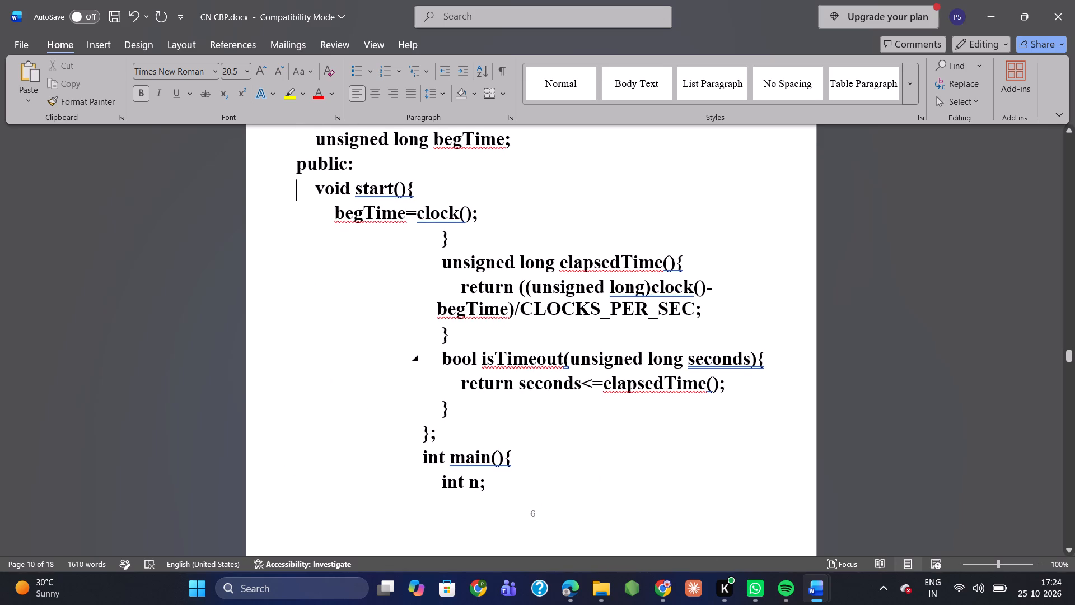
{"action": "key", "text": "Up"}
{"action": "key", "text": "Down"}
{"action": "key", "text": "Down"}
{"action": "key", "text": "Down"}
{"action": "key", "text": "BackSpace"}
{"action": "key", "text": "Down"}
{"action": "key", "text": "BackSpace"}
Try to remove the extra left indent from the wrapped return statement inside elapsedTime(), undoing the last deletion.
{"action": "key", "text": "Down"}
{"action": "key", "text": "BackSpace"}
{"action": "key", "text": "Down"}
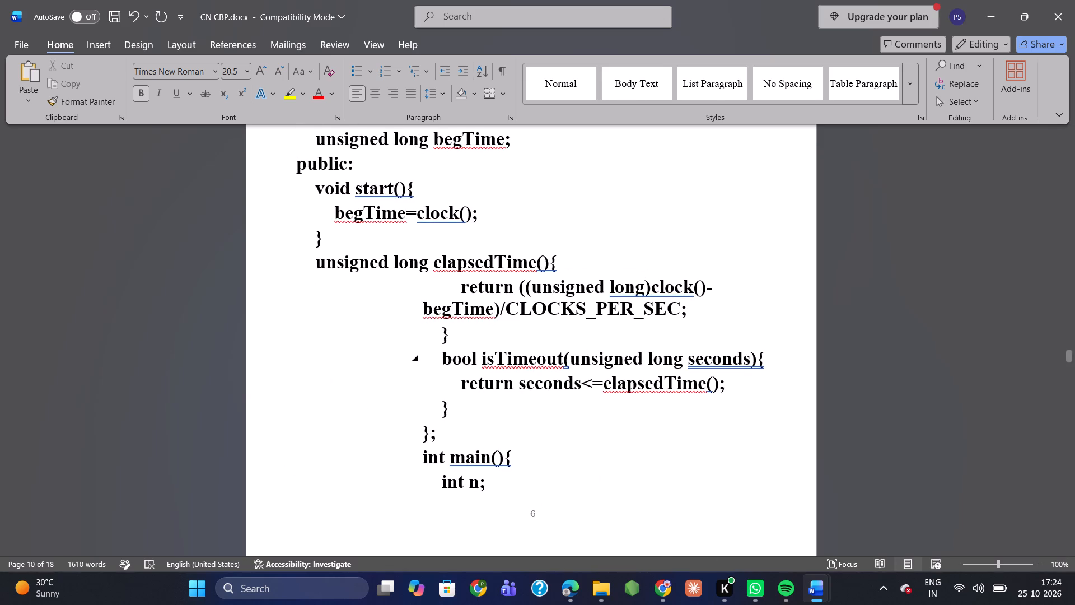
{"action": "key", "text": "Up"}
{"action": "key", "text": "BackSpace"}
{"action": "key", "text": "BackSpace"}
{"action": "key", "text": "BackSpace"}
{"action": "key", "text": "Down"}
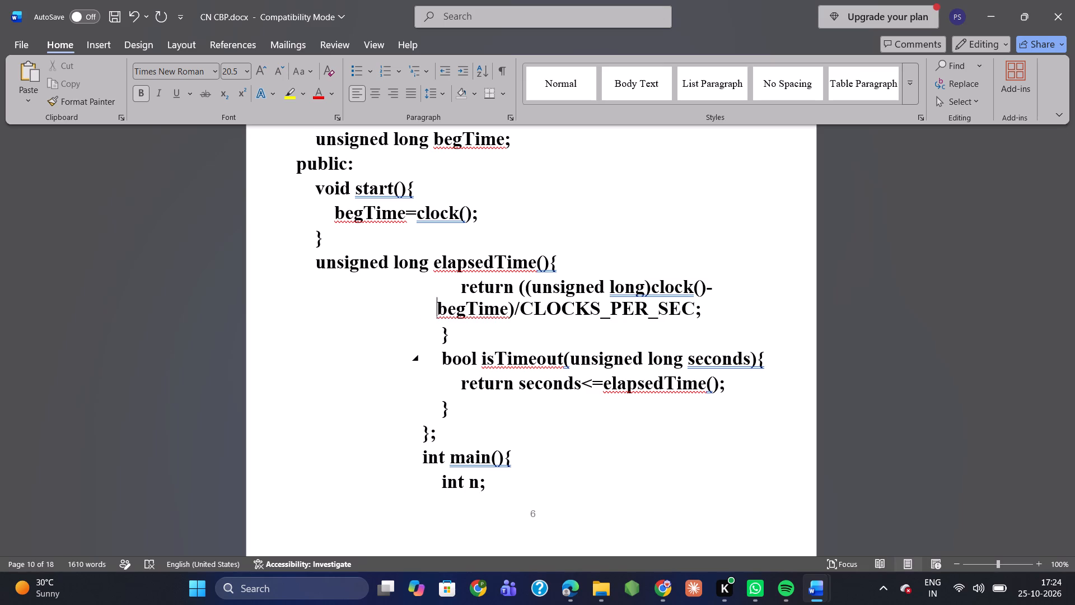
{"action": "key", "text": "BackSpace"}
{"action": "key", "text": "BackSpace"}
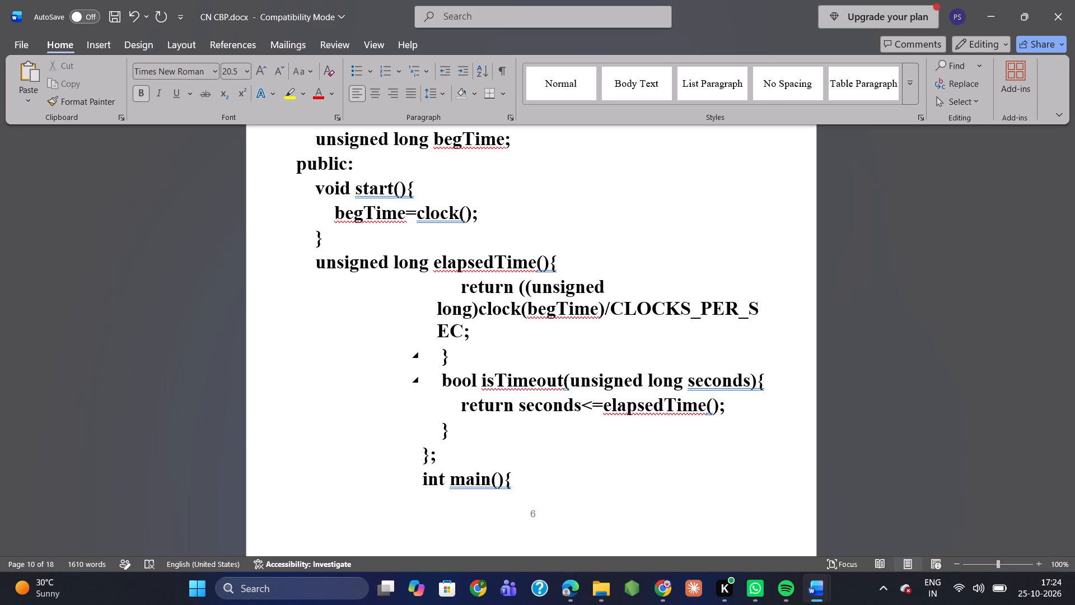
{"action": "key", "text": "ctrl+z"}
Remove the leading spaces and left indent before the closing brace of elapsedTime() so it starts at the page margin.
{"action": "key", "text": "Down"}
{"action": "key", "text": "Down"}
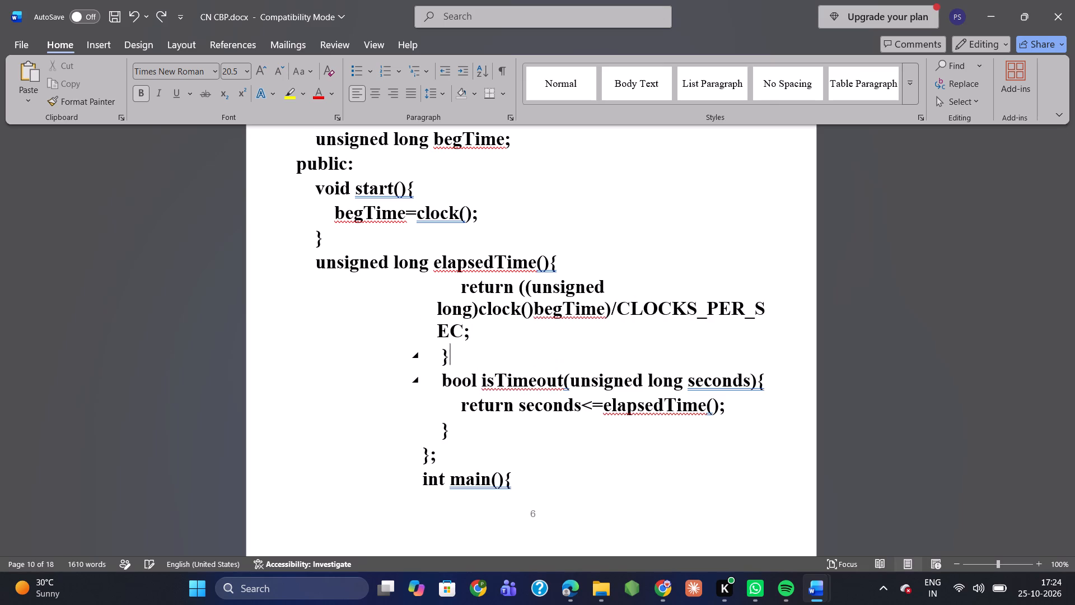
{"action": "key", "text": "Left"}
{"action": "key", "text": "BackSpace"}
{"action": "key", "text": "BackSpace"}
{"action": "key", "text": "BackSpace"}
{"action": "key", "text": "BackSpace"}
{"action": "key", "text": "BackSpace"}
Try to pull the wrapped continuation lines of the elapsedTime() return statement back toward the page margin.
{"action": "key", "text": "Up"}
{"action": "key", "text": "BackSpace"}
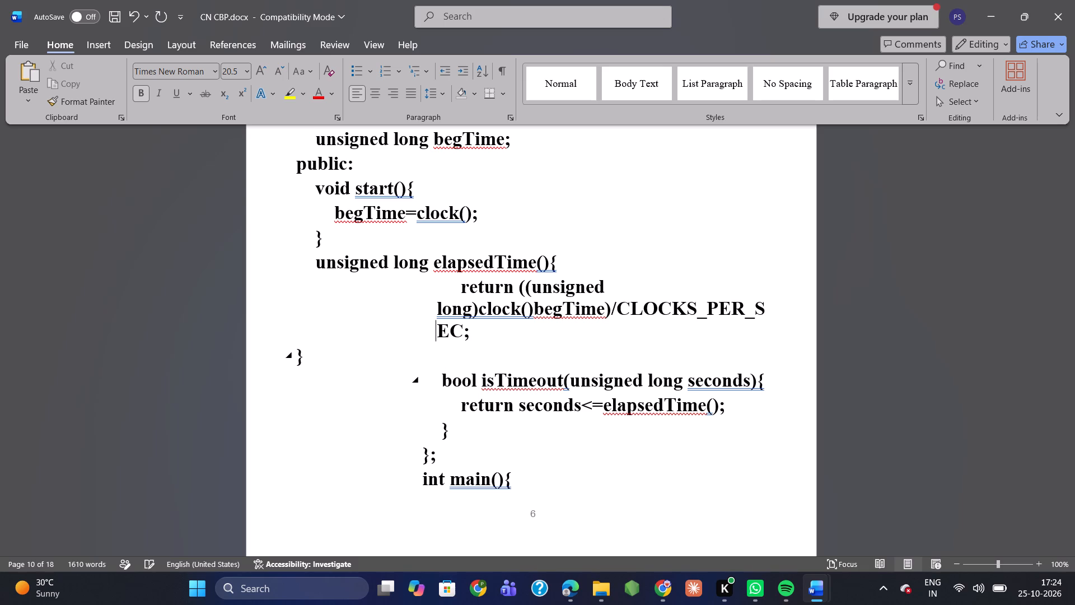
{"action": "key", "text": "BackSpace"}
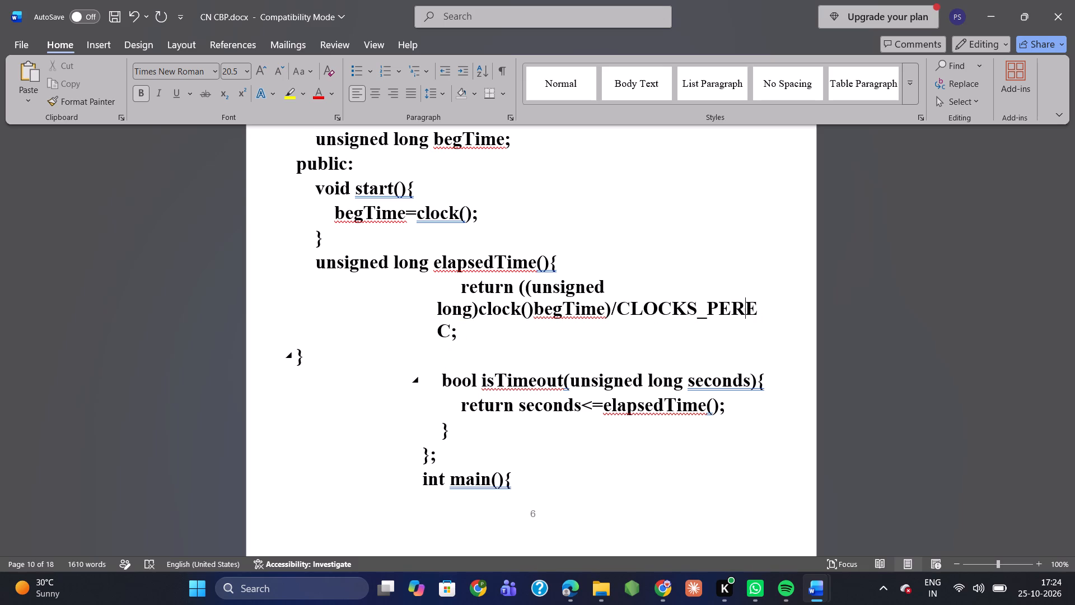
{"action": "key", "text": "ctrl+z"}
{"action": "key", "text": "Up"}
{"action": "key", "text": "BackSpace"}
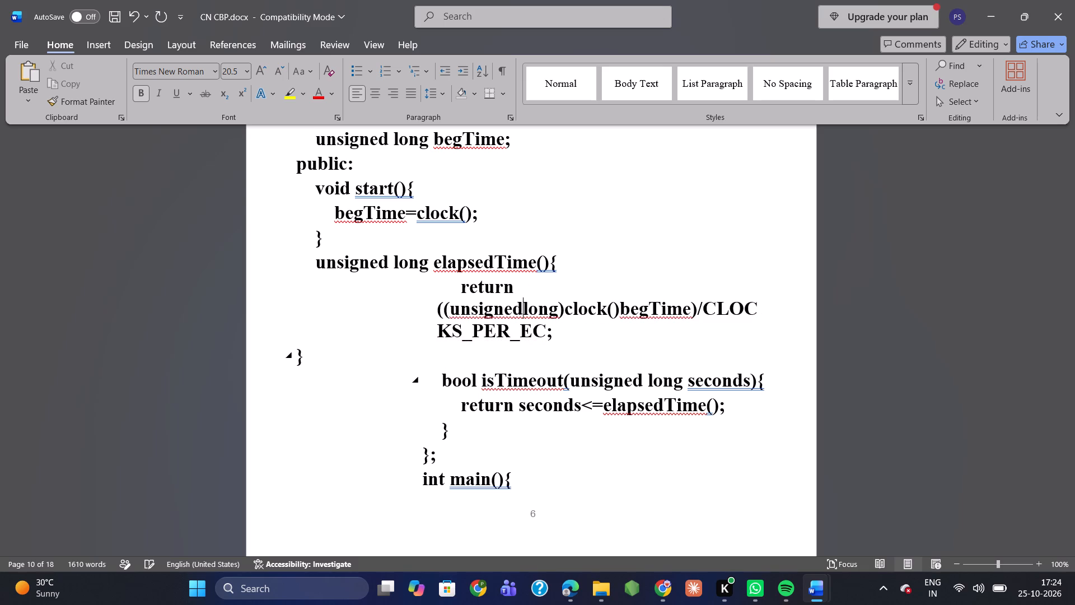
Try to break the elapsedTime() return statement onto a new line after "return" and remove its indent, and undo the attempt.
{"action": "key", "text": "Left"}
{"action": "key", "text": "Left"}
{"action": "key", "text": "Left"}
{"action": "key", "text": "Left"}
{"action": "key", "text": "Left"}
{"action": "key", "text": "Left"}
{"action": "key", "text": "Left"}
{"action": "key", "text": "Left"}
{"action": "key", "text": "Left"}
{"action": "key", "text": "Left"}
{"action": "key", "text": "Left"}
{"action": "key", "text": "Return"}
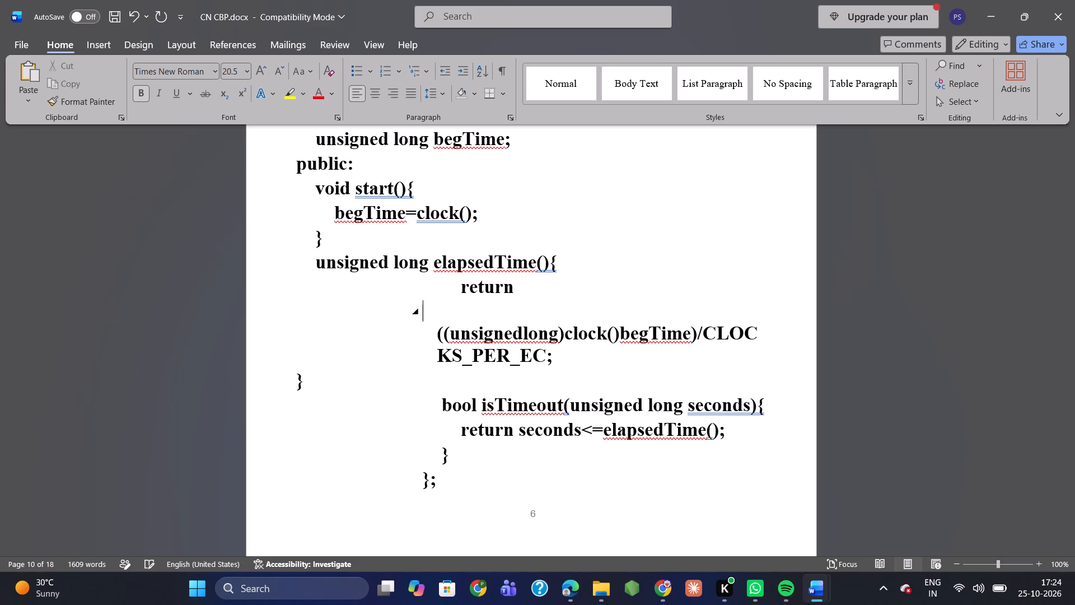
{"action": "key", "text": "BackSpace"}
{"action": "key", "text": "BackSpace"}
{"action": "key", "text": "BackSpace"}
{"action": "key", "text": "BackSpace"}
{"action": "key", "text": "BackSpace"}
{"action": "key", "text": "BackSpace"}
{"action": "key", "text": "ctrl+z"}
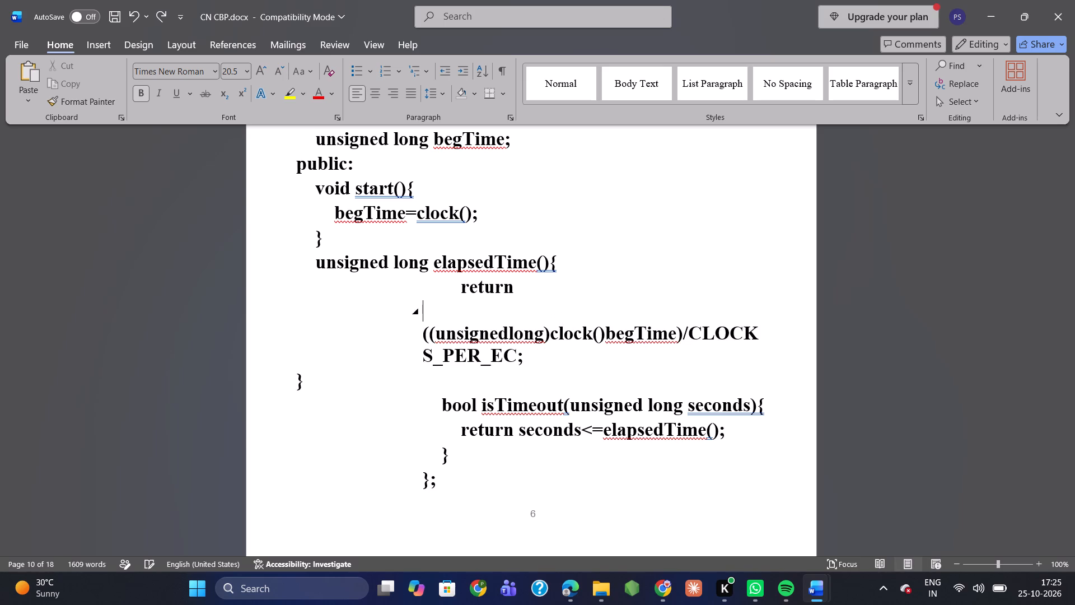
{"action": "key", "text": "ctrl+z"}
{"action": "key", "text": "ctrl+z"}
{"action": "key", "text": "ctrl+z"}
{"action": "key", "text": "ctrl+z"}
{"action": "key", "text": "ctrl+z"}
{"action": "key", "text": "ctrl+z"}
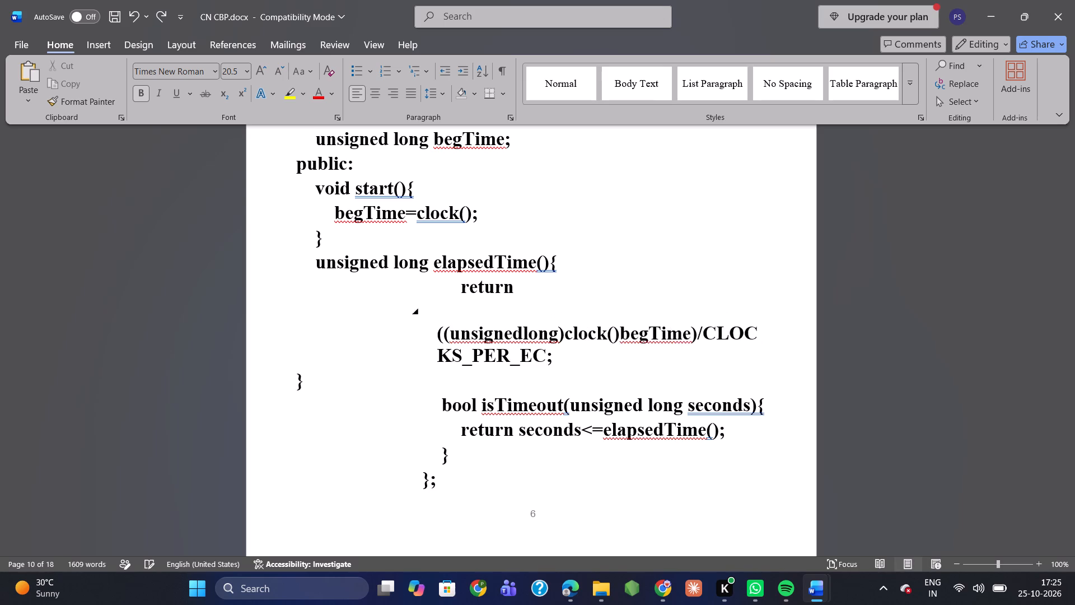
Delete the leading spaces before "return" in elapsedTime() and align its first line with the wrapped lines below.
{"action": "key", "text": "Left"}
{"action": "key", "text": "Left"}
{"action": "key", "text": "Left"}
{"action": "key", "text": "Left"}
{"action": "key", "text": "Left"}
{"action": "key", "text": "Left"}
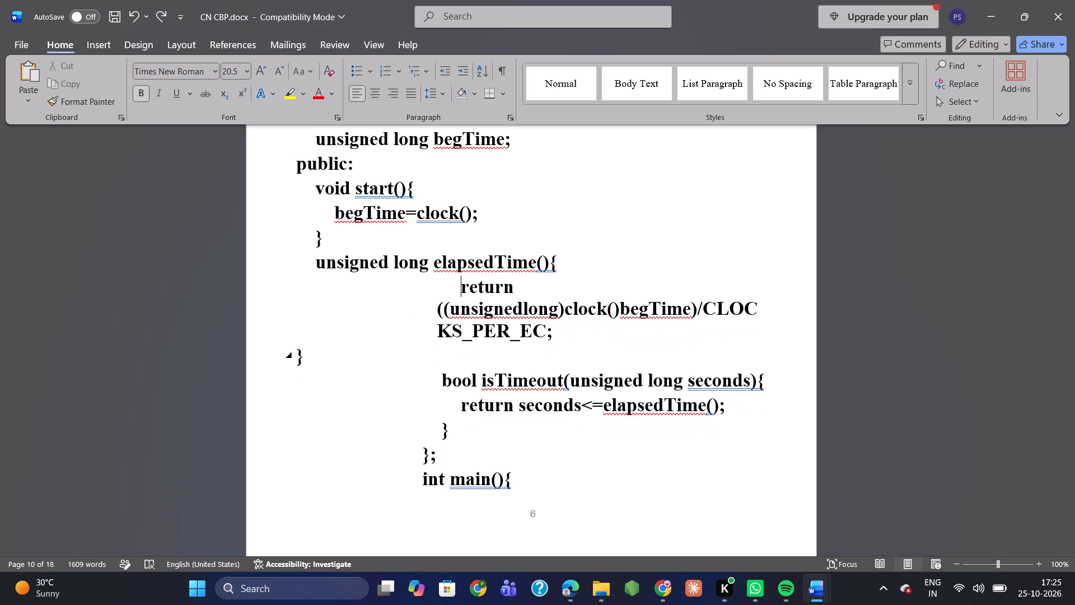
{"action": "key", "text": "BackSpace"}
{"action": "key", "text": "BackSpace"}
{"action": "key", "text": "BackSpace"}
{"action": "key", "text": "BackSpace"}
{"action": "key", "text": "BackSpace"}
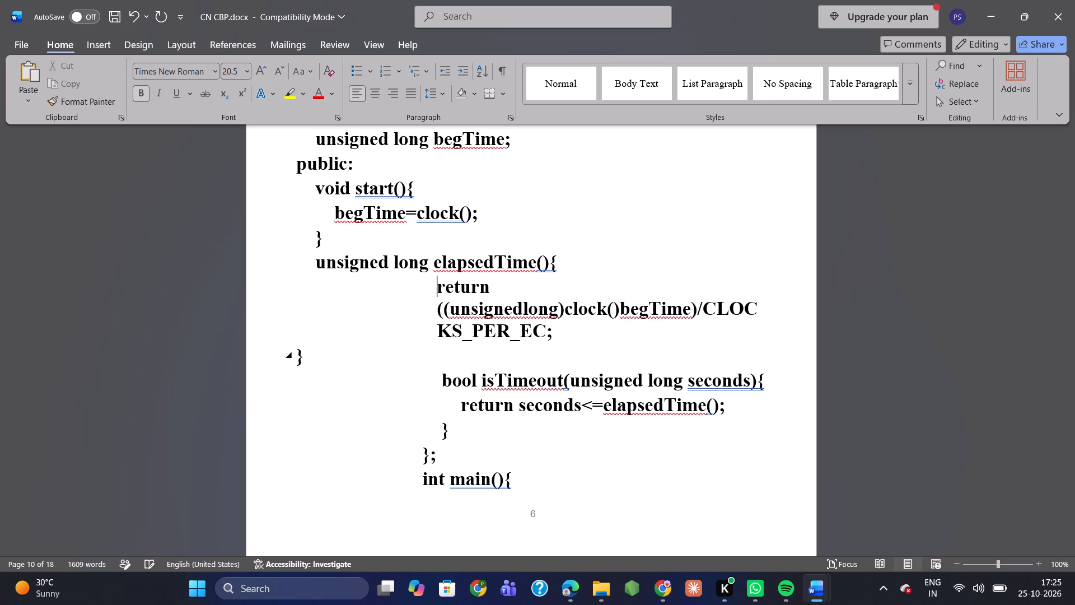
{"action": "key", "text": "BackSpace"}
{"action": "key", "text": "BackSpace"}
{"action": "key", "text": "BackSpace"}
{"action": "key", "text": "BackSpace"}
{"action": "key", "text": "BackSpace"}
{"action": "key", "text": "BackSpace"}
{"action": "key", "text": "BackSpace"}
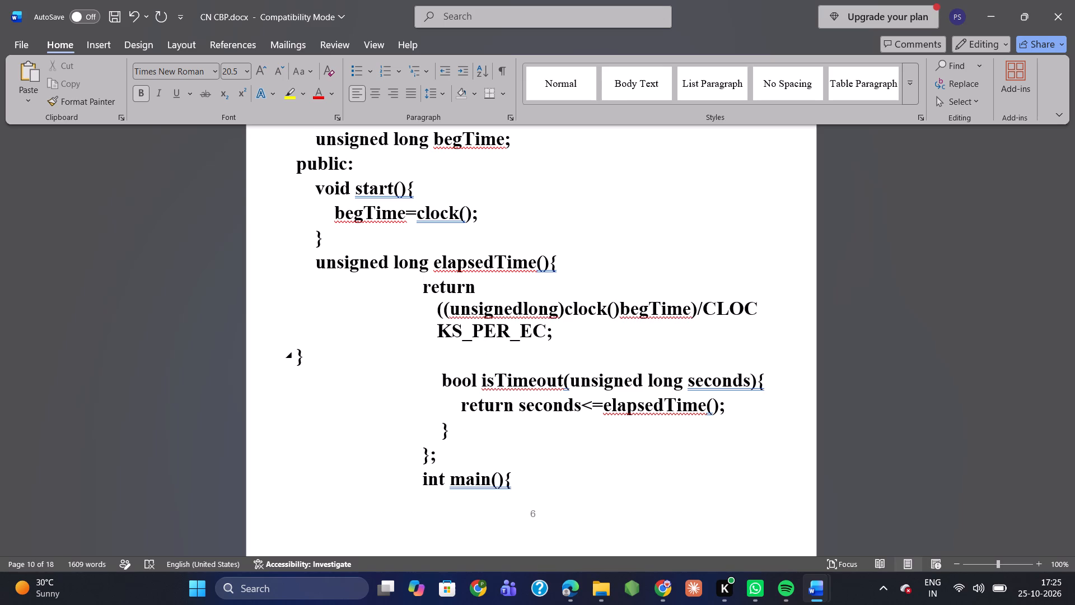
{"action": "key", "text": "BackSpace"}
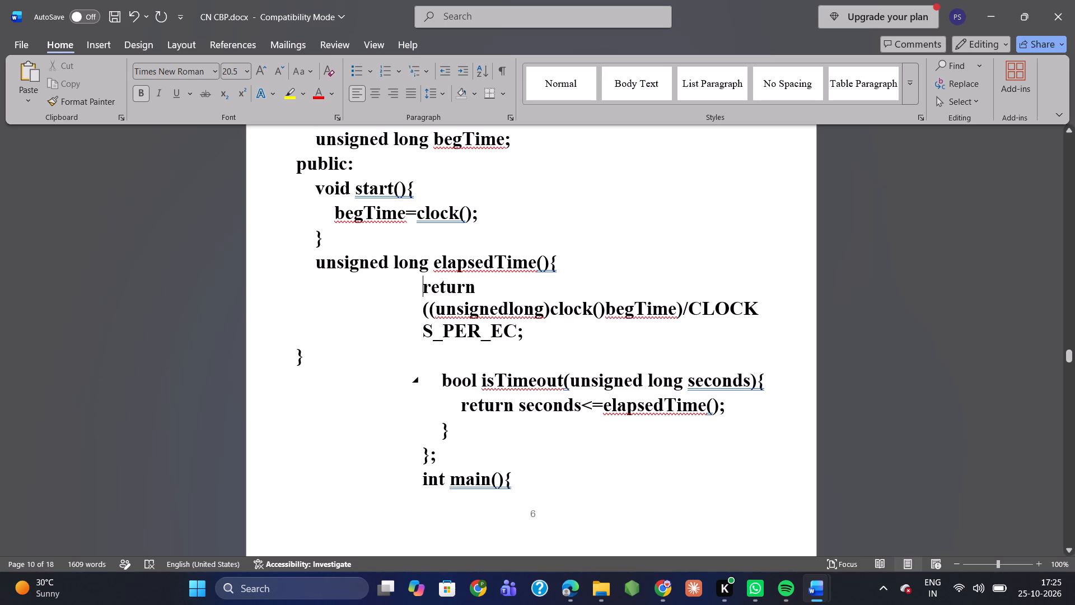
Remove the left indent from the "bool isTimeout(unsigned long seconds){" line, keeping it on its own line below the closing brace.
{"action": "left_click", "coordinate": [436, 378]}
{"action": "key", "text": "BackSpace"}
{"action": "key", "text": "BackSpace"}
{"action": "key", "text": "BackSpace"}
{"action": "key", "text": "BackSpace"}
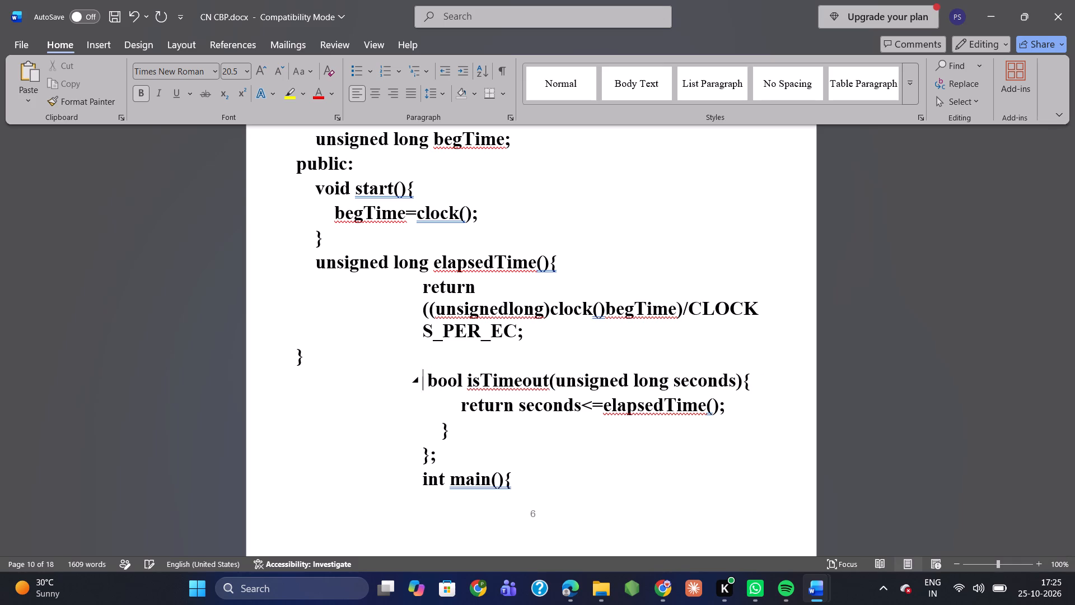
{"action": "key", "text": "BackSpace"}
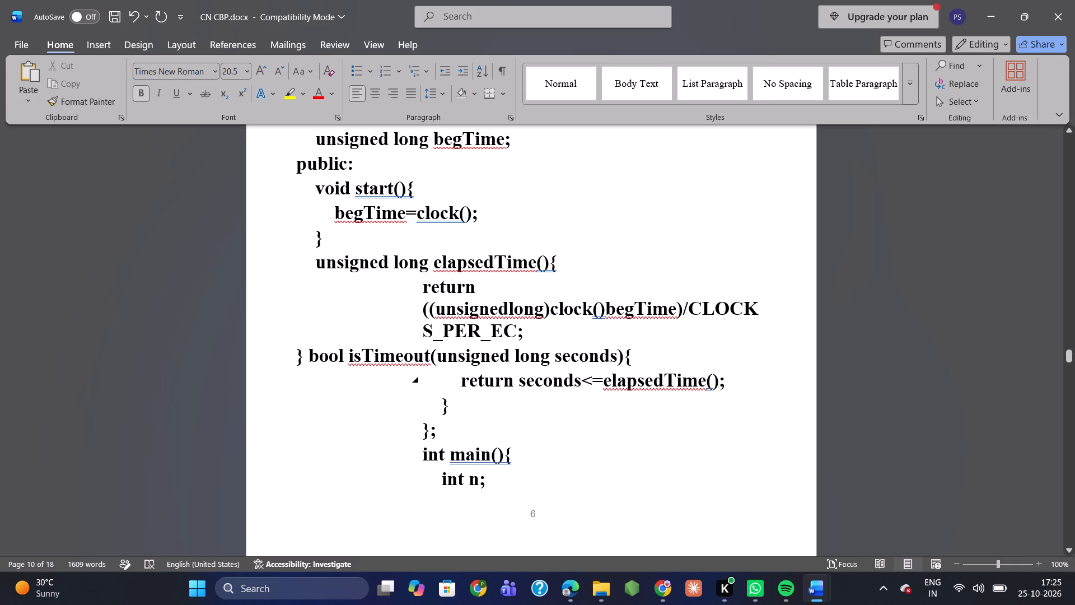
{"action": "key", "text": "Return"}
Remove the extra left indent from each code line from "return seconds<=elapsedTime();" through "int main(){".
{"action": "key", "text": "Down"}
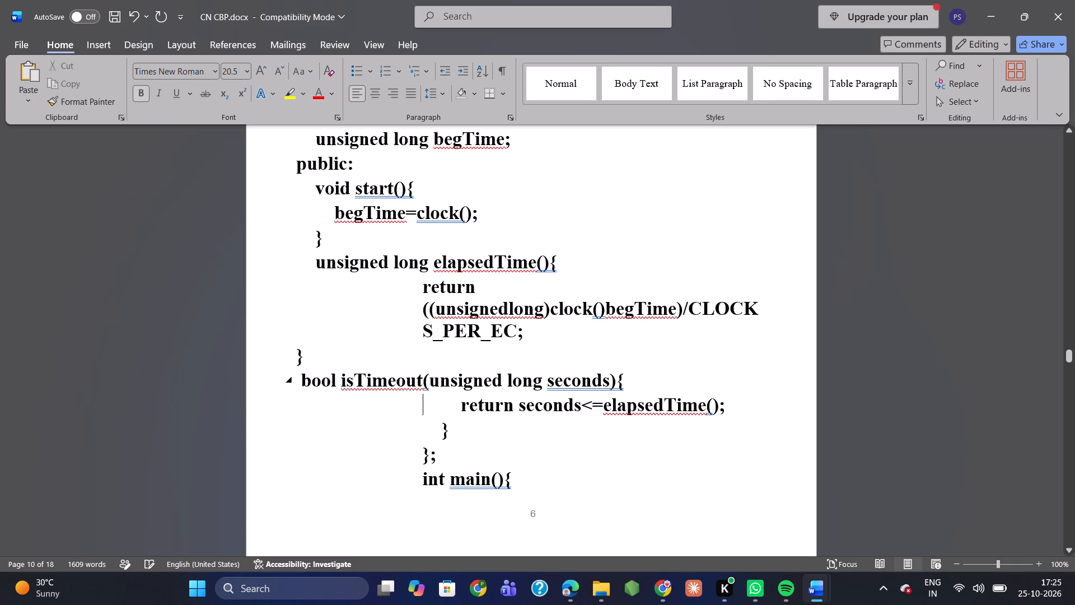
{"action": "key", "text": "BackSpace"}
{"action": "key", "text": "Down"}
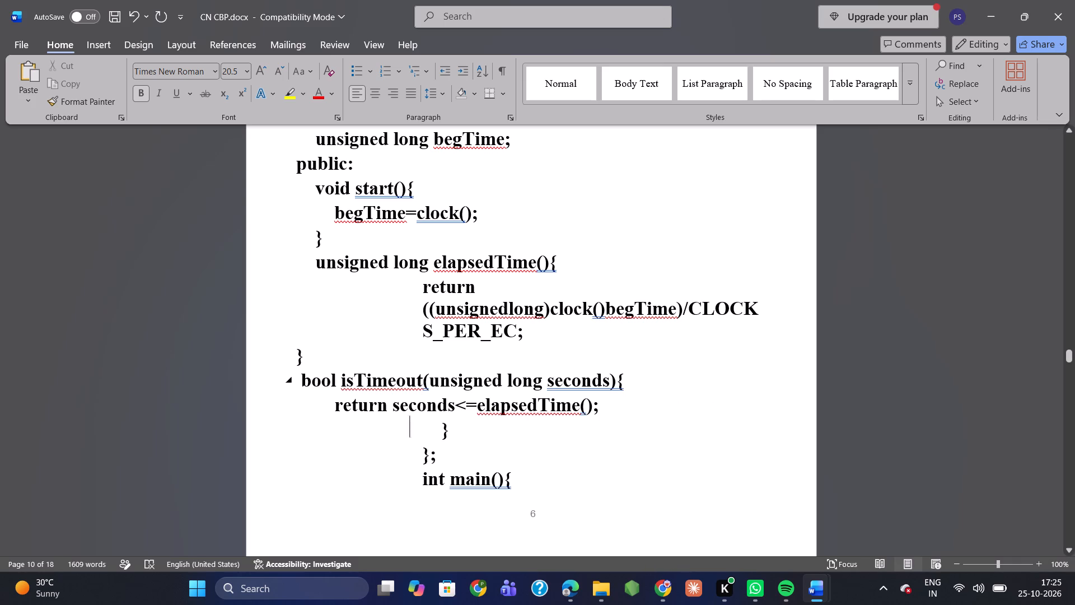
{"action": "key", "text": "BackSpace"}
{"action": "key", "text": "Down"}
{"action": "key", "text": "BackSpace"}
{"action": "key", "text": "Down"}
{"action": "key", "text": "BackSpace"}
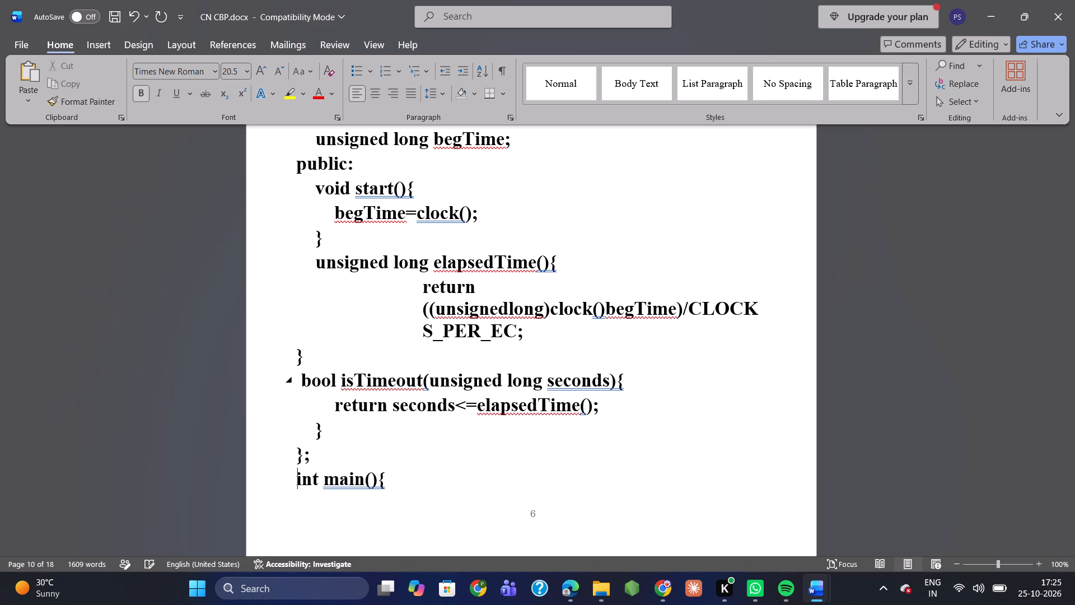
Remove the left indent from the "int n;" line, keeping it on its own line below "int main(){".
{"action": "scroll", "coordinate": [473, 381], "scroll_direction": "down", "scroll_amount": 2}
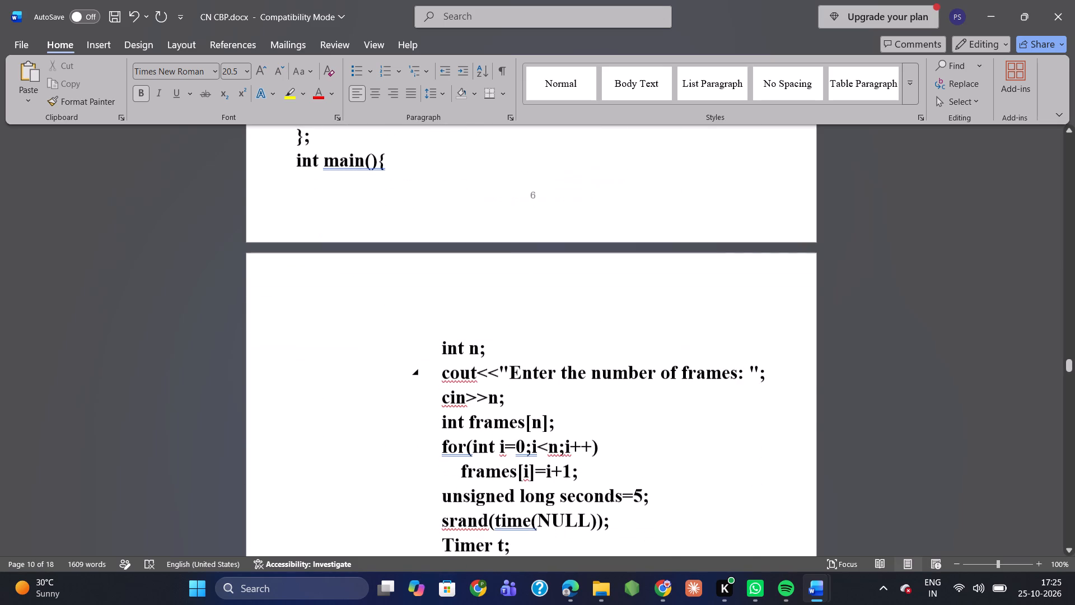
{"action": "left_click", "coordinate": [438, 349]}
{"action": "key", "text": "BackSpace"}
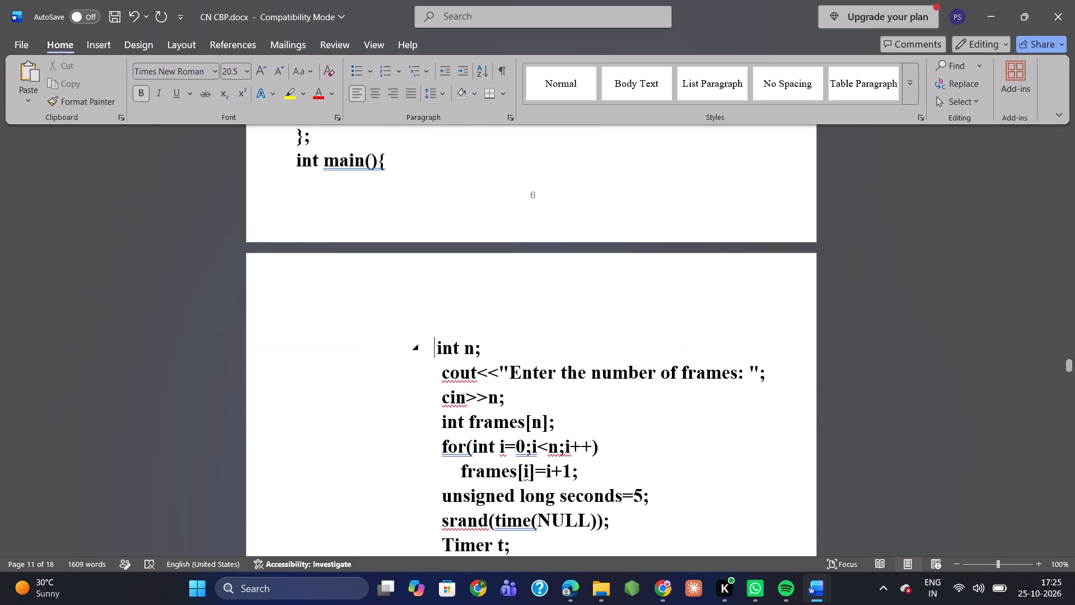
{"action": "key", "text": "BackSpace"}
{"action": "key", "text": "BackSpace"}
{"action": "key", "text": "BackSpace"}
{"action": "key", "text": "BackSpace"}
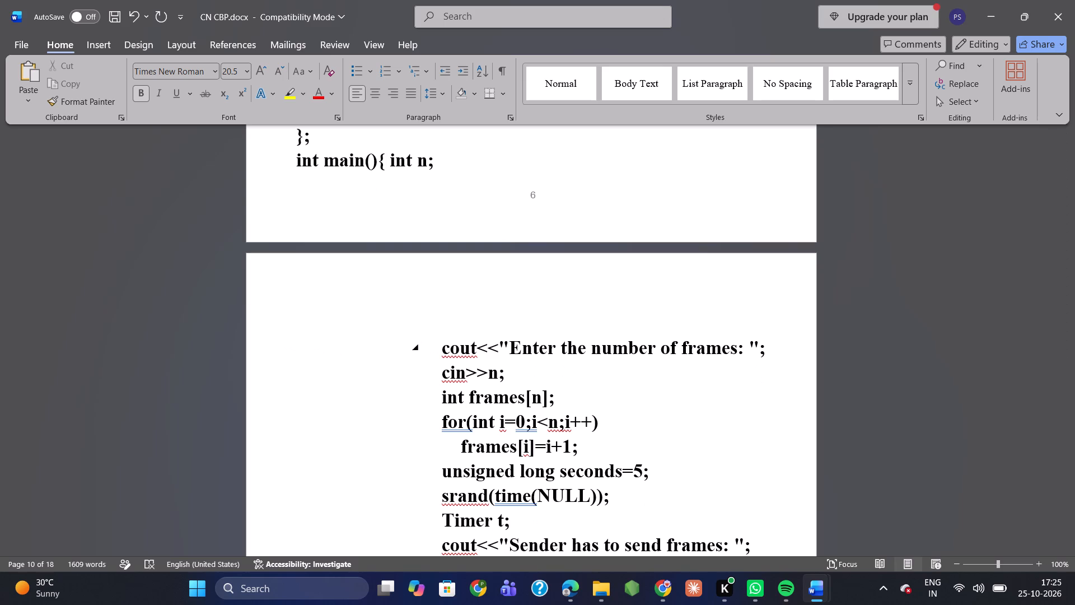
{"action": "key", "text": "Return"}
Remove the extra left indent from the "Enter the number of frames" cout line, "cin>>n;" and "int frames[n];".
{"action": "key", "text": "Down"}
{"action": "key", "text": "BackSpace"}
{"action": "key", "text": "Down"}
{"action": "key", "text": "BackSpace"}
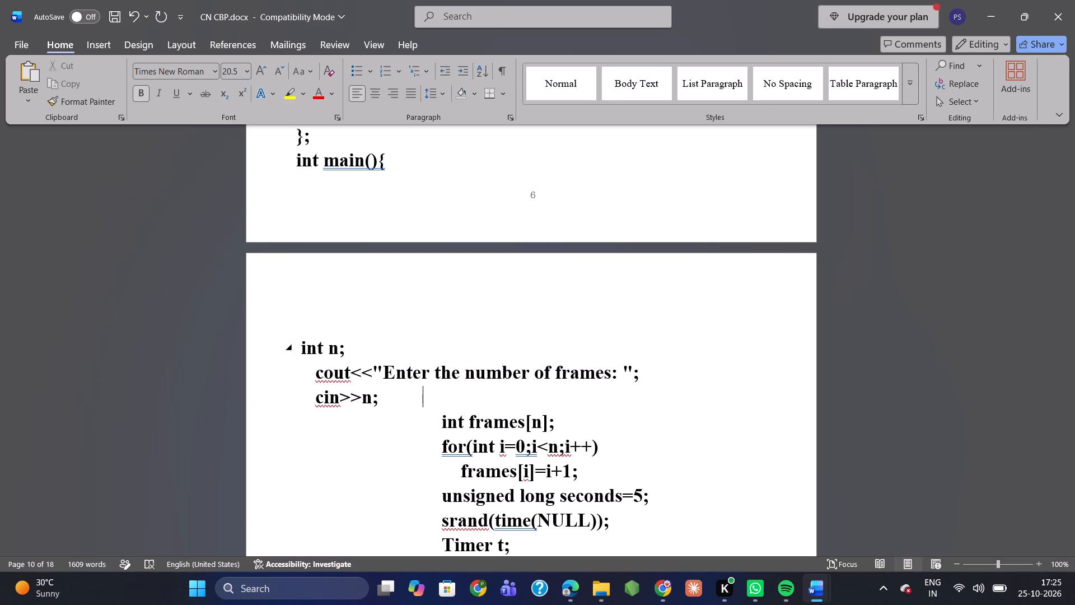
{"action": "key", "text": "Down"}
{"action": "key", "text": "BackSpace"}
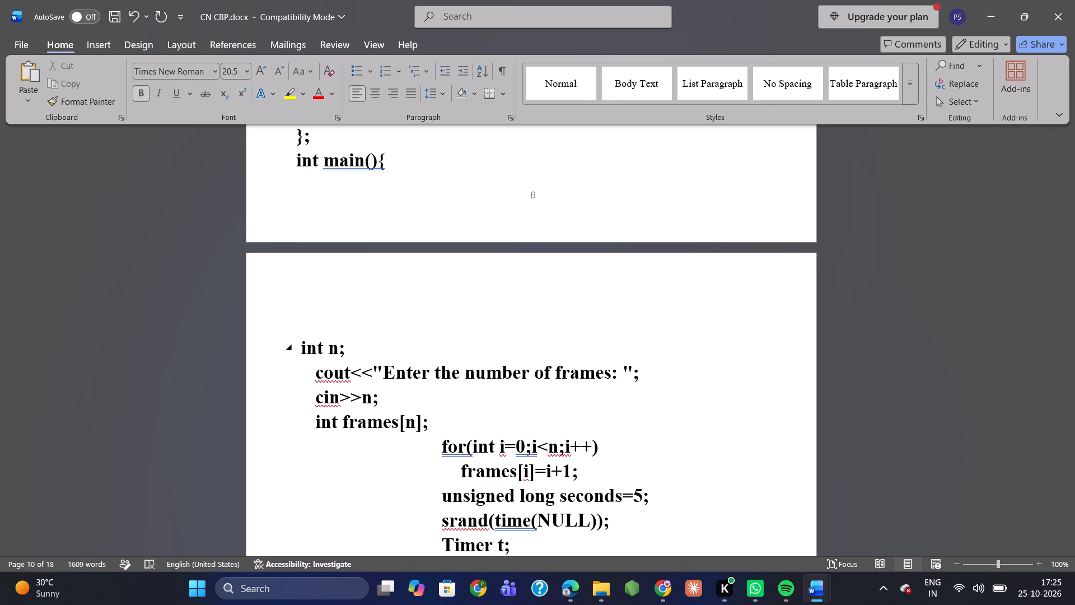
{"action": "key", "text": "BackSpace"}
{"action": "key", "text": "Return"}
Remove the extra left indent from each code line from "for(int i=0;i<n;i++)" above "frames[i]=i+1;" through "Timer t;".
{"action": "key", "text": "Down"}
{"action": "key", "text": "BackSpace"}
{"action": "key", "text": "Down"}
{"action": "key", "text": "BackSpace"}
{"action": "key", "text": "Down"}
{"action": "key", "text": "BackSpace"}
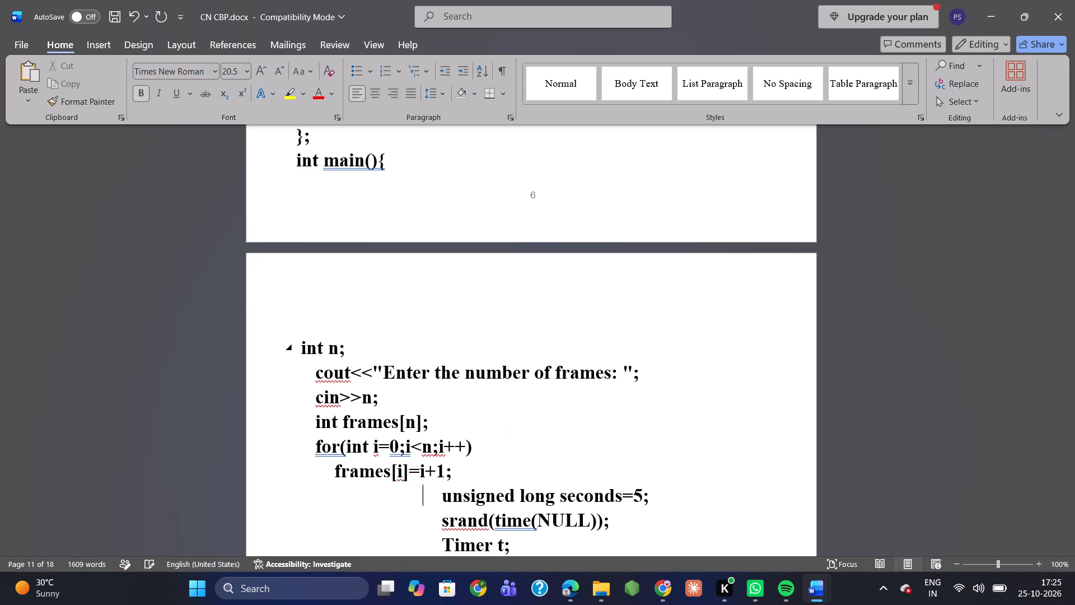
{"action": "key", "text": "Down"}
{"action": "key", "text": "BackSpace"}
{"action": "key", "text": "Down"}
{"action": "key", "text": "BackSpace"}
Remove the extra left indent from each code line from the "Sender has to send frames" cout through "bool delay=false;".
{"action": "key", "text": "Down"}
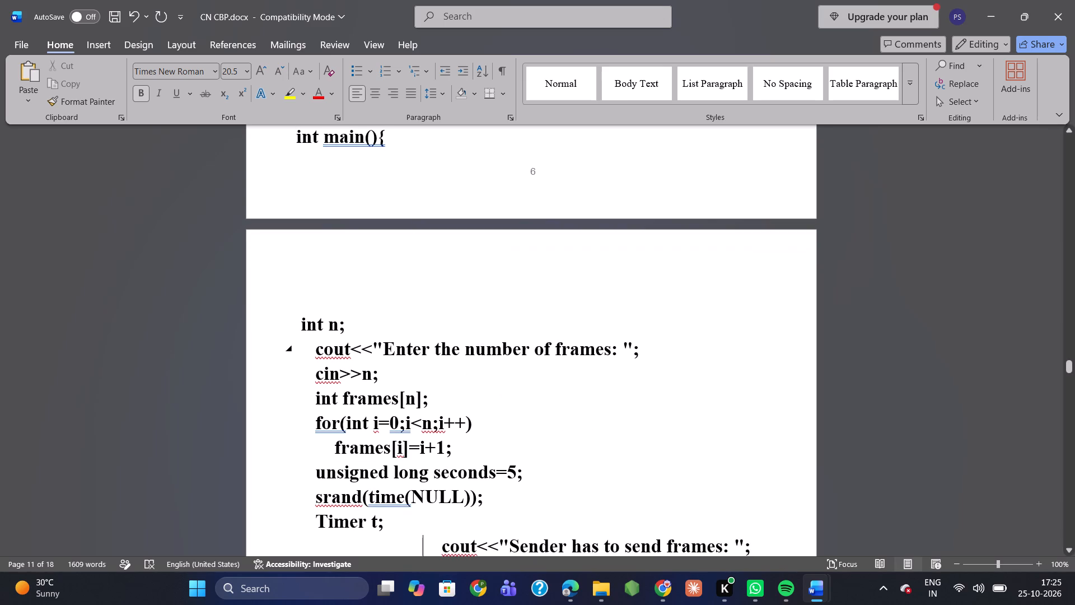
{"action": "key", "text": "BackSpace"}
{"action": "key", "text": "Down"}
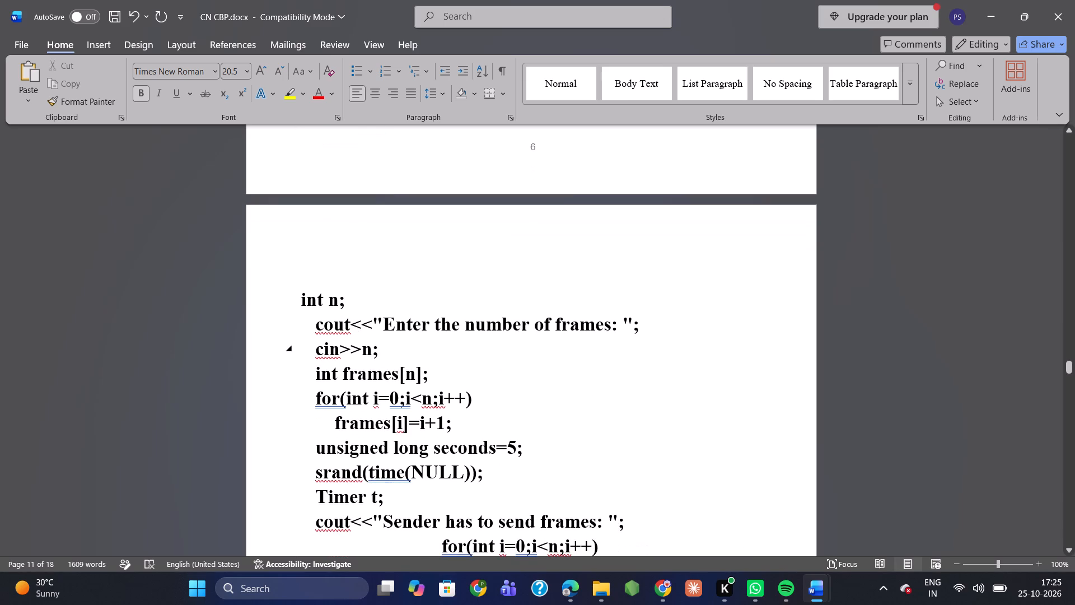
{"action": "key", "text": "BackSpace"}
{"action": "key", "text": "Down"}
{"action": "key", "text": "BackSpace"}
{"action": "key", "text": "Down"}
{"action": "key", "text": "BackSpace"}
{"action": "key", "text": "Down"}
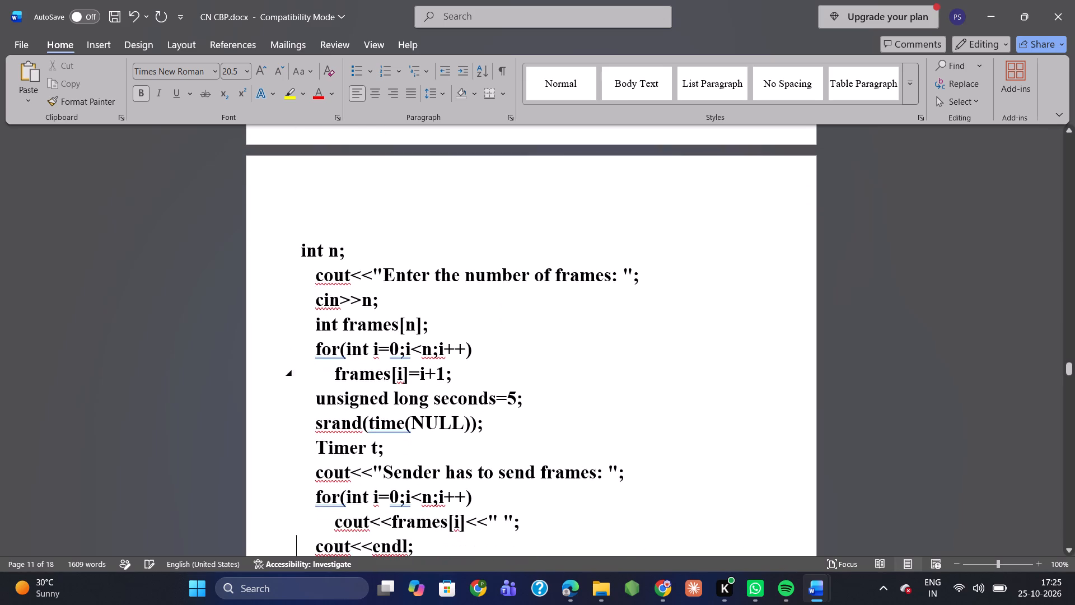
{"action": "key", "text": "BackSpace"}
{"action": "key", "text": "Down"}
{"action": "key", "text": "BackSpace"}
{"action": "key", "text": "Down"}
{"action": "key", "text": "BackSpace"}
Reduce the left indent of the cout line that prints the Sender and Receiver headings, below "bool delay=false;".
{"action": "key", "text": "Down"}
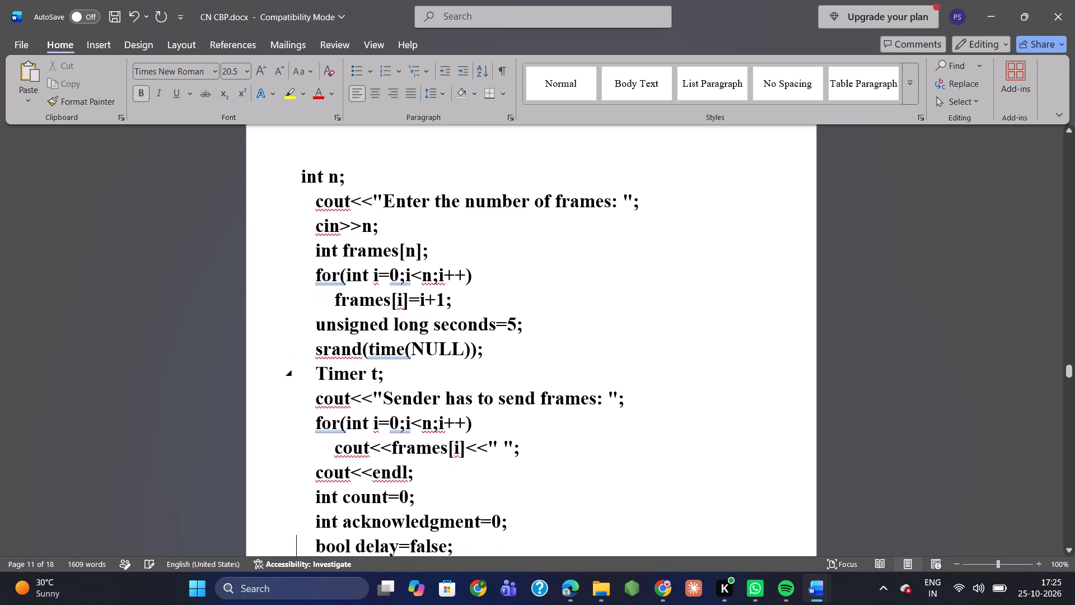
{"action": "key", "text": "BackSpace"}
{"action": "key", "text": "BackSpace"}
{"action": "scroll", "coordinate": [438, 349], "scroll_direction": "down", "scroll_amount": 3}
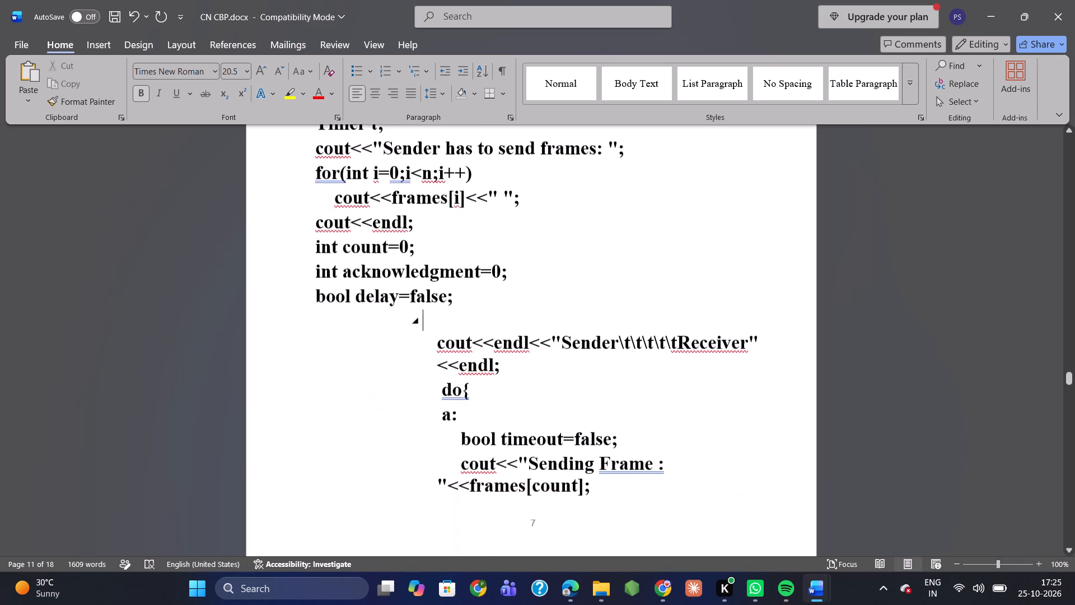
{"action": "scroll", "coordinate": [438, 349], "scroll_direction": "down", "scroll_amount": 1}
{"action": "key", "text": "BackSpace"}
{"action": "key", "text": "BackSpace"}
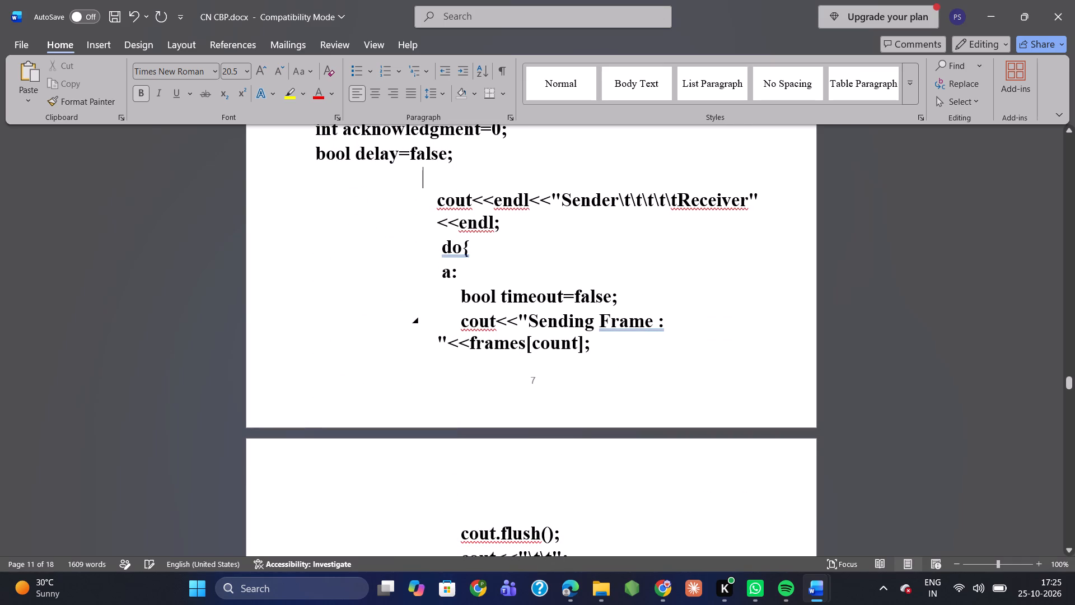
{"action": "key", "text": "BackSpace"}
{"action": "key", "text": "Down"}
{"action": "key", "text": "BackSpace"}
{"action": "key", "text": "BackSpace"}
{"action": "key", "text": "Down"}
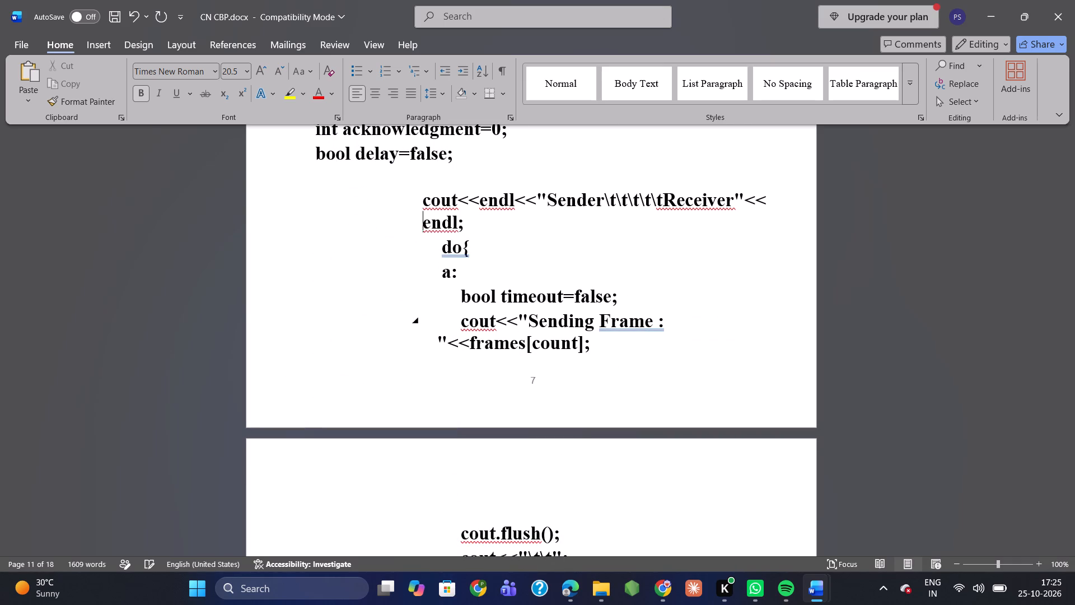
{"action": "key", "text": "BackSpace"}
Remove the extra left indent from the "do{" and "a:" lines.
{"action": "key", "text": "Down"}
{"action": "key", "text": "Down"}
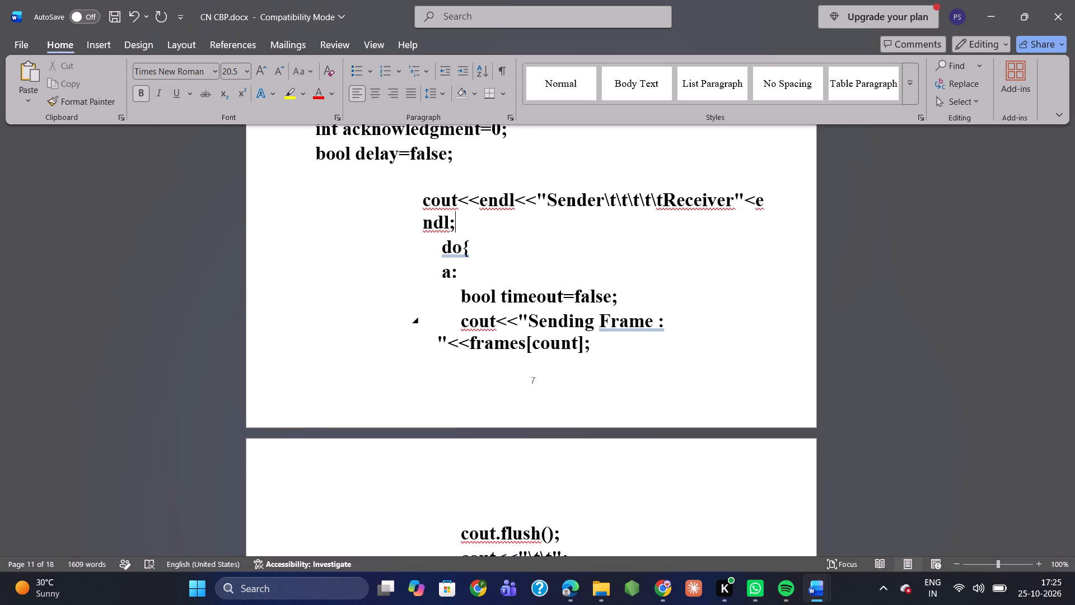
{"action": "key", "text": "Left"}
{"action": "key", "text": "Left"}
{"action": "key", "text": "Left"}
{"action": "key", "text": "BackSpace"}
{"action": "key", "text": "BackSpace"}
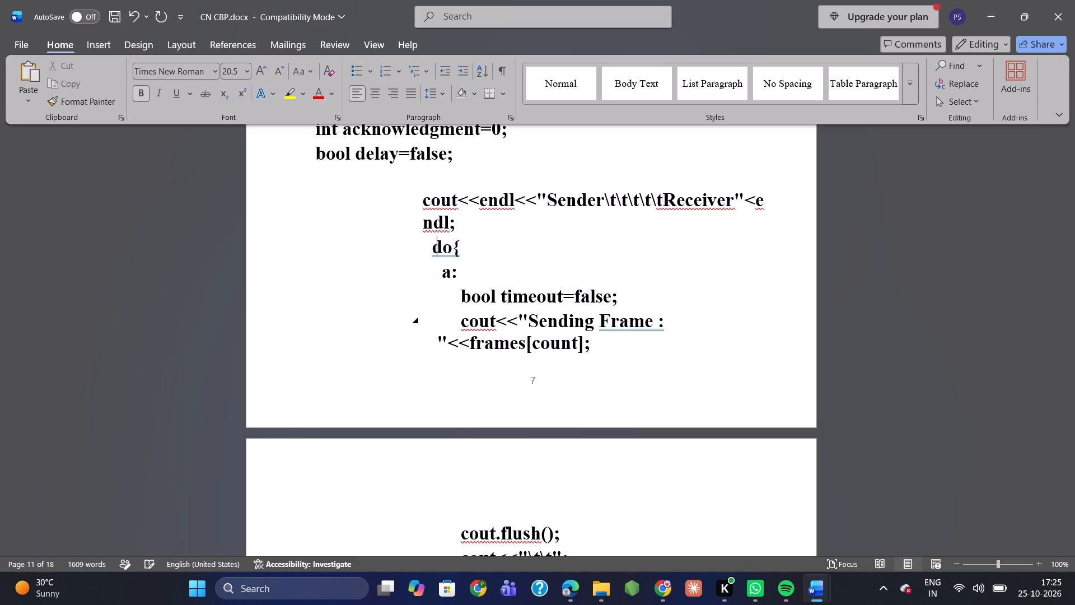
{"action": "key", "text": "BackSpace"}
{"action": "key", "text": "BackSpace"}
{"action": "key", "text": "Down"}
{"action": "key", "text": "BackSpace"}
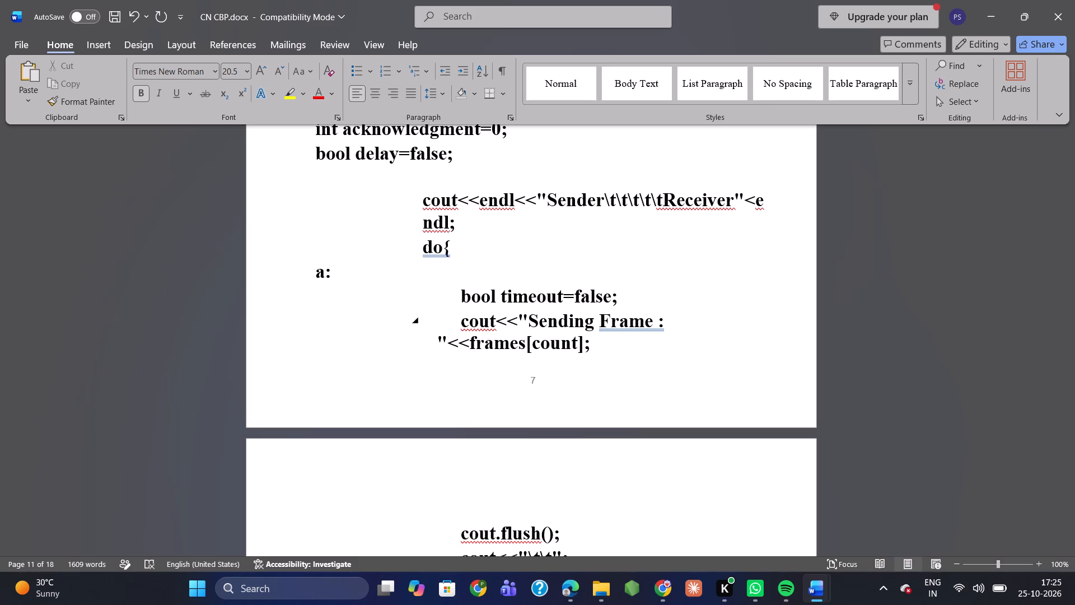
{"action": "key", "text": "Up"}
{"action": "key", "text": "BackSpace"}
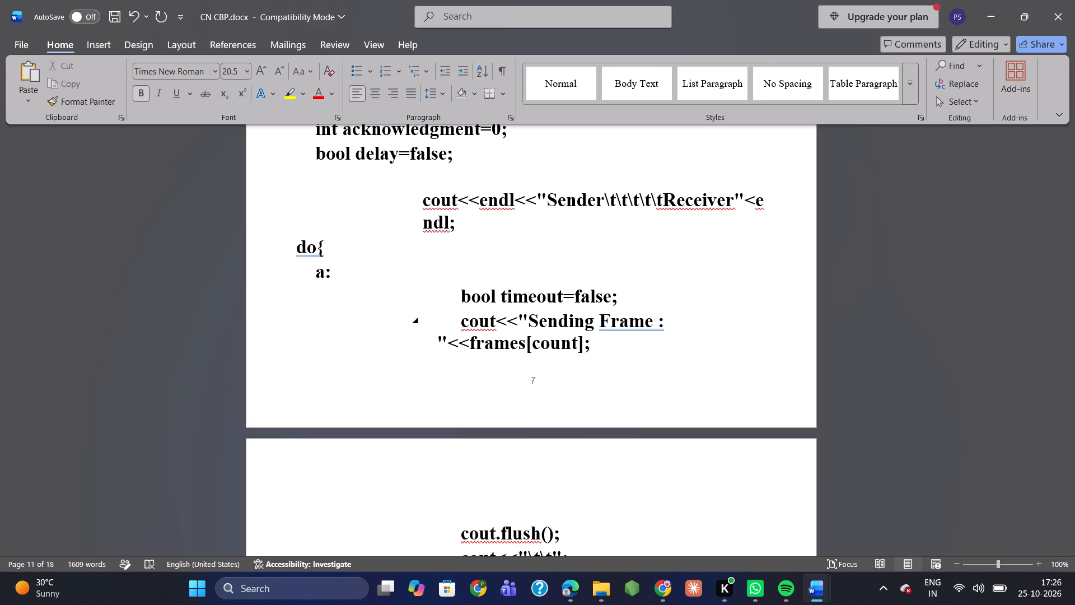
Remove the blank line above the Sender and Receiver heading cout so it directly follows "bool delay=false;".
{"action": "key", "text": "Up"}
{"action": "key", "text": "BackSpace"}
{"action": "key", "text": "Left"}
{"action": "key", "text": "Left"}
{"action": "key", "text": "Left"}
{"action": "key", "text": "Left"}
{"action": "key", "text": "Left"}
{"action": "key", "text": "Left"}
{"action": "key", "text": "Left"}
{"action": "key", "text": "Left"}
{"action": "key", "text": "Left"}
{"action": "key", "text": "Left"}
{"action": "key", "text": "Left"}
{"action": "key", "text": "Left"}
{"action": "key", "text": "Left"}
{"action": "key", "text": "Left"}
{"action": "key", "text": "Left"}
{"action": "key", "text": "Left"}
{"action": "key", "text": "Left"}
{"action": "key", "text": "Left"}
{"action": "key", "text": "Left"}
{"action": "key", "text": "Left"}
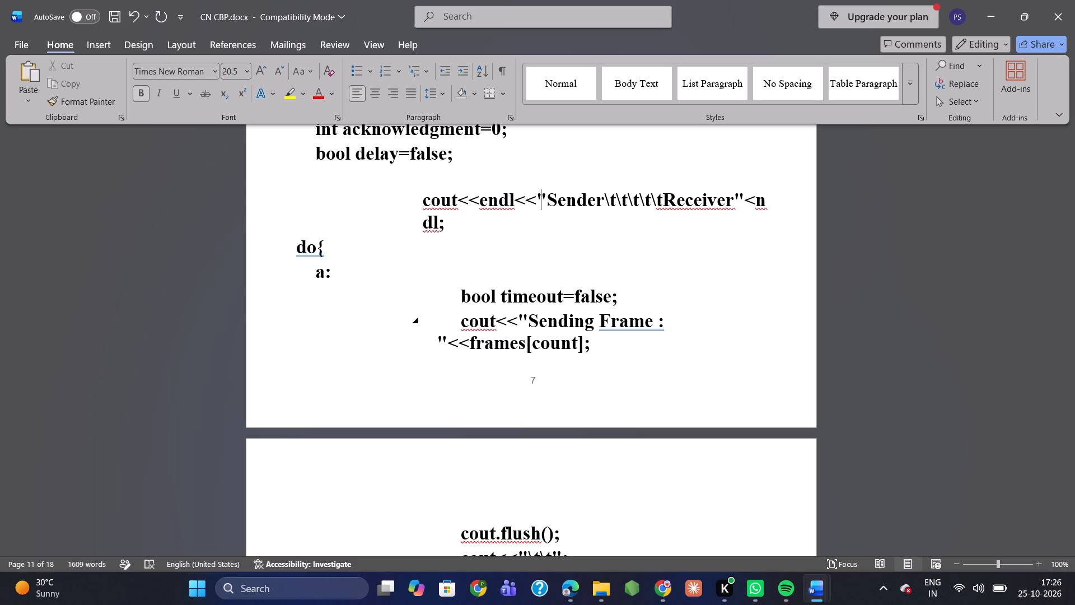
{"action": "key", "text": "Left"}
{"action": "key", "text": "Left"}
{"action": "key", "text": "Left"}
{"action": "key", "text": "Left"}
{"action": "key", "text": "Left"}
{"action": "key", "text": "BackSpace"}
{"action": "key", "text": "BackSpace"}
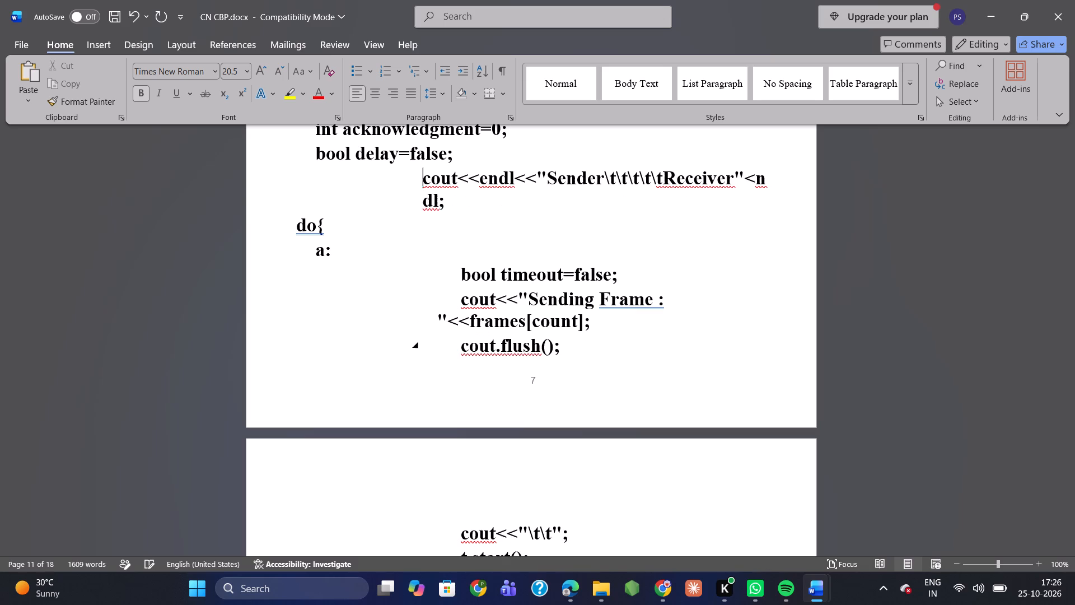
{"action": "key", "text": "BackSpace"}
{"action": "key", "text": "BackSpace"}
Remove the leading spaces and left indent from the "bool timeout=false;" line.
{"action": "left_click", "coordinate": [459, 275]}
{"action": "key", "text": "BackSpace"}
{"action": "key", "text": "BackSpace"}
{"action": "key", "text": "BackSpace"}
{"action": "key", "text": "BackSpace"}
{"action": "key", "text": "BackSpace"}
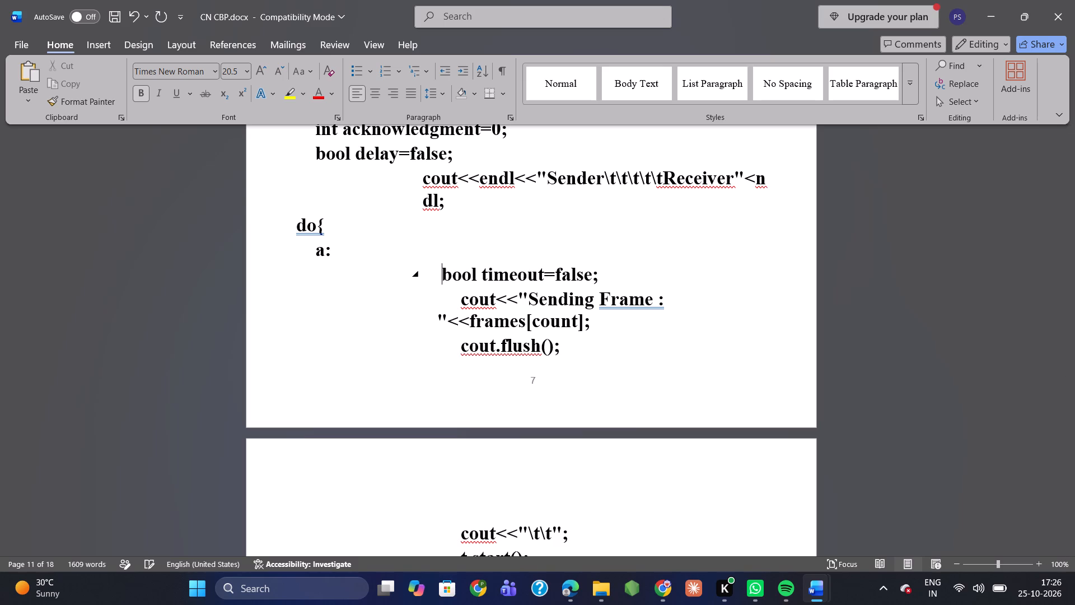
{"action": "key", "text": "BackSpace"}
{"action": "key", "text": "BackSpace"}
{"action": "key", "text": "BackSpace"}
{"action": "key", "text": "BackSpace"}
Close up the wrapped "Sending Frame" cout line by deleting the colon and spaces between "Frame" and its closing quote.
{"action": "key", "text": "Down"}
{"action": "key", "text": "BackSpace"}
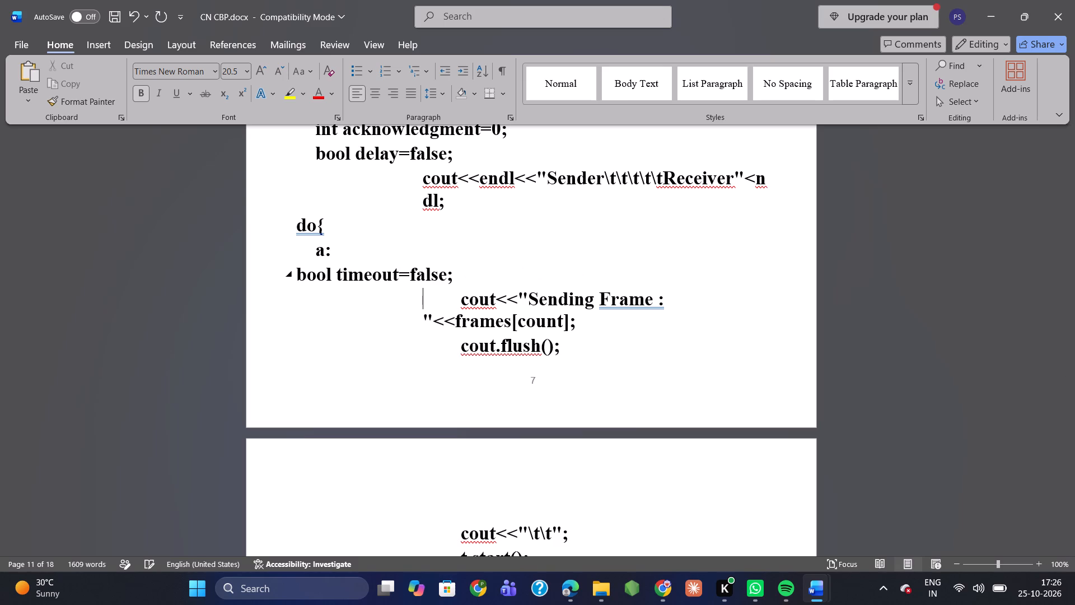
{"action": "key", "text": "BackSpace"}
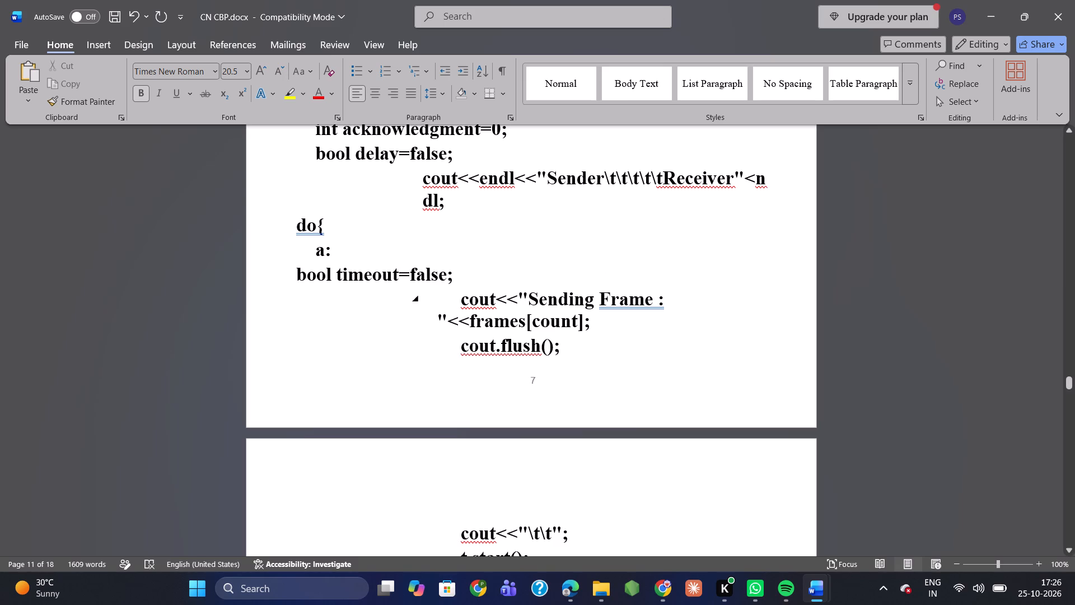
{"action": "left_click", "coordinate": [432, 320]}
{"action": "key", "text": "BackSpace"}
{"action": "key", "text": "BackSpace"}
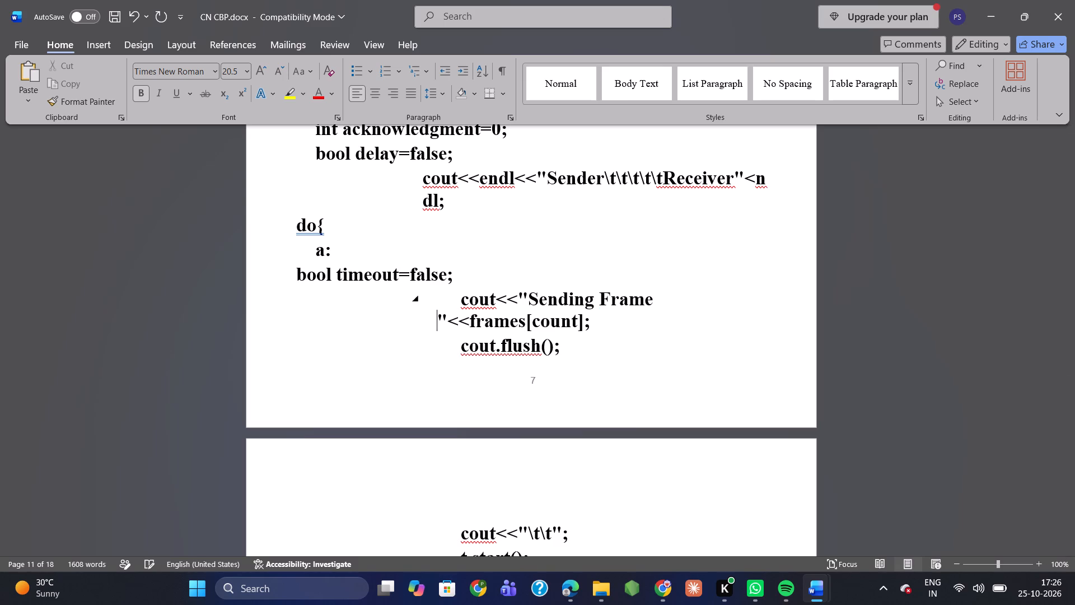
{"action": "key", "text": "BackSpace"}
Delete backwards from the start of the cout<<"\t\t"; line, merging it into the "cout.flush();" line above and trimming that line's ending.
{"action": "scroll", "coordinate": [432, 320], "scroll_direction": "down", "scroll_amount": 1}
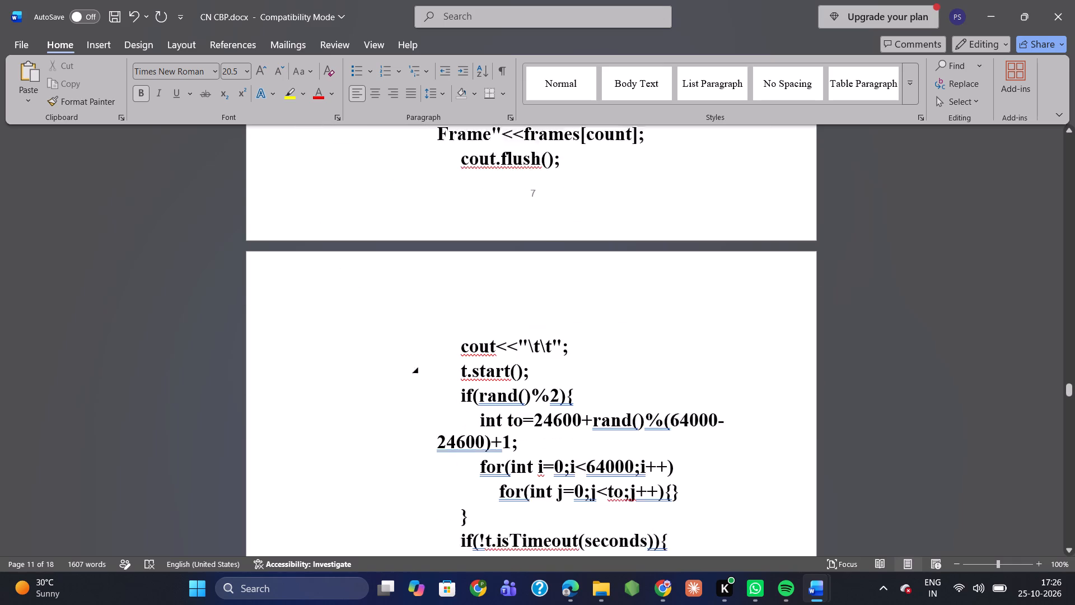
{"action": "left_click", "coordinate": [462, 303]}
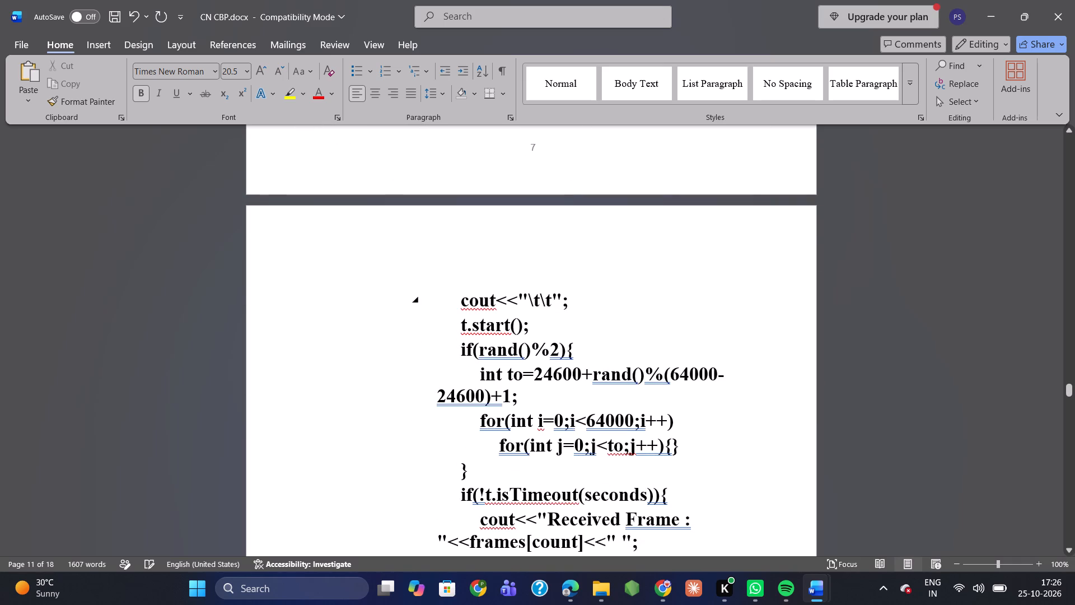
{"action": "key", "text": "BackSpace"}
{"action": "key", "text": "BackSpace"}
{"action": "key", "text": "BackSpace"}
{"action": "key", "text": "BackSpace"}
{"action": "key", "text": "BackSpace"}
{"action": "key", "text": "BackSpace"}
{"action": "key", "text": "BackSpace"}
{"action": "key", "text": "BackSpace"}
{"action": "key", "text": "BackSpace"}
{"action": "key", "text": "BackSpace"}
{"action": "key", "text": "BackSpace"}
{"action": "key", "text": "BackSpace"}
{"action": "key", "text": "BackSpace"}
{"action": "key", "text": "BackSpace"}
{"action": "key", "text": "BackSpace"}
{"action": "key", "text": "BackSpace"}
{"action": "key", "text": "BackSpace"}
{"action": "key", "text": "BackSpace"}
{"action": "key", "text": "BackSpace"}
{"action": "key", "text": "BackSpace"}
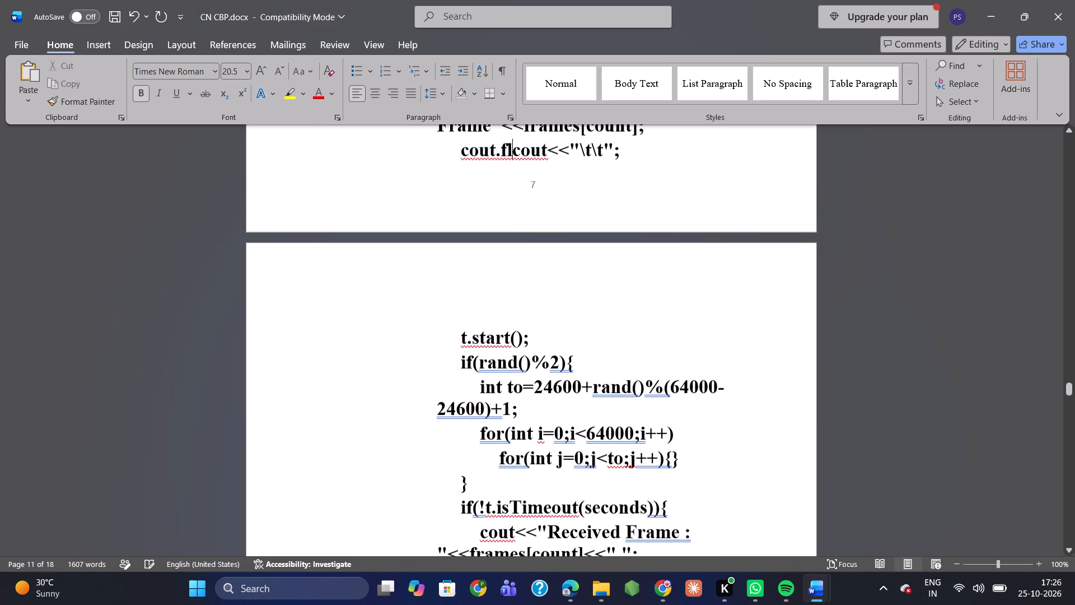
Look through the rest of the report, covering the remaining code, the output screenshots and the conclusion.
{"action": "scroll", "coordinate": [462, 303], "scroll_direction": "down", "scroll_amount": 20}
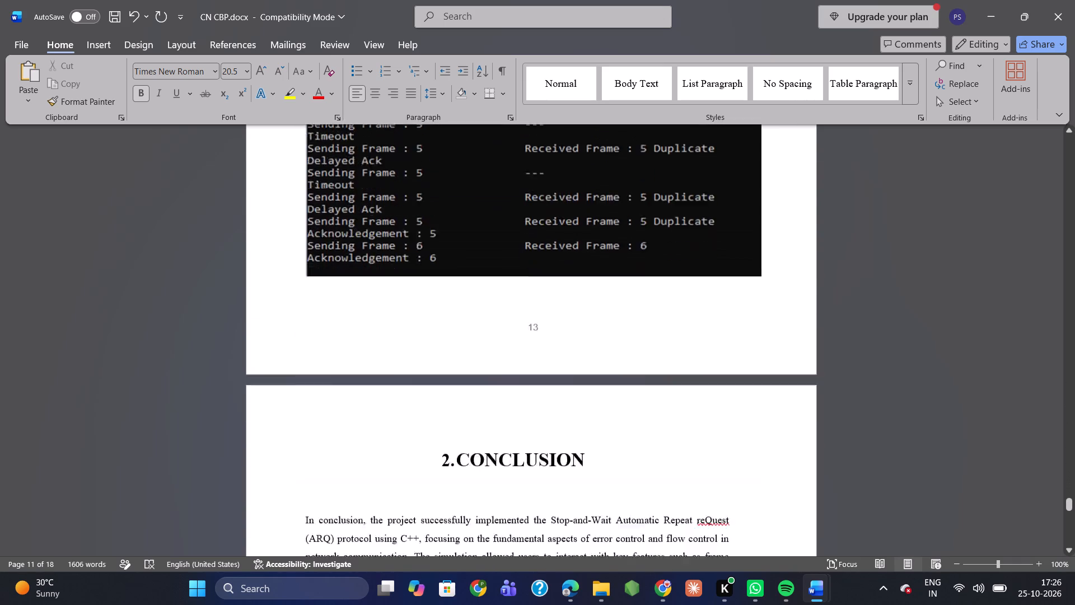
{"action": "scroll", "coordinate": [462, 303], "scroll_direction": "down", "scroll_amount": 8}
{"action": "scroll", "coordinate": [462, 303], "scroll_direction": "up", "scroll_amount": 6}
{"action": "scroll", "coordinate": [462, 303], "scroll_direction": "down", "scroll_amount": 1}
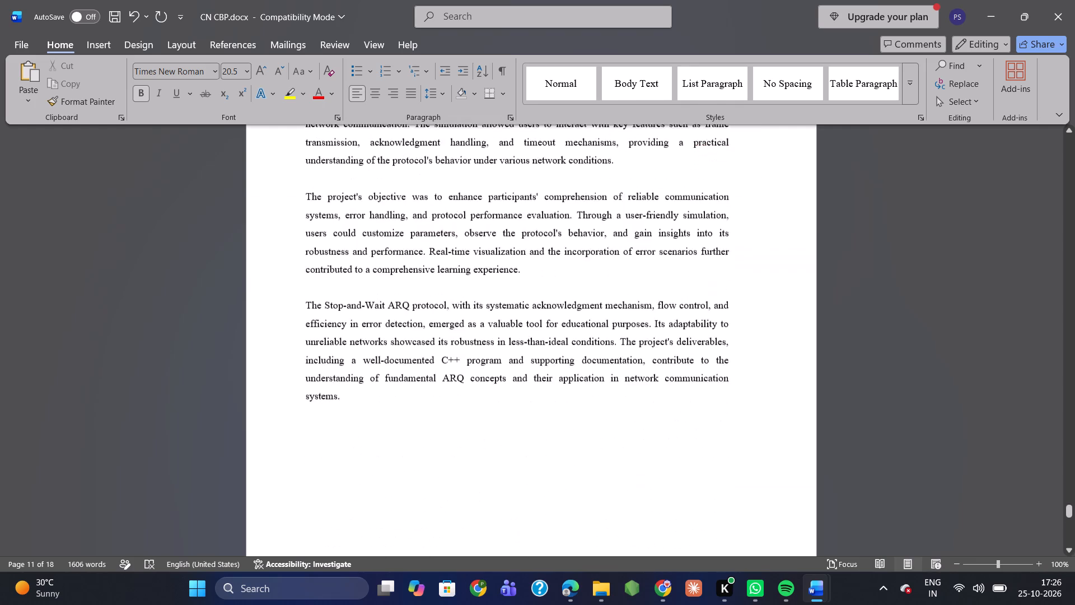
{"action": "scroll", "coordinate": [462, 303], "scroll_direction": "down", "scroll_amount": 1}
{"action": "scroll", "coordinate": [462, 303], "scroll_direction": "up", "scroll_amount": 6}
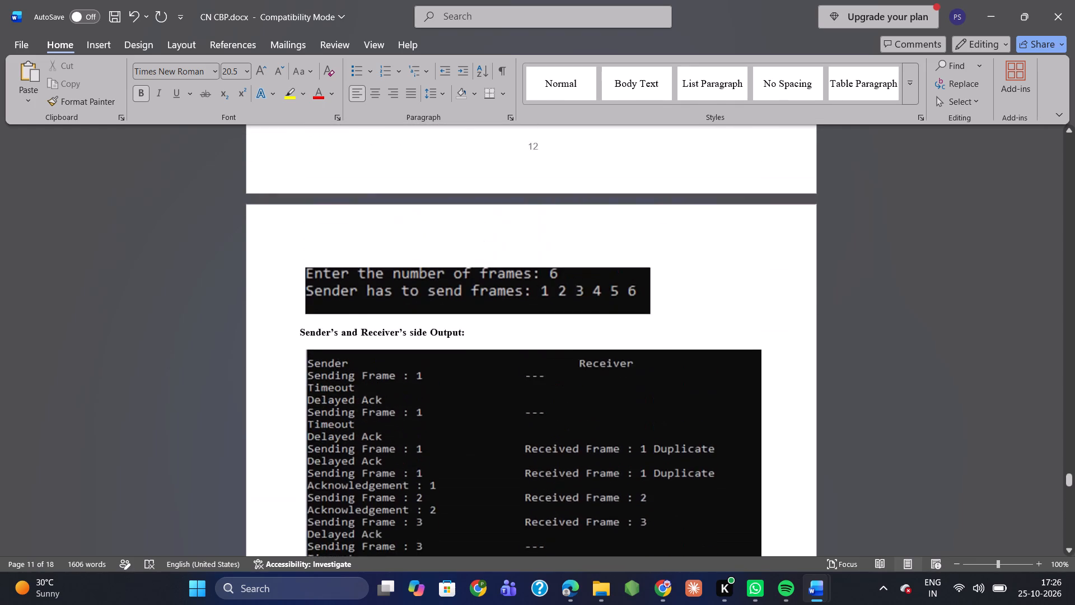
{"action": "scroll", "coordinate": [462, 303], "scroll_direction": "up", "scroll_amount": 4}
{"action": "scroll", "coordinate": [462, 303], "scroll_direction": "down", "scroll_amount": 1}
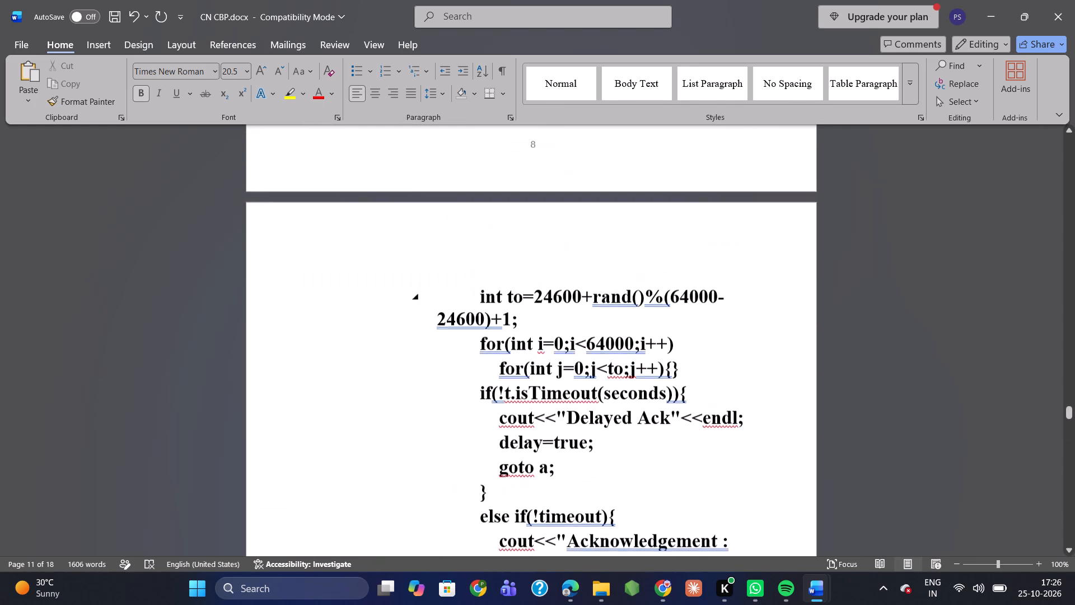
{"action": "scroll", "coordinate": [462, 303], "scroll_direction": "down", "scroll_amount": 2}
{"action": "scroll", "coordinate": [462, 303], "scroll_direction": "up", "scroll_amount": 2}
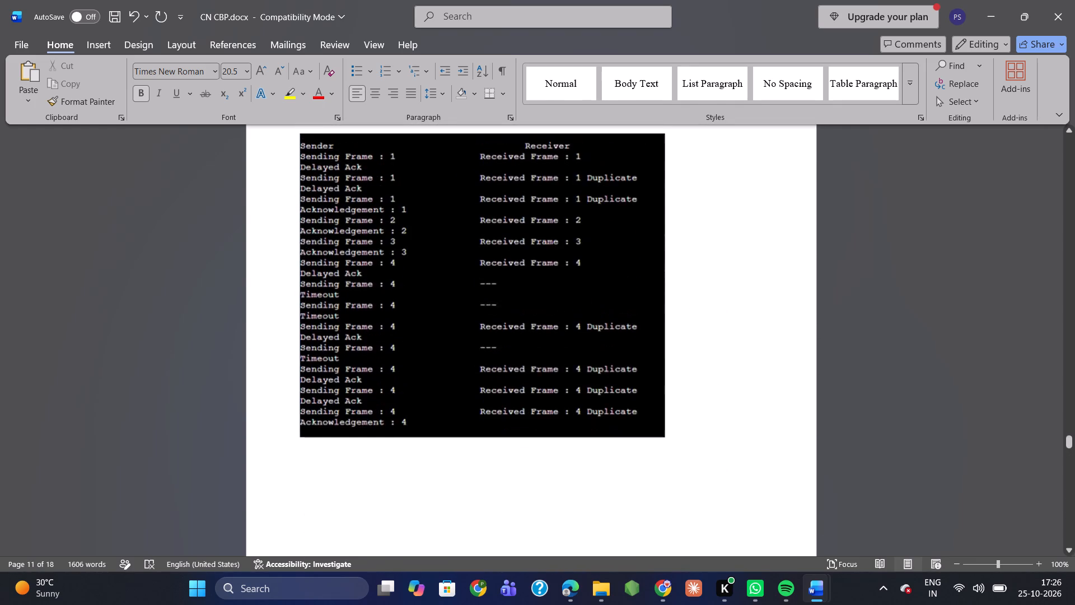
{"action": "scroll", "coordinate": [462, 303], "scroll_direction": "up", "scroll_amount": 3}
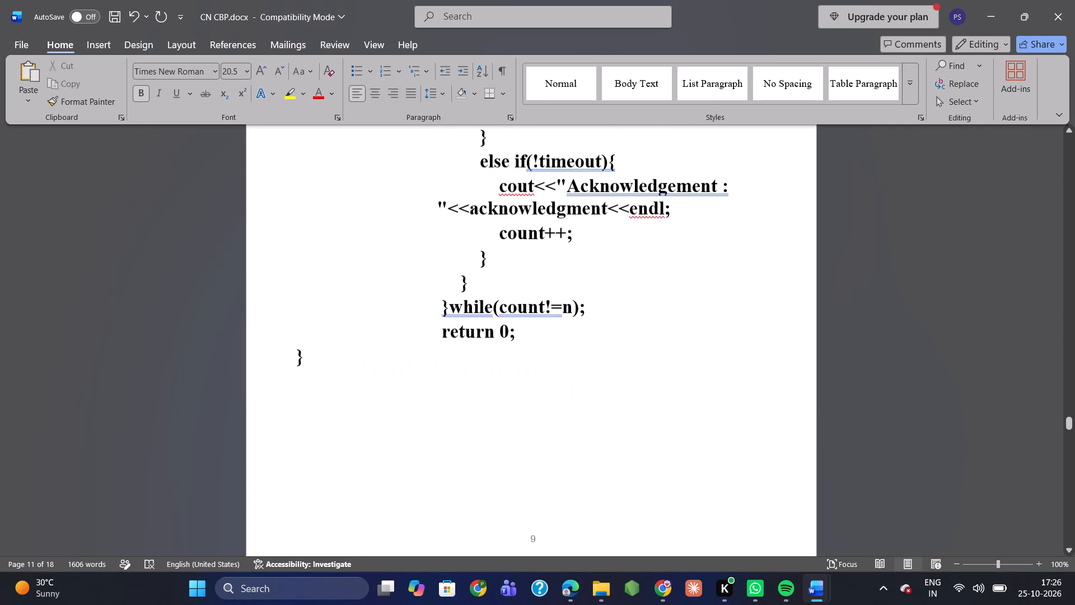
Insert fourteen blank lines below the final closing brace of the source code.
{"action": "left_click", "coordinate": [469, 391]}
{"action": "key", "text": "Return"}
{"action": "key", "text": "Return"}
{"action": "key", "text": "Return"}
{"action": "key", "text": "Return"}
{"action": "key", "text": "Return"}
{"action": "key", "text": "Return"}
{"action": "key", "text": "Return"}
{"action": "key", "text": "Return"}
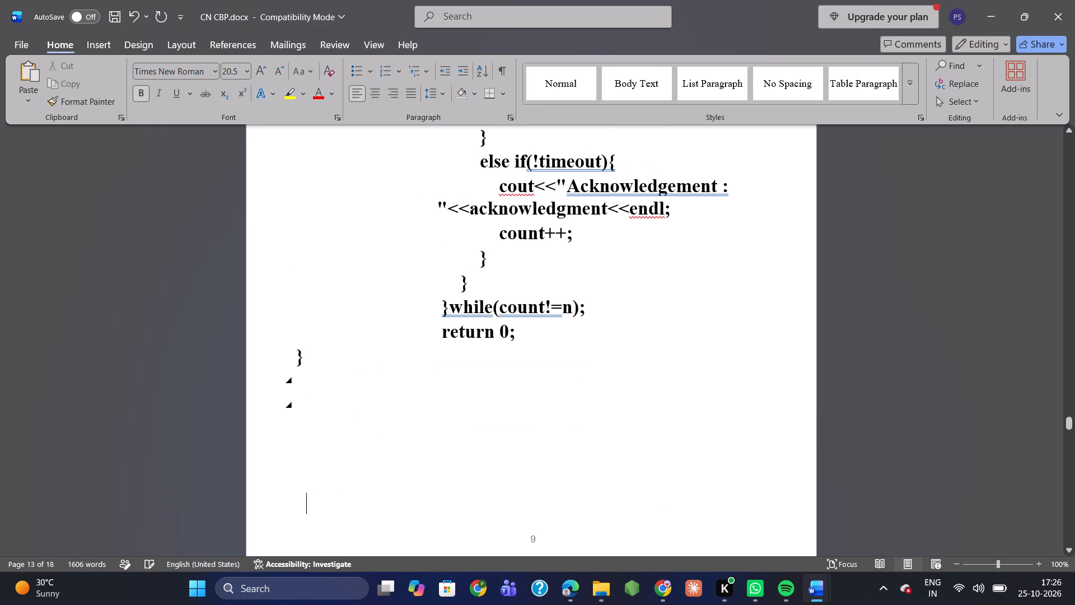
{"action": "key", "text": "Return"}
{"action": "key", "text": "Return"}
{"action": "key", "text": "Return"}
{"action": "key", "text": "Return"}
{"action": "key", "text": "Return"}
{"action": "key", "text": "Return"}
Delete eight of the added blank lines below the source code and put two back.
{"action": "scroll", "coordinate": [469, 391], "scroll_direction": "down", "scroll_amount": 3}
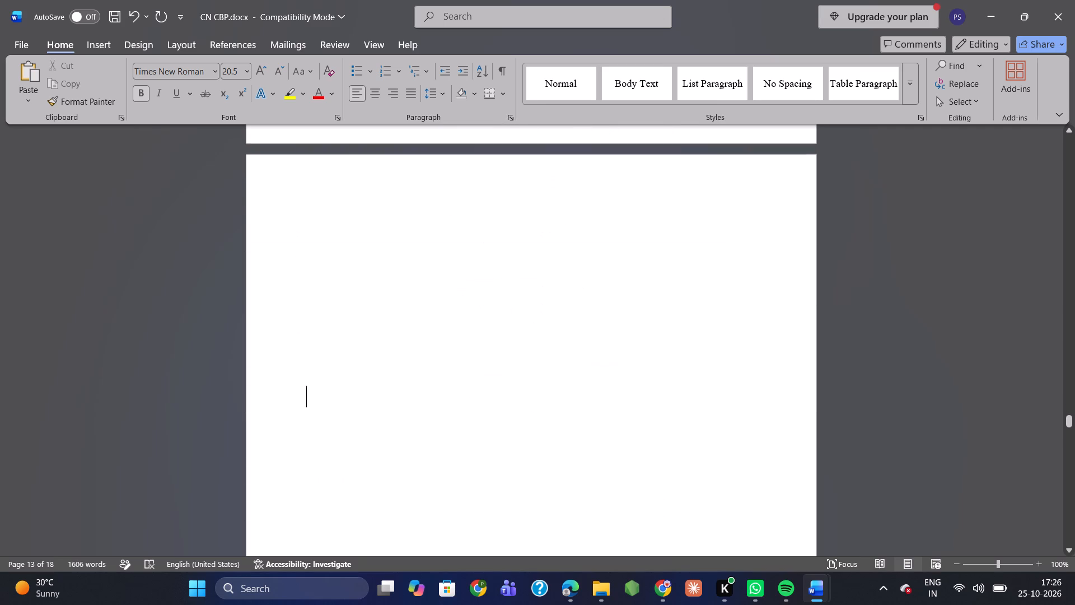
{"action": "key", "text": "BackSpace"}
{"action": "key", "text": "BackSpace"}
{"action": "key", "text": "BackSpace"}
{"action": "key", "text": "BackSpace"}
{"action": "key", "text": "BackSpace"}
{"action": "key", "text": "BackSpace"}
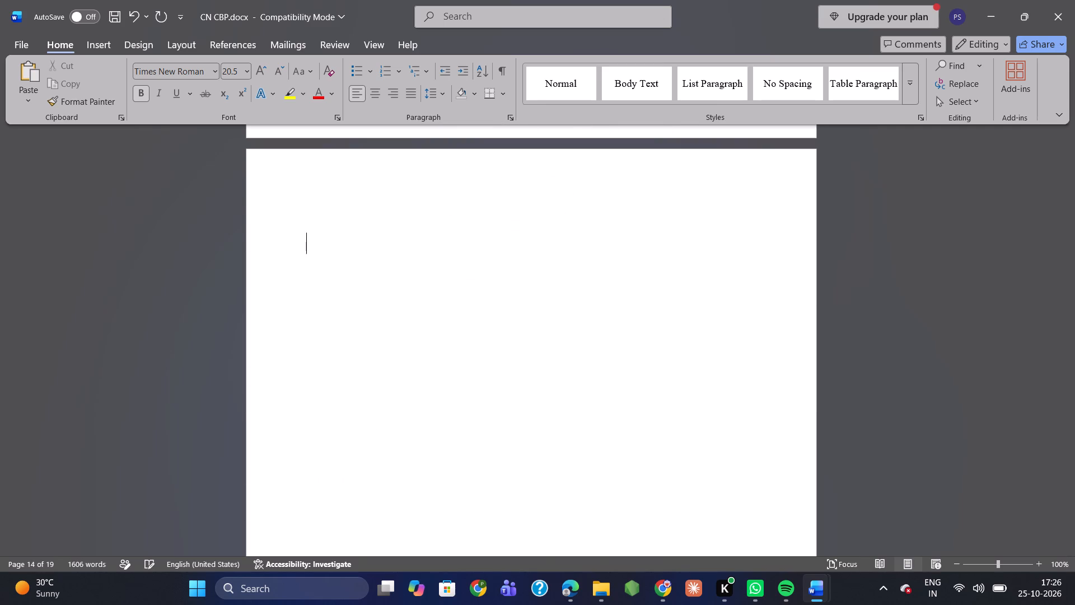
{"action": "key", "text": "BackSpace"}
{"action": "key", "text": "BackSpace"}
{"action": "key", "text": "Return"}
{"action": "key", "text": "Return"}
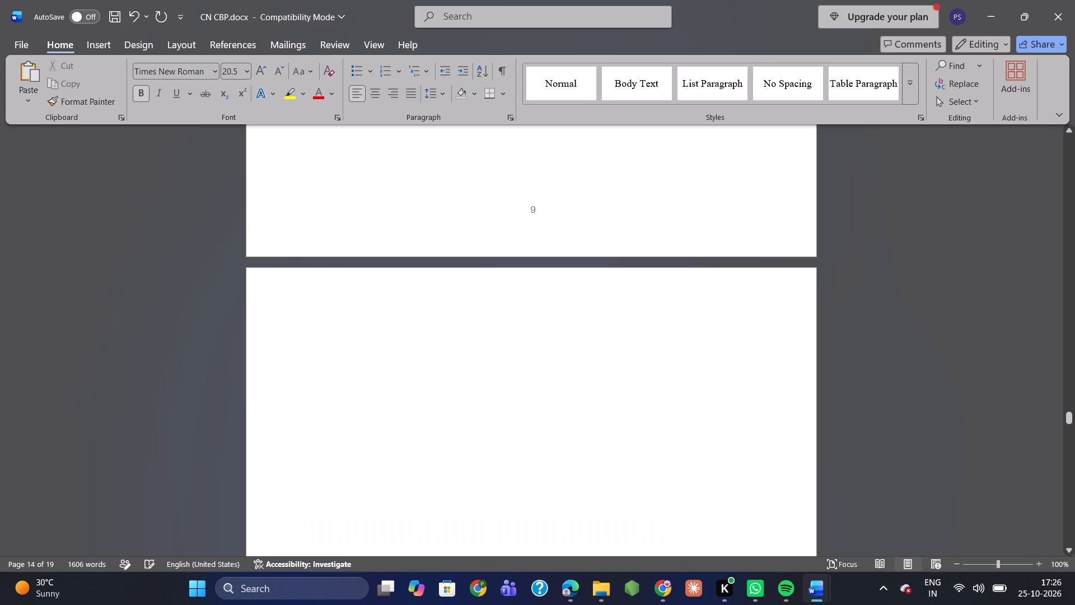
Insert a blank line above the first "User Input" label, at the start of the output screenshots.
{"action": "scroll", "coordinate": [554, 371], "scroll_direction": "down", "scroll_amount": 4}
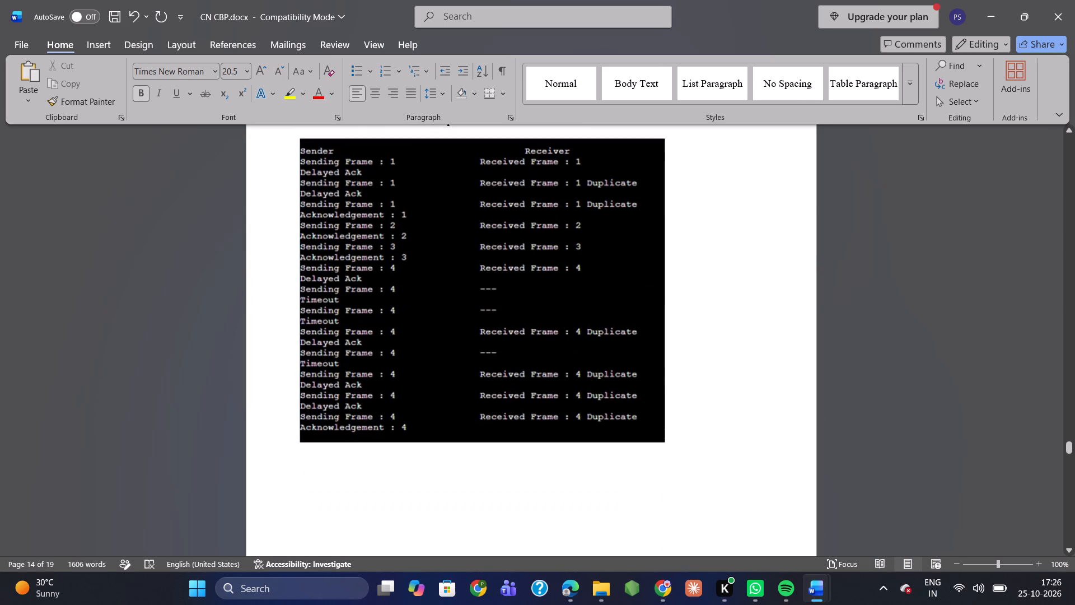
{"action": "scroll", "coordinate": [562, 218], "scroll_direction": "up", "scroll_amount": 4}
{"action": "left_click", "coordinate": [415, 516]}
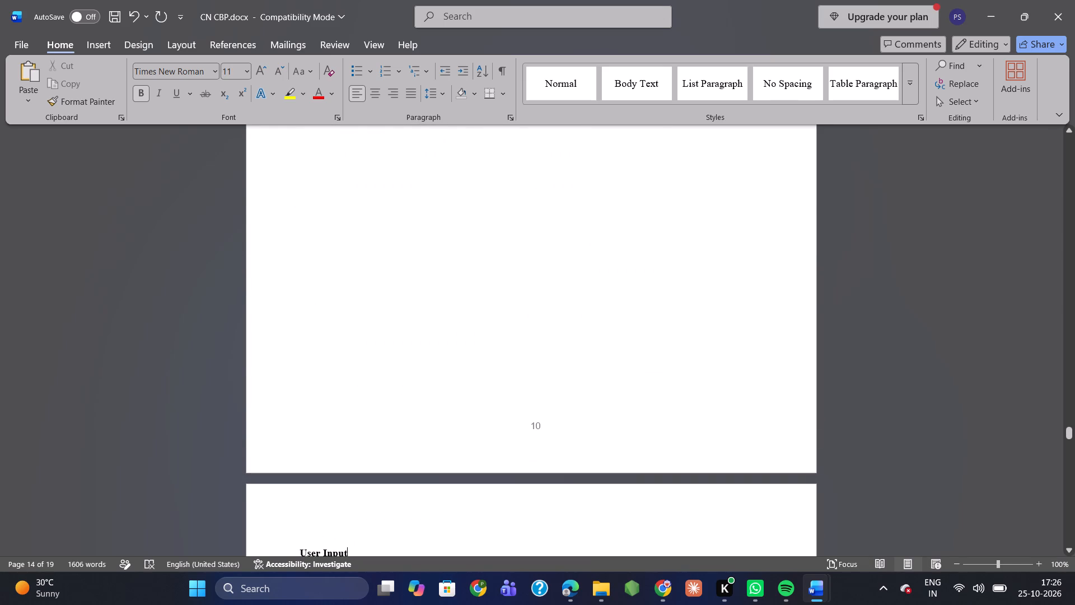
{"action": "key", "text": "Left"}
{"action": "key", "text": "Left"}
{"action": "key", "text": "Left"}
{"action": "key", "text": "Left"}
{"action": "key", "text": "Left"}
{"action": "key", "text": "Left"}
{"action": "key", "text": "Left"}
{"action": "key", "text": "Left"}
{"action": "key", "text": "Left"}
{"action": "key", "text": "Left"}
{"action": "key", "text": "Return"}
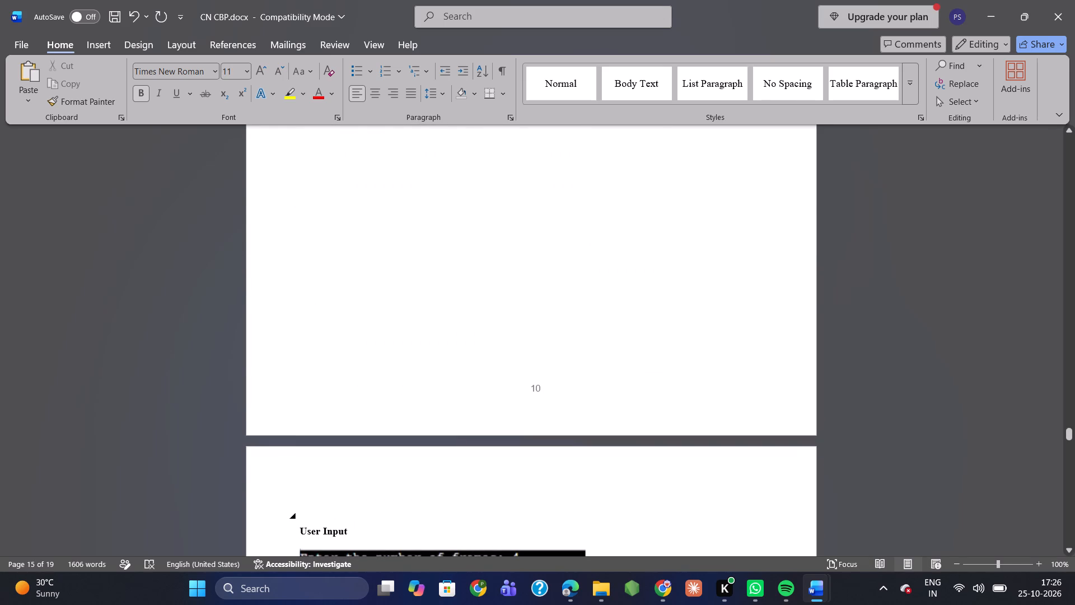
Add the centred heading "3.TEST CASES AND OUTPUT" on the blank line above the first "User Input" label.
{"action": "left_click", "coordinate": [465, 495]}
{"action": "left_click", "coordinate": [370, 95]}
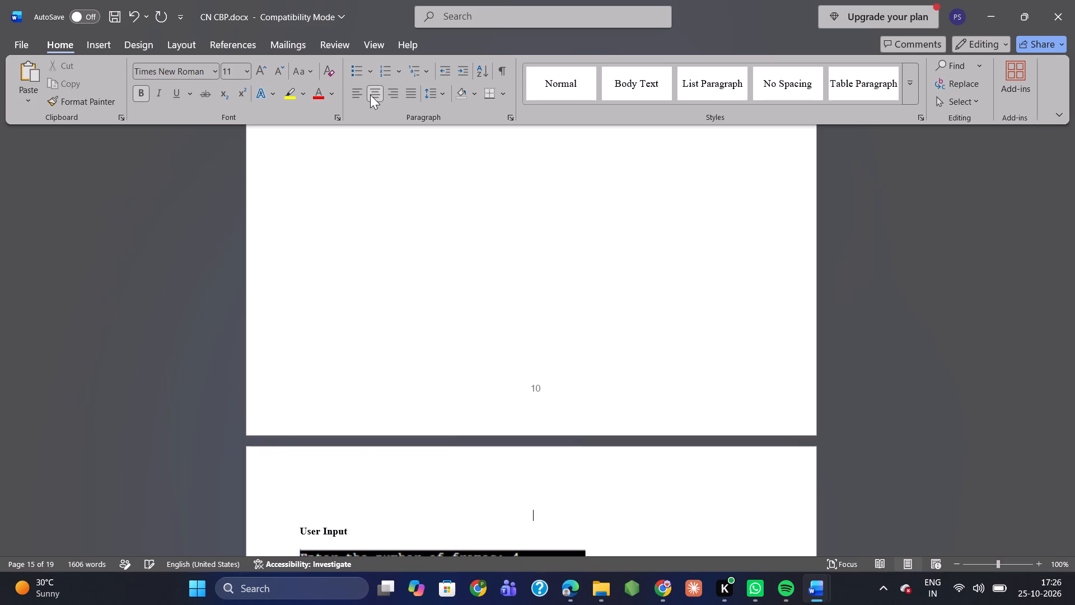
{"action": "type", "text": "TET"}
{"action": "key", "text": "shift+BackSpace"}
{"action": "type", "text": "ST CASES AND OUTPUT"}
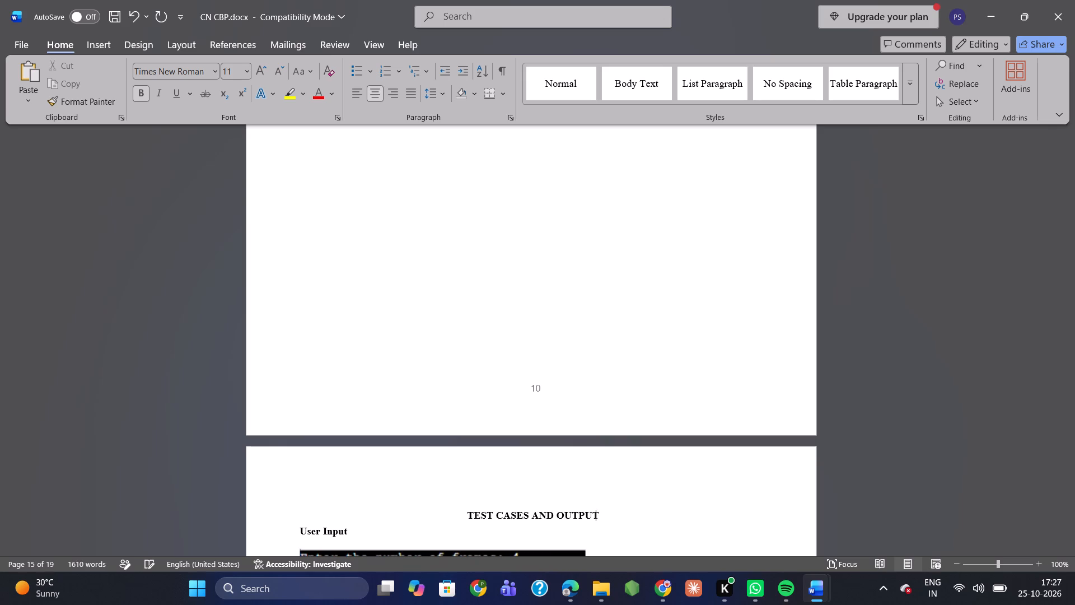
{"action": "left_click", "coordinate": [466, 515]}
{"action": "type", "text": "3."}
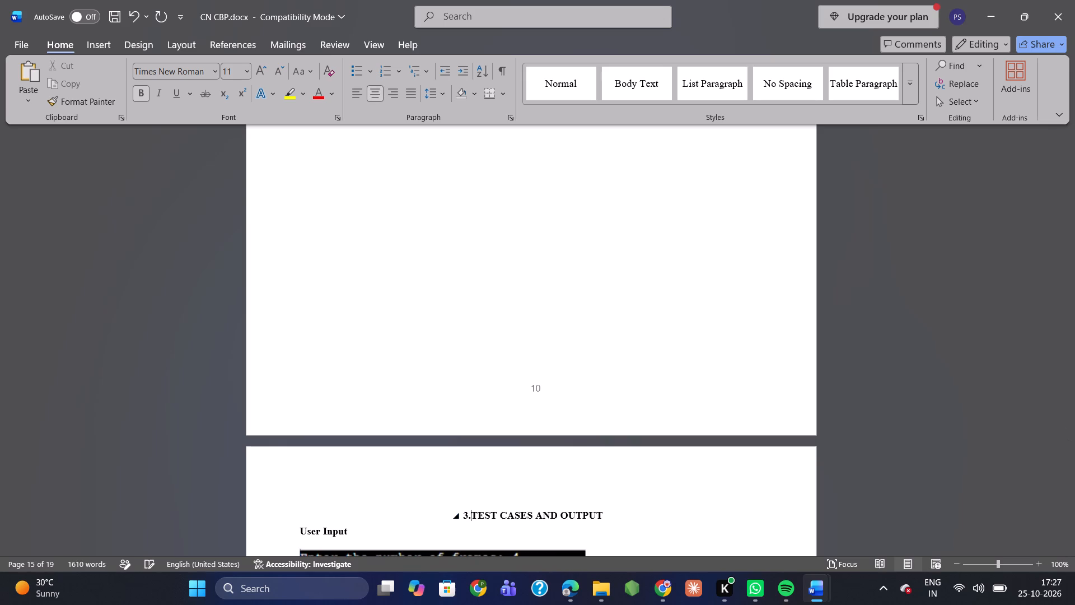
Set the font size of the "3.TEST CASES AND OUTPUT" heading to 20.5.
{"action": "left_click_drag", "start_coordinate": [604, 517], "coordinate": [443, 513]}
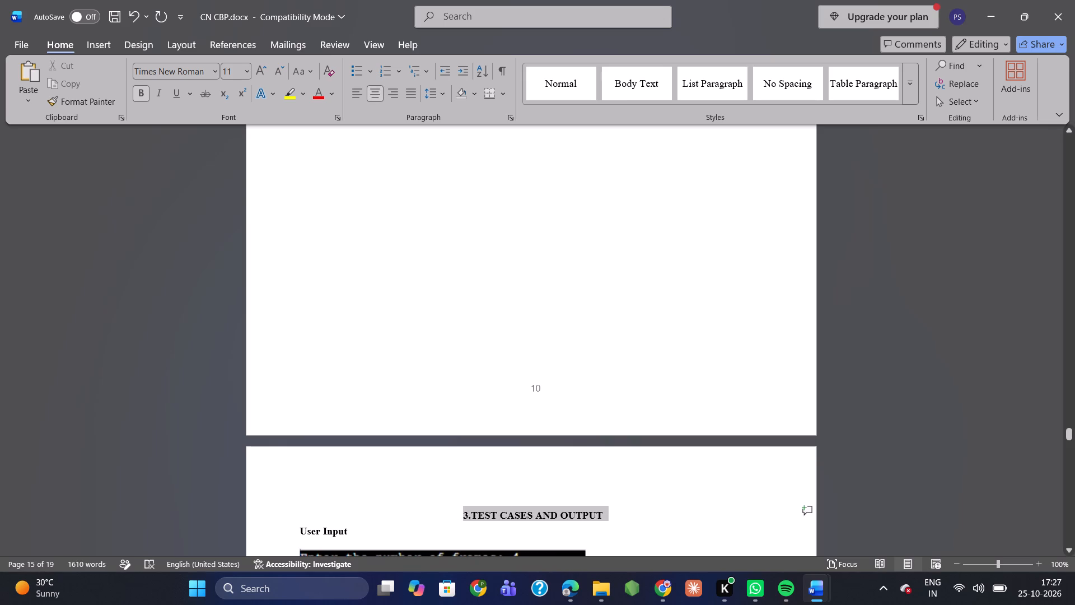
{"action": "left_click", "coordinate": [552, 465]}
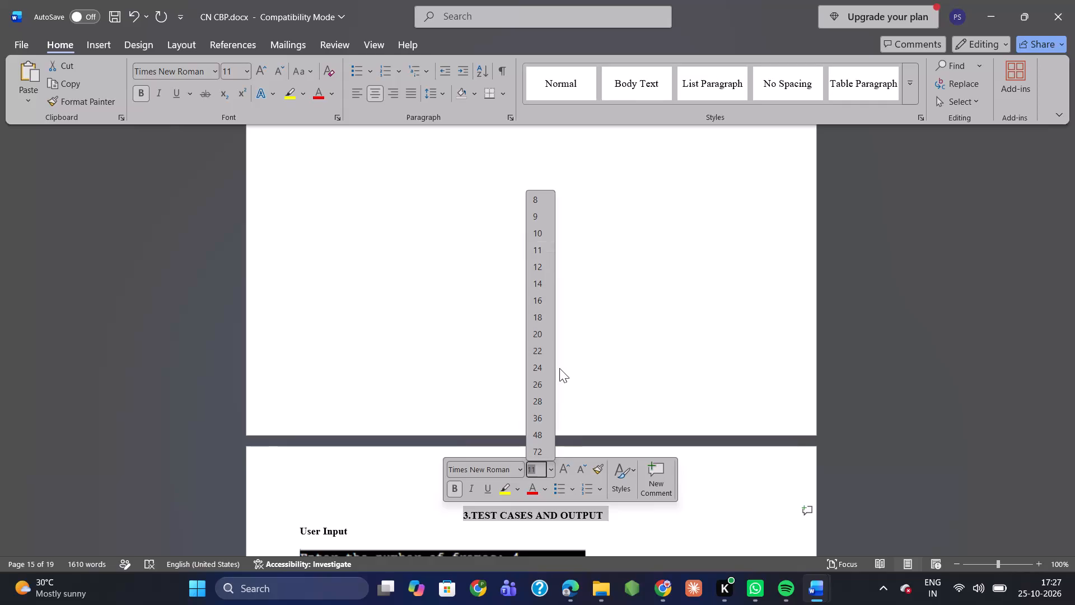
{"action": "left_click", "coordinate": [542, 337]}
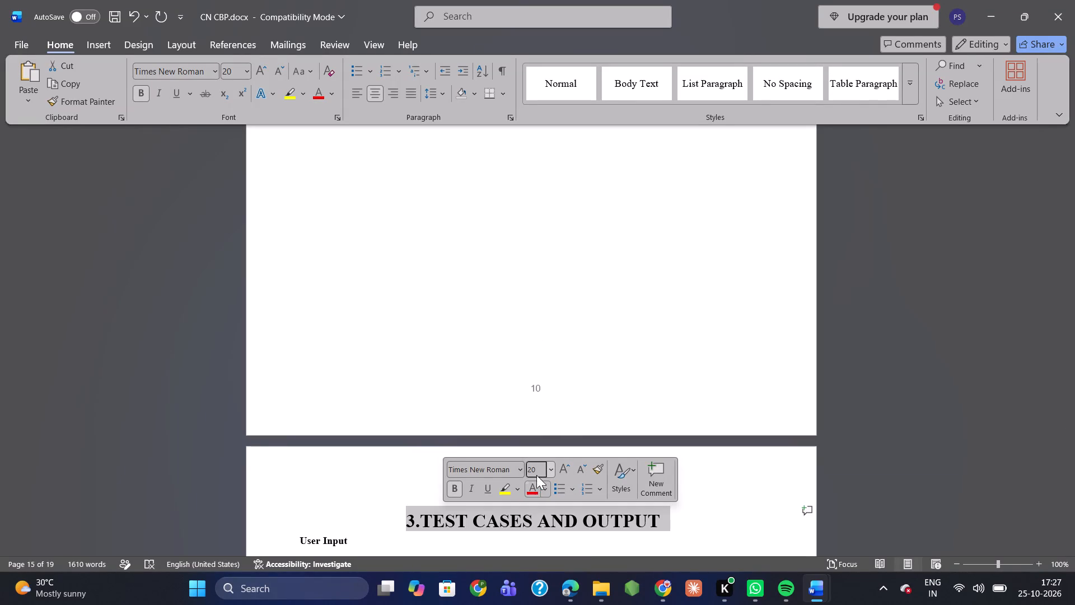
{"action": "left_click", "coordinate": [537, 467]}
{"action": "type", "text": ".5"}
{"action": "key", "text": "Return"}
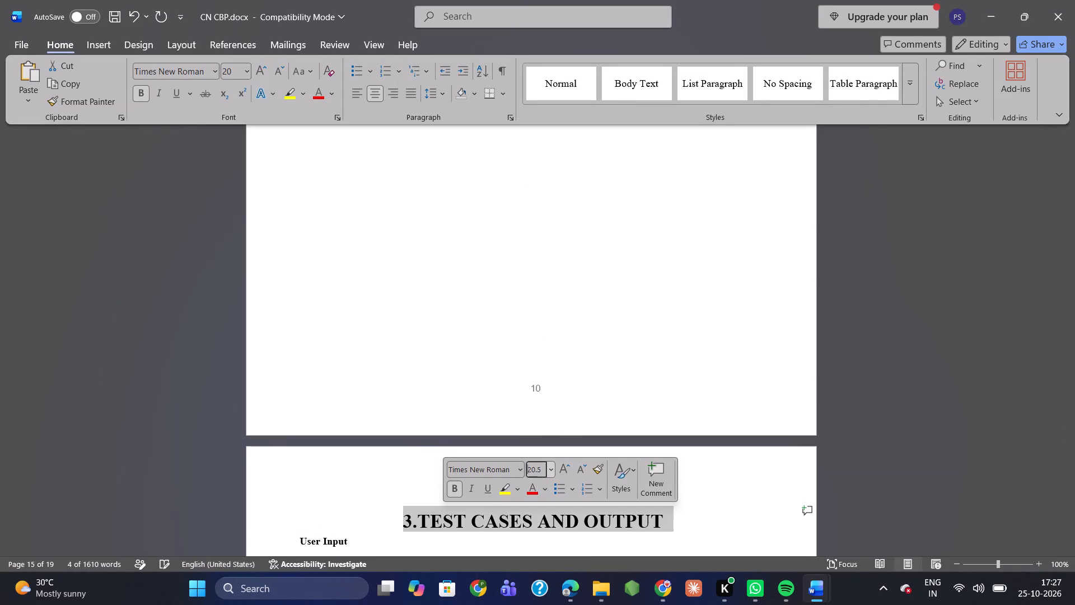
Replace the automatic number of the CONCLUSION heading with "4.".
{"action": "scroll", "coordinate": [537, 467], "scroll_direction": "down", "scroll_amount": 1}
{"action": "scroll", "coordinate": [558, 350], "scroll_direction": "down", "scroll_amount": 4}
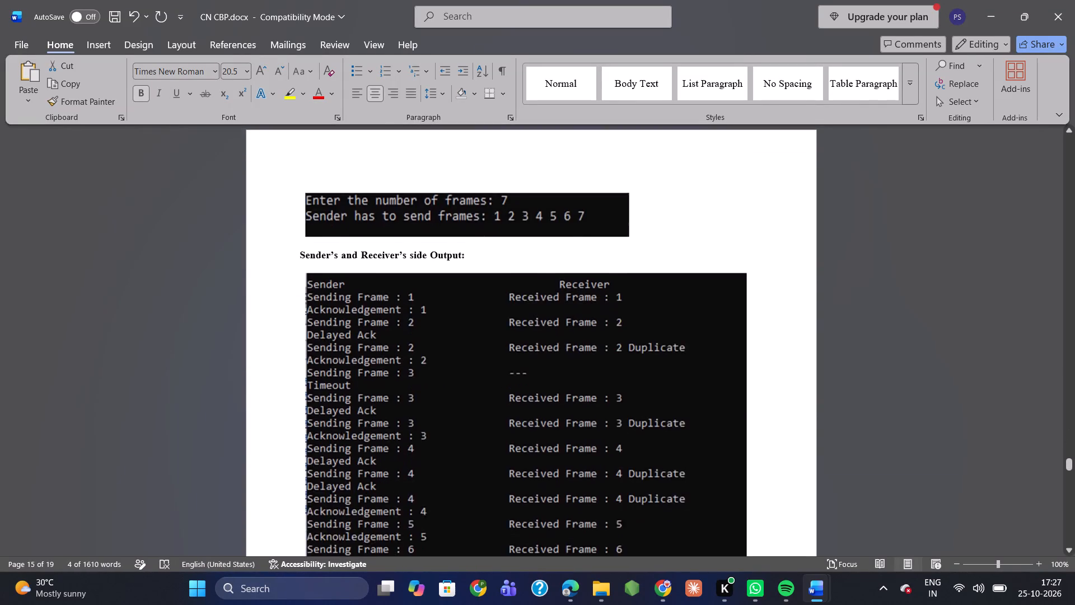
{"action": "scroll", "coordinate": [558, 350], "scroll_direction": "down", "scroll_amount": 6}
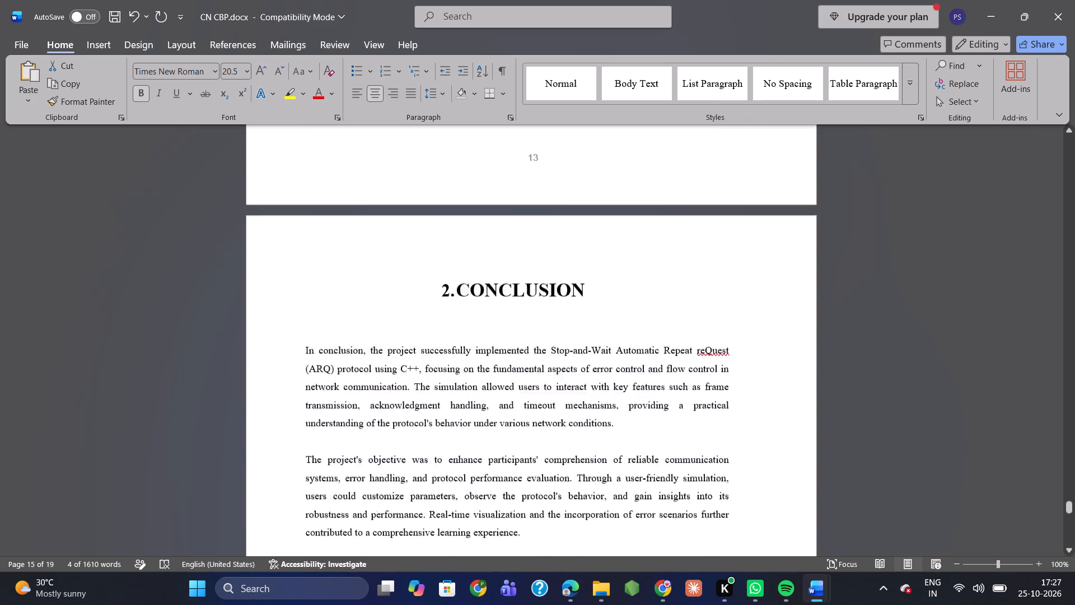
{"action": "scroll", "coordinate": [558, 350], "scroll_direction": "down", "scroll_amount": 1}
{"action": "scroll", "coordinate": [558, 350], "scroll_direction": "up", "scroll_amount": 1}
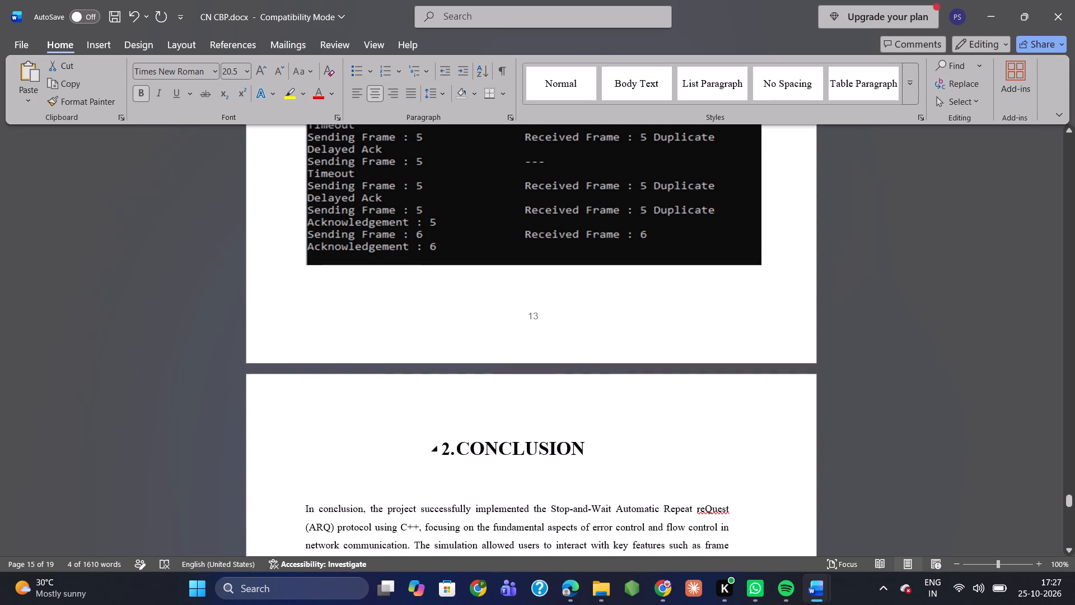
{"action": "left_click", "coordinate": [450, 450]}
{"action": "key", "text": "BackSpace"}
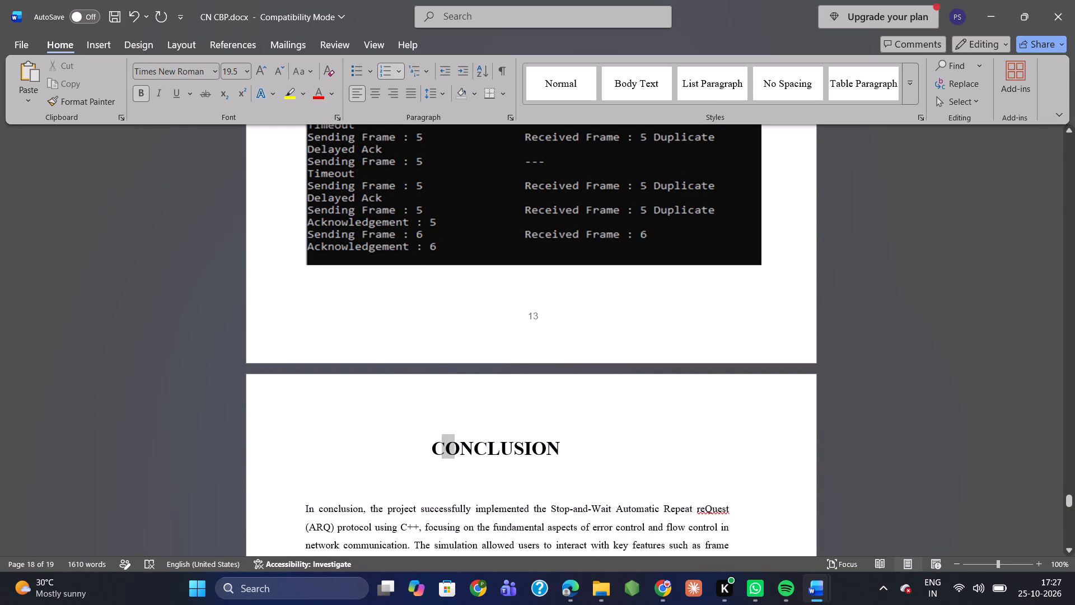
{"action": "key", "text": "4"}
{"action": "key", "text": "period"}
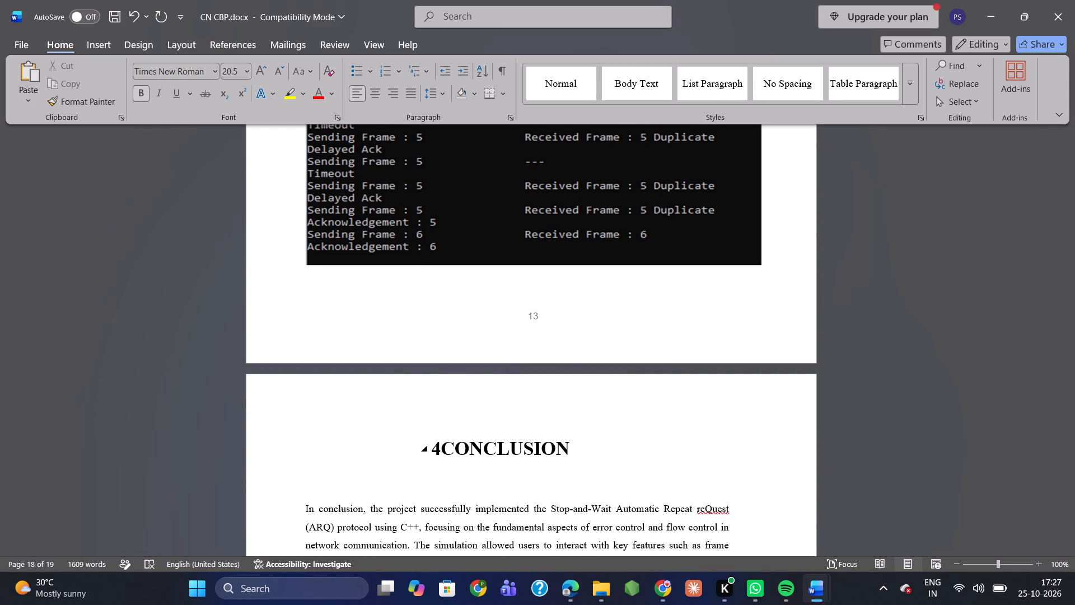
Replace the automatic number of the REFERENCES heading with "5.".
{"action": "scroll", "coordinate": [450, 450], "scroll_direction": "down", "scroll_amount": 3}
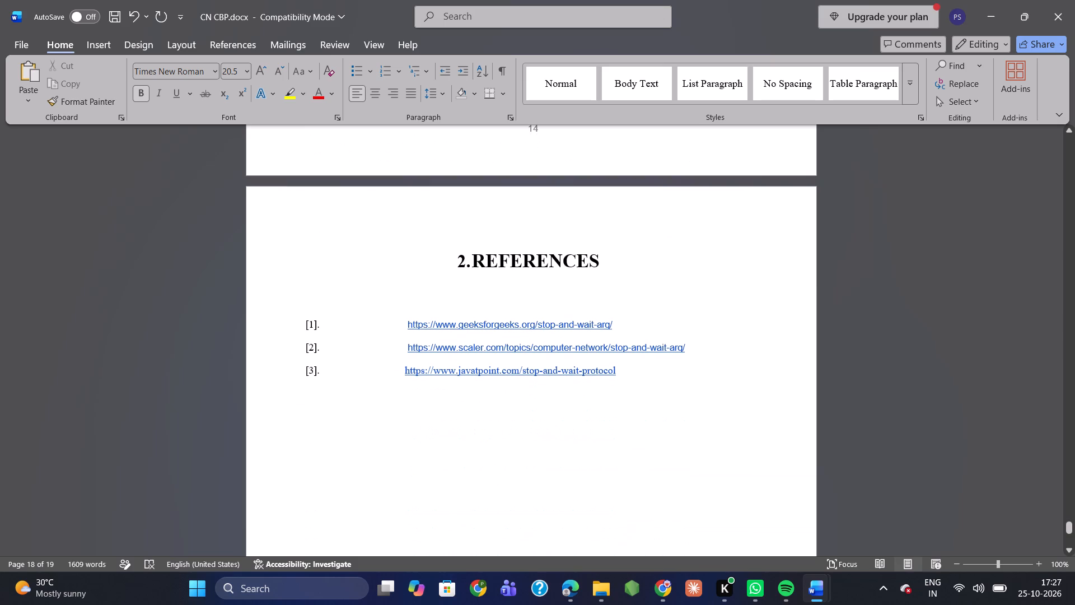
{"action": "left_click", "coordinate": [465, 260]}
{"action": "key", "text": "BackSpace"}
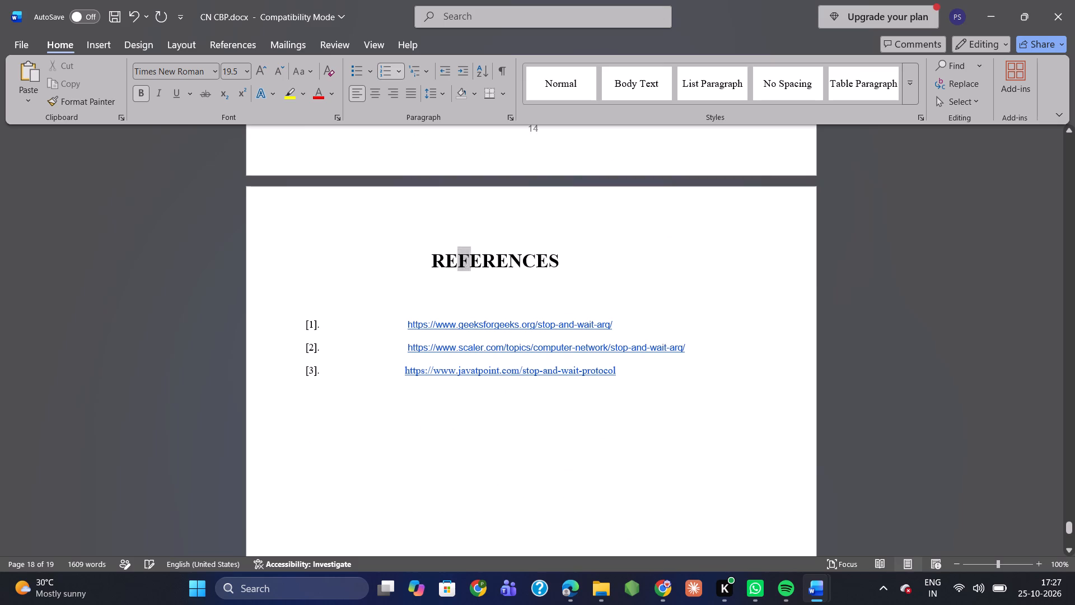
{"action": "key", "text": "5"}
{"action": "key", "text": "period"}
Look back through the test cases pages and check the text formatting of the "User Input" label.
{"action": "scroll", "coordinate": [465, 260], "scroll_direction": "up", "scroll_amount": 1}
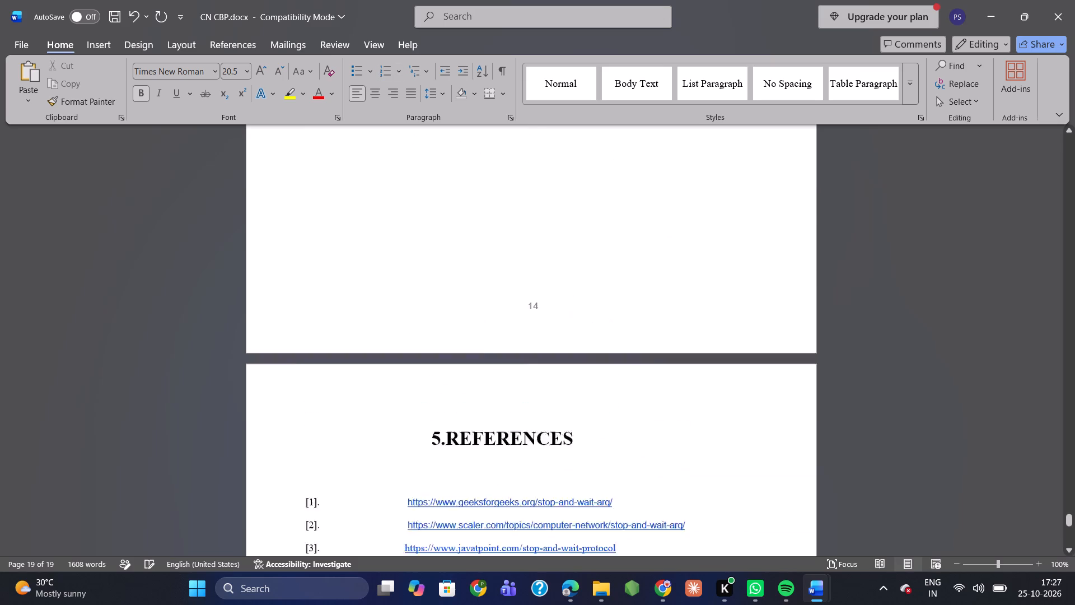
{"action": "scroll", "coordinate": [465, 260], "scroll_direction": "up", "scroll_amount": 3}
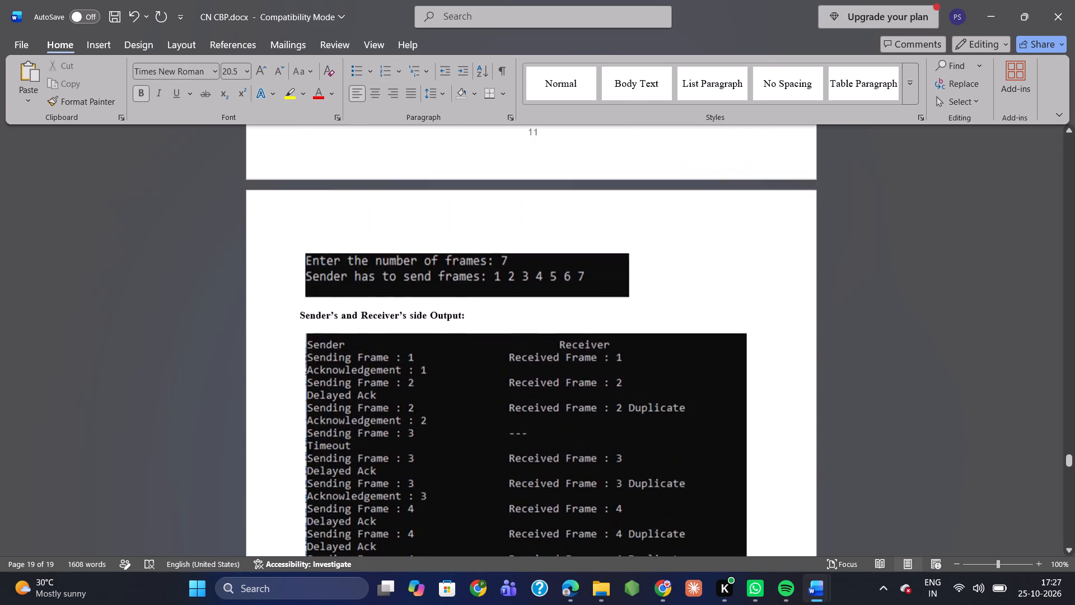
{"action": "scroll", "coordinate": [465, 260], "scroll_direction": "up", "scroll_amount": 1}
{"action": "right_click", "coordinate": [465, 260]}
{"action": "left_click_drag", "start_coordinate": [376, 239], "coordinate": [290, 225]}
{"action": "scroll", "coordinate": [361, 234], "scroll_direction": "up", "scroll_amount": 1}
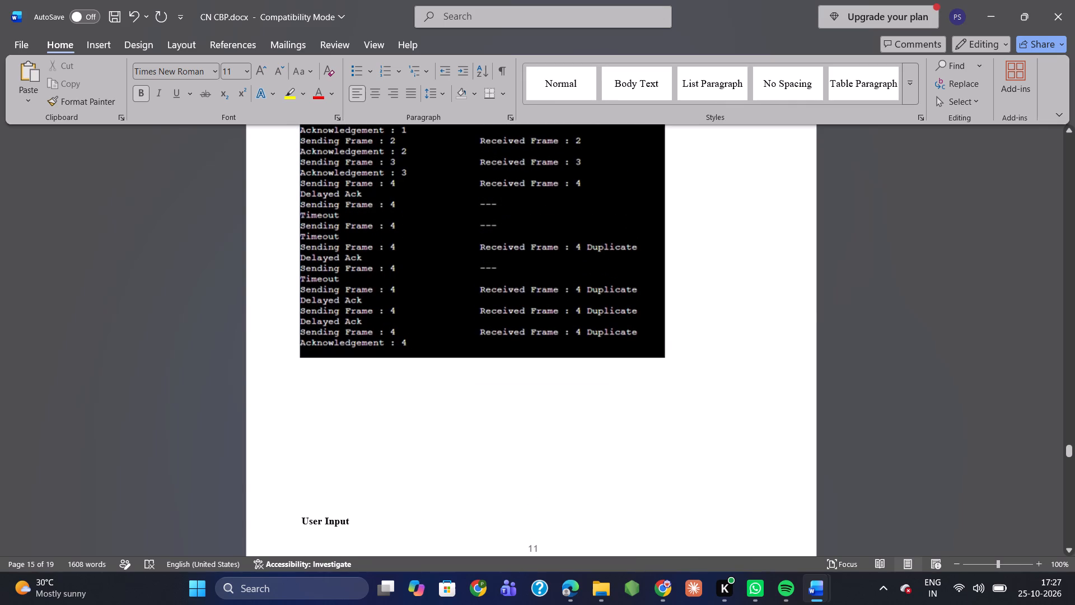
{"action": "left_click_drag", "start_coordinate": [353, 522], "coordinate": [295, 522]}
{"action": "scroll", "coordinate": [518, 355], "scroll_direction": "up", "scroll_amount": 3}
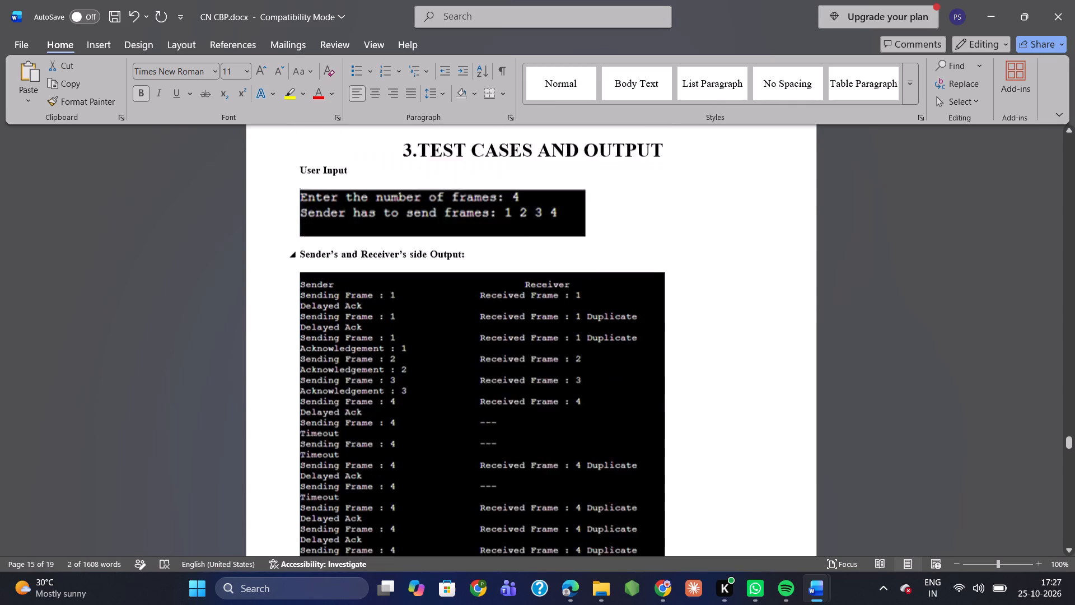
{"action": "scroll", "coordinate": [518, 355], "scroll_direction": "up", "scroll_amount": 2}
Set the entire source code, from #include<iostream> to the final closing brace, to font size 11 and remove its bold.
{"action": "scroll", "coordinate": [518, 354], "scroll_direction": "down", "scroll_amount": 1}
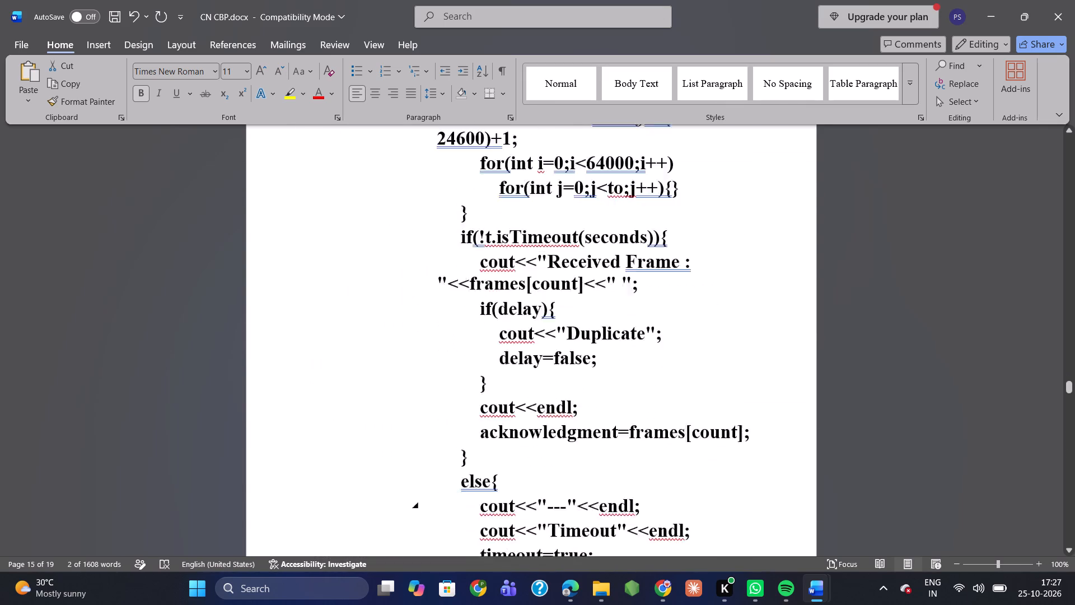
{"action": "scroll", "coordinate": [518, 354], "scroll_direction": "down", "scroll_amount": 3}
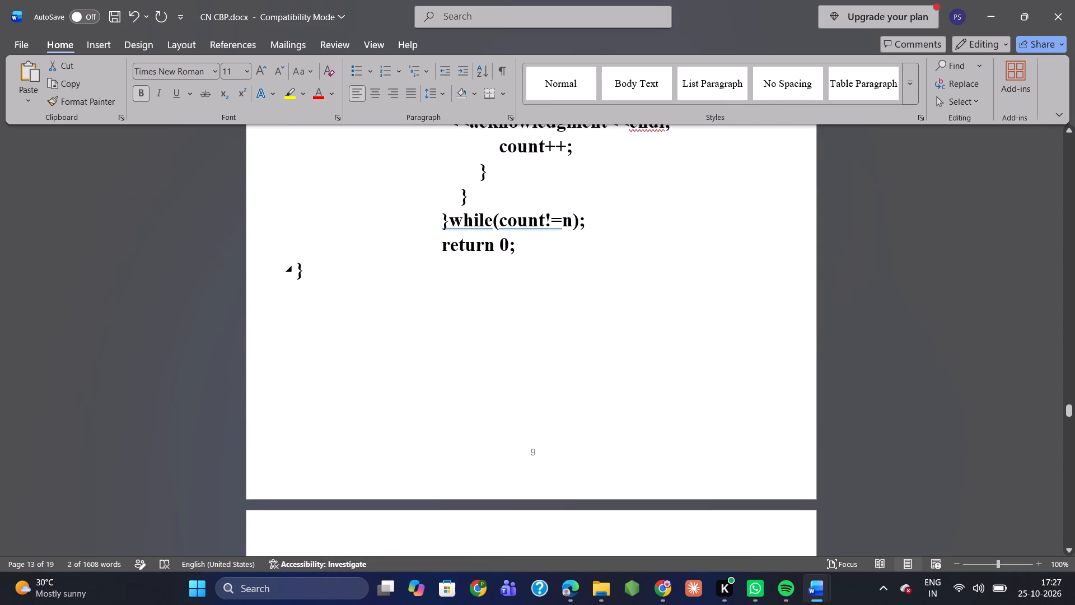
{"action": "left_click_drag", "start_coordinate": [367, 277], "coordinate": [340, 91]}
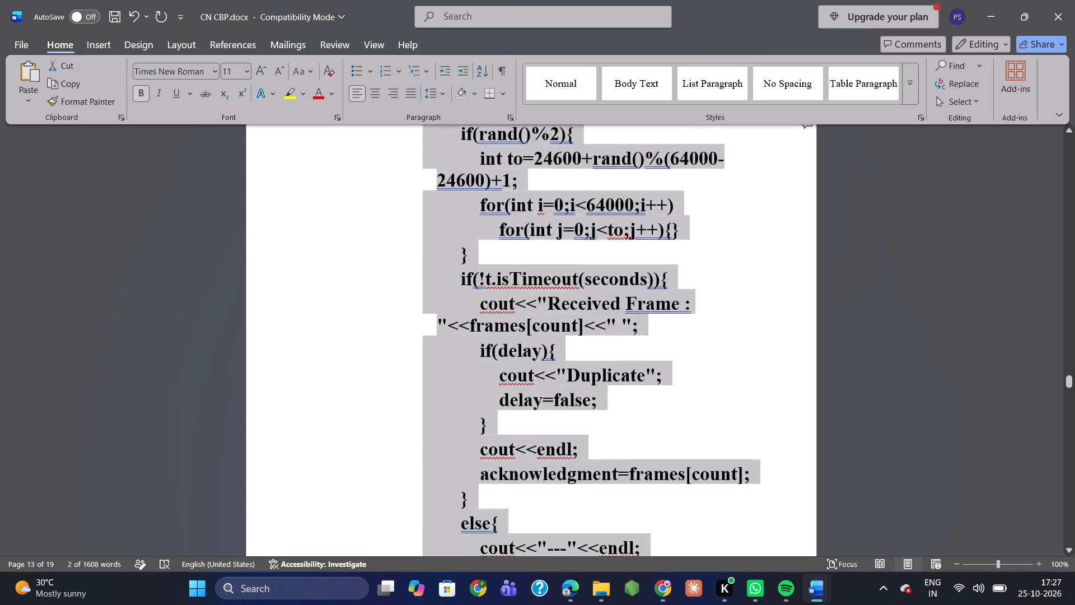
{"action": "left_click_drag", "start_coordinate": [340, 91], "coordinate": [342, 96]}
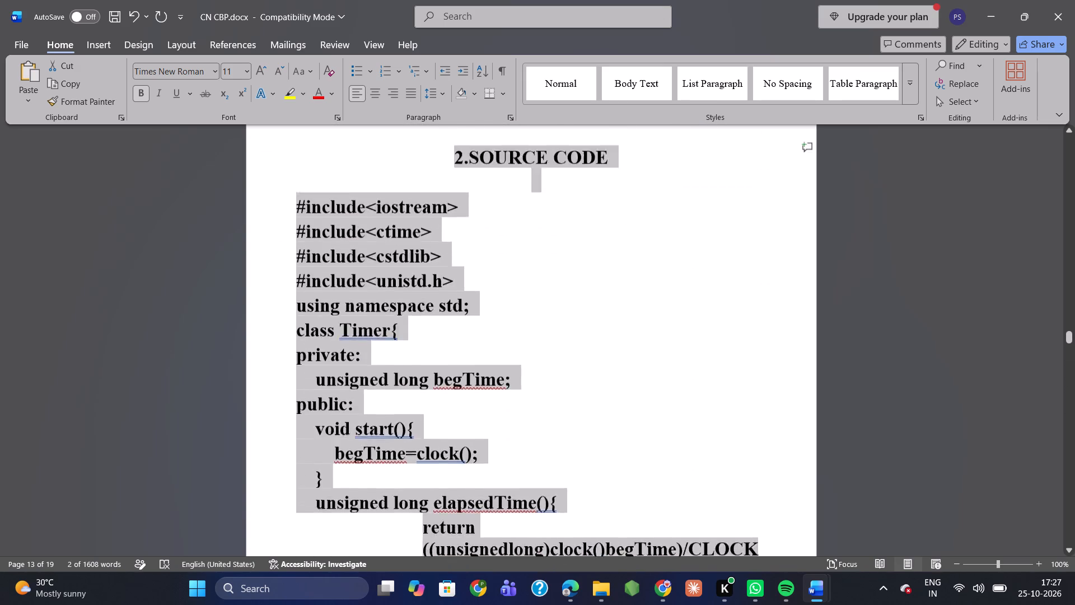
{"action": "left_click_drag", "start_coordinate": [342, 96], "coordinate": [347, 488]}
{"action": "scroll", "coordinate": [340, 387], "scroll_direction": "up", "scroll_amount": 1}
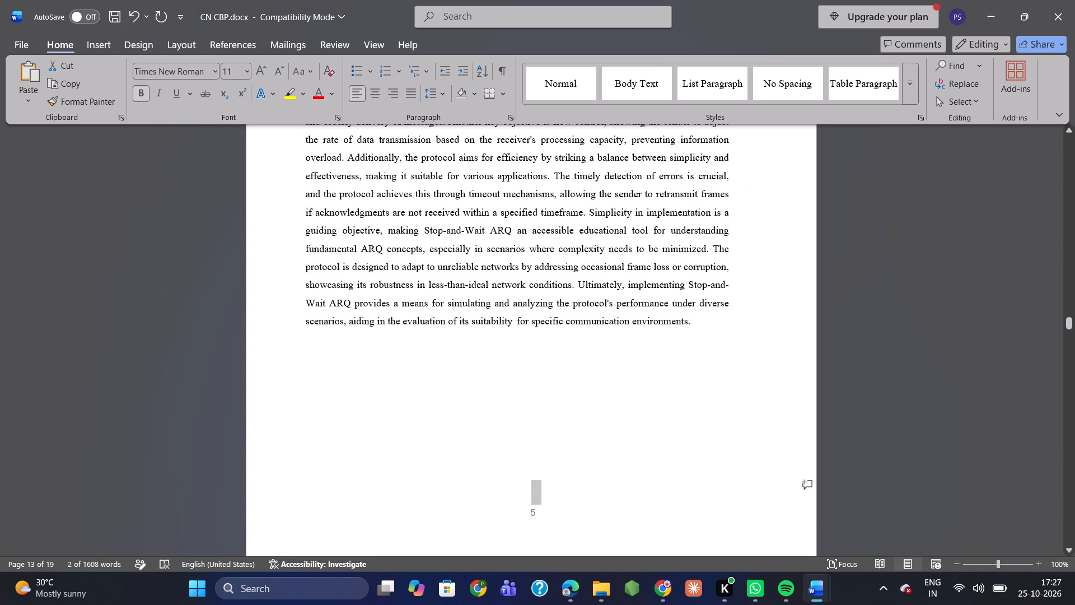
{"action": "left_click_drag", "start_coordinate": [347, 488], "coordinate": [304, 451]}
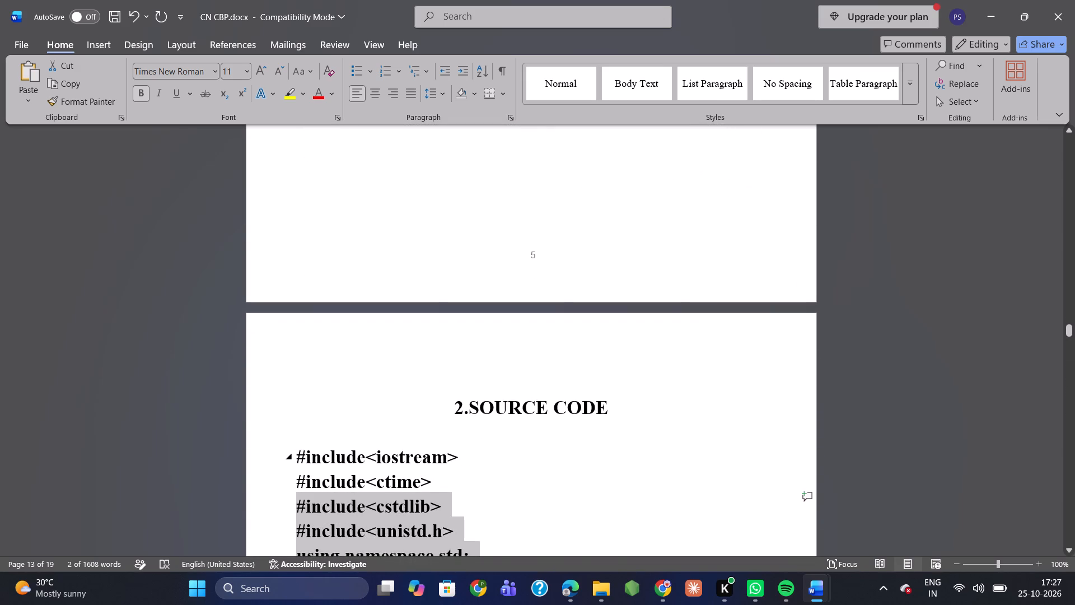
{"action": "left_click_drag", "start_coordinate": [304, 451], "coordinate": [295, 452]}
{"action": "left_click", "coordinate": [405, 406]}
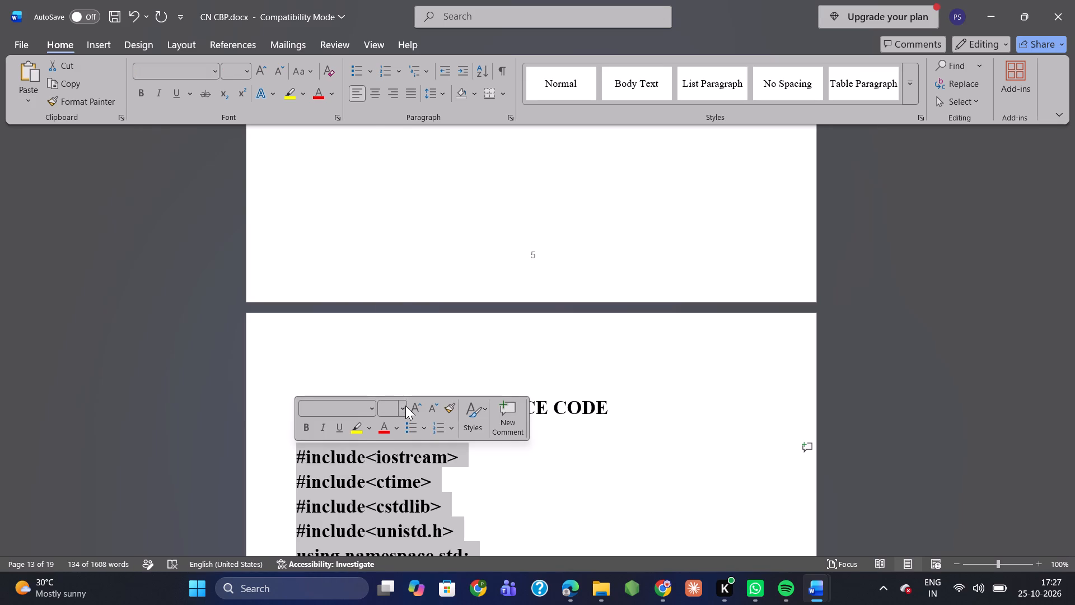
{"action": "left_click", "coordinate": [390, 186]}
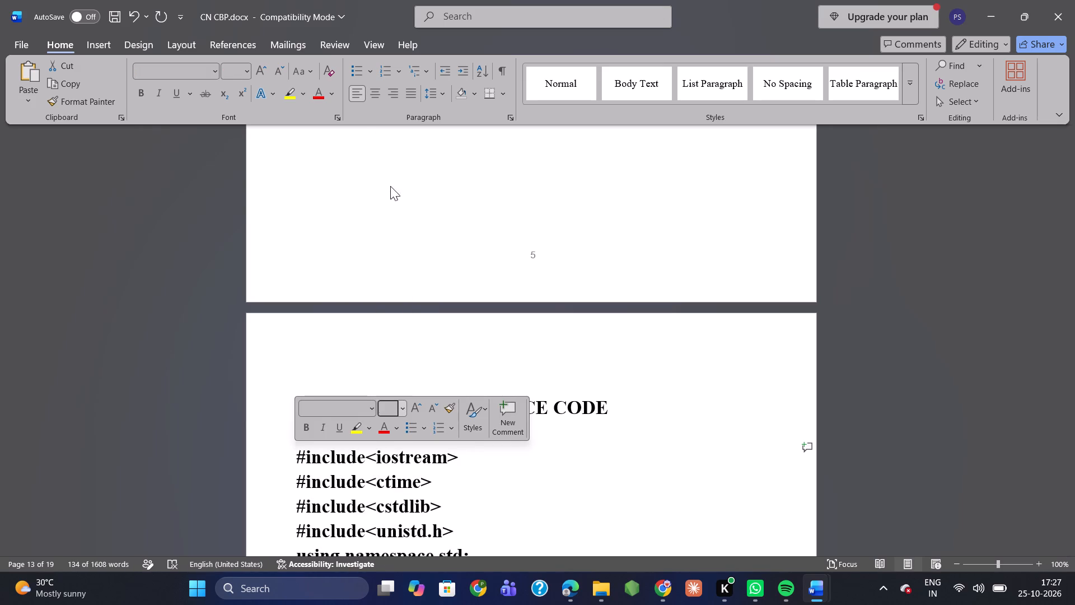
{"action": "left_click", "coordinate": [303, 431]}
{"action": "left_click", "coordinate": [493, 505]}
Look over the reformatted source code and the pages that follow, down to the test cases section.
{"action": "scroll", "coordinate": [493, 505], "scroll_direction": "down", "scroll_amount": 1}
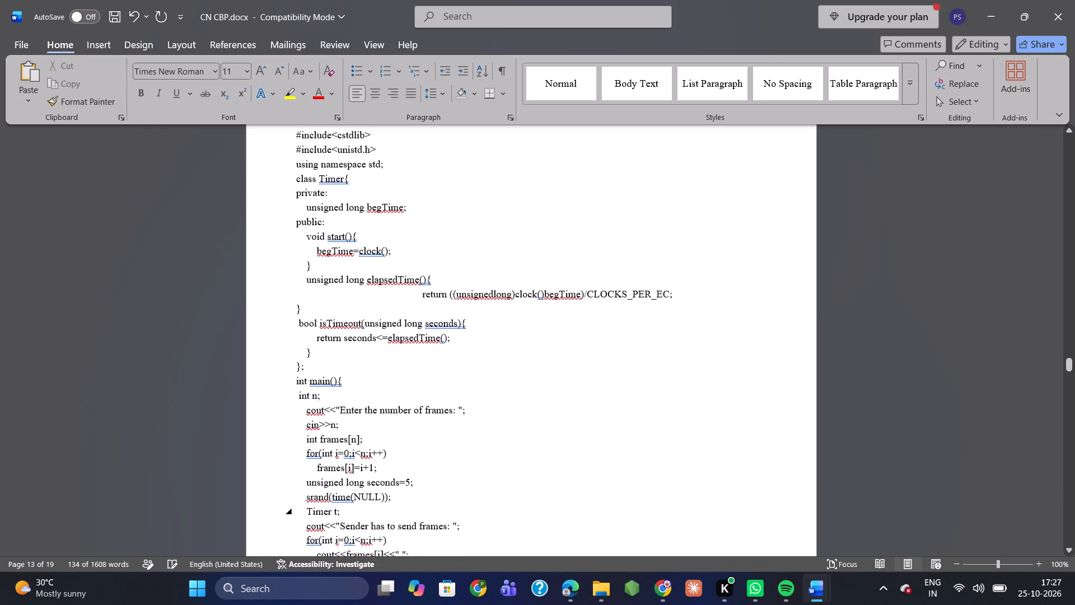
{"action": "scroll", "coordinate": [493, 505], "scroll_direction": "down", "scroll_amount": 4}
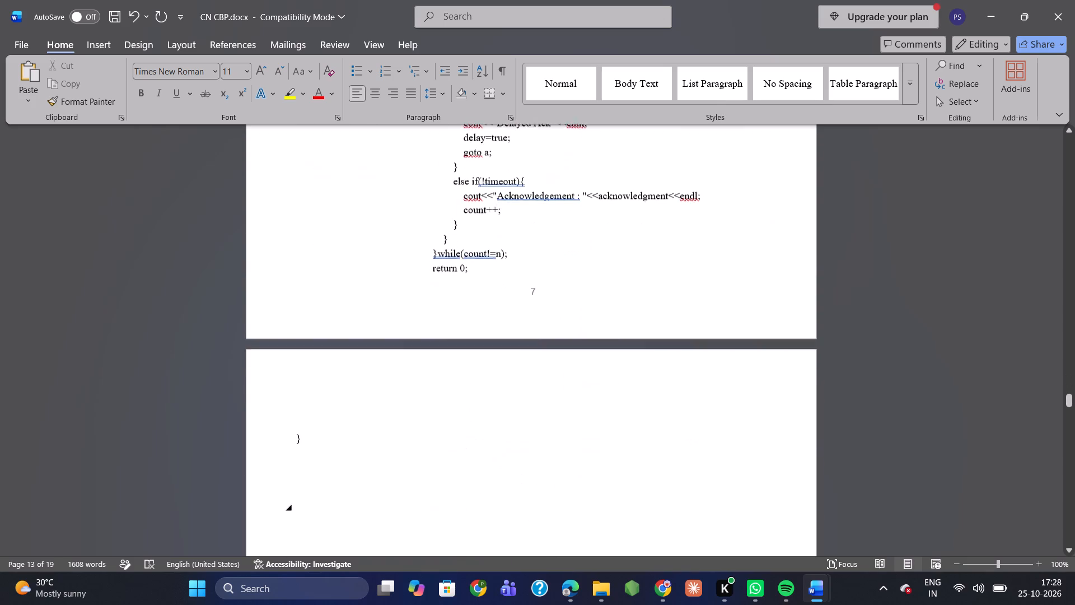
{"action": "scroll", "coordinate": [493, 505], "scroll_direction": "down", "scroll_amount": 4}
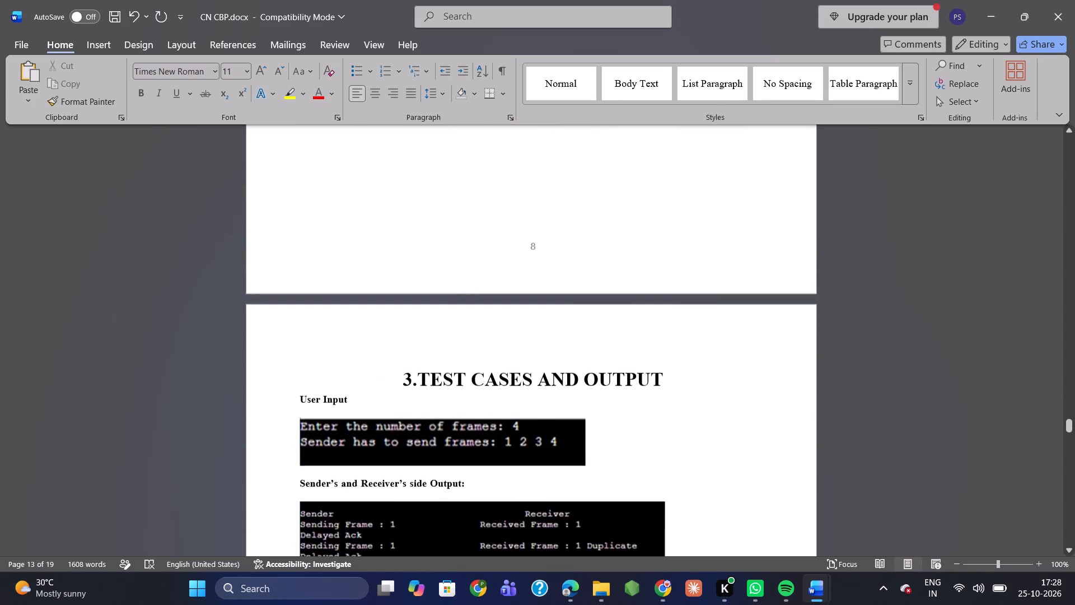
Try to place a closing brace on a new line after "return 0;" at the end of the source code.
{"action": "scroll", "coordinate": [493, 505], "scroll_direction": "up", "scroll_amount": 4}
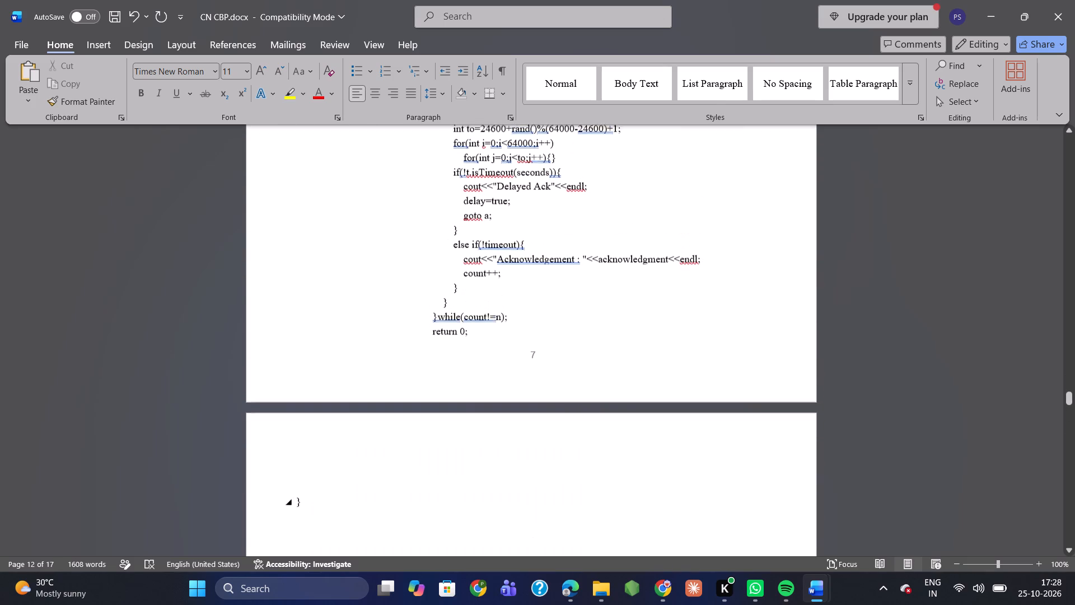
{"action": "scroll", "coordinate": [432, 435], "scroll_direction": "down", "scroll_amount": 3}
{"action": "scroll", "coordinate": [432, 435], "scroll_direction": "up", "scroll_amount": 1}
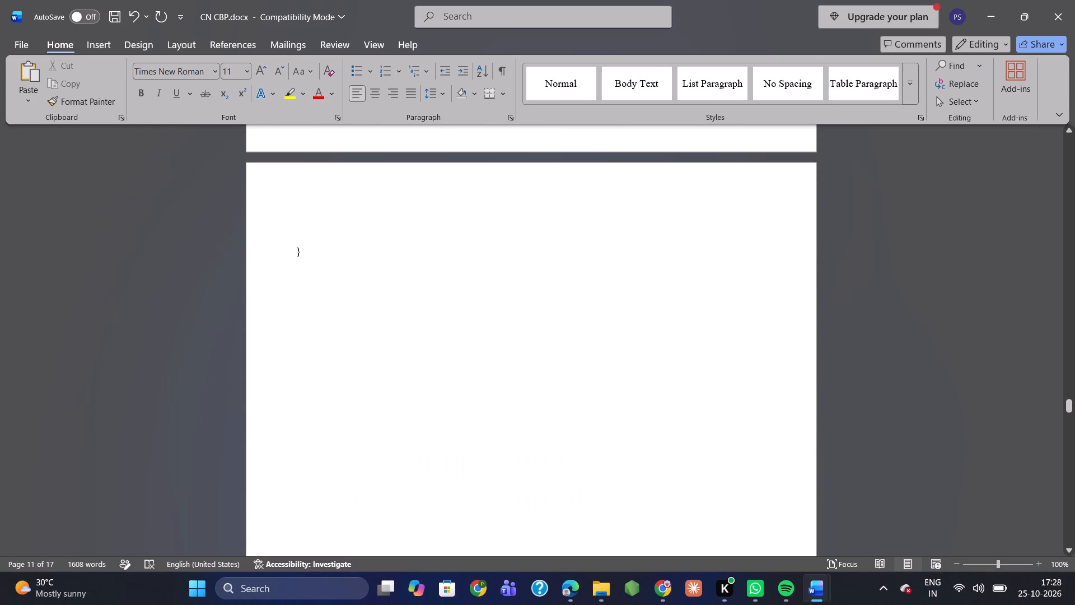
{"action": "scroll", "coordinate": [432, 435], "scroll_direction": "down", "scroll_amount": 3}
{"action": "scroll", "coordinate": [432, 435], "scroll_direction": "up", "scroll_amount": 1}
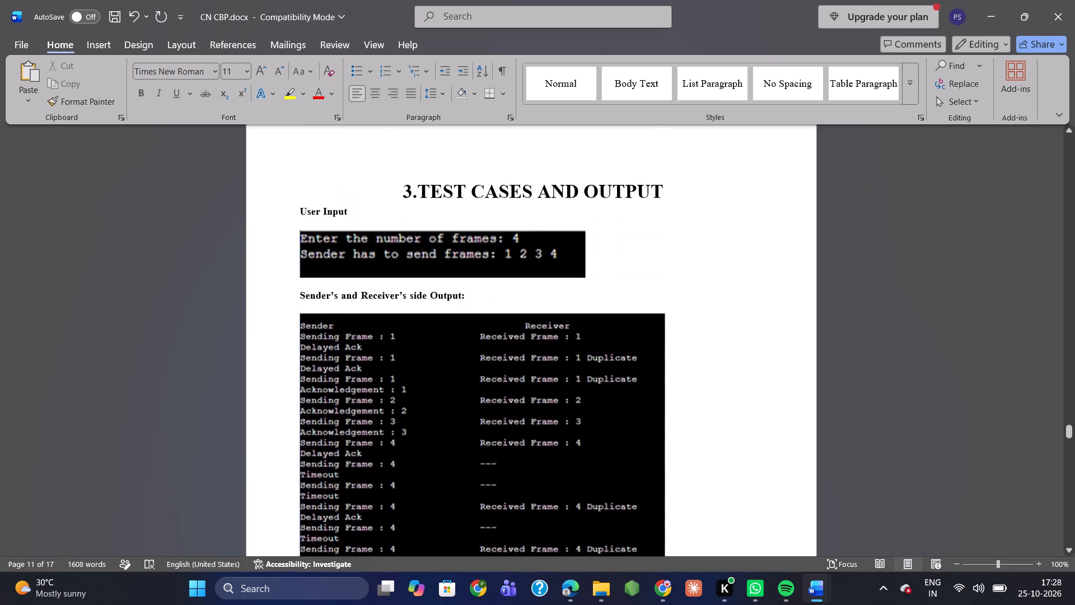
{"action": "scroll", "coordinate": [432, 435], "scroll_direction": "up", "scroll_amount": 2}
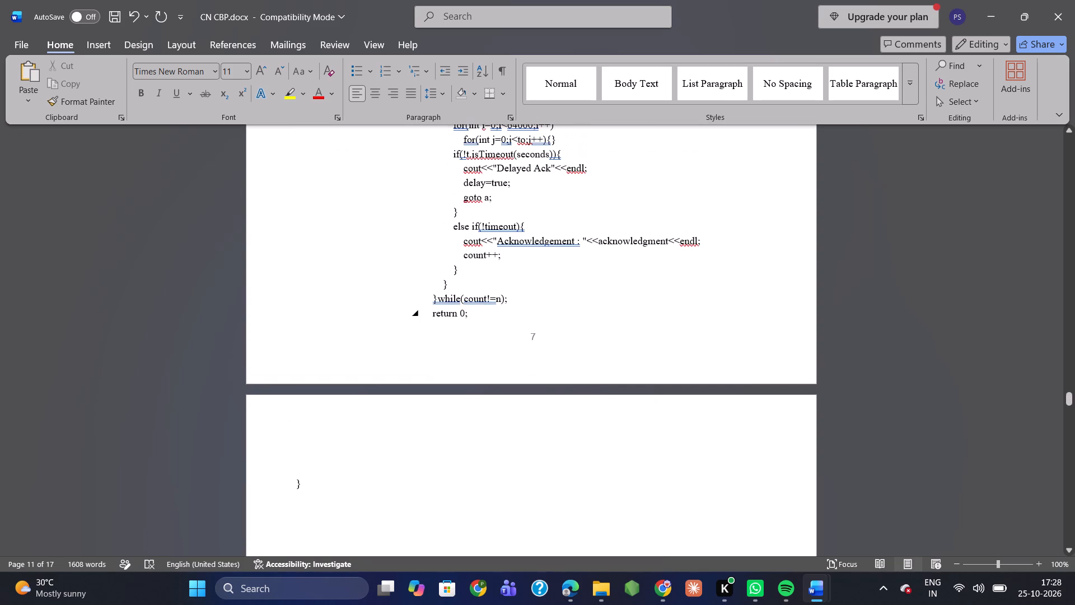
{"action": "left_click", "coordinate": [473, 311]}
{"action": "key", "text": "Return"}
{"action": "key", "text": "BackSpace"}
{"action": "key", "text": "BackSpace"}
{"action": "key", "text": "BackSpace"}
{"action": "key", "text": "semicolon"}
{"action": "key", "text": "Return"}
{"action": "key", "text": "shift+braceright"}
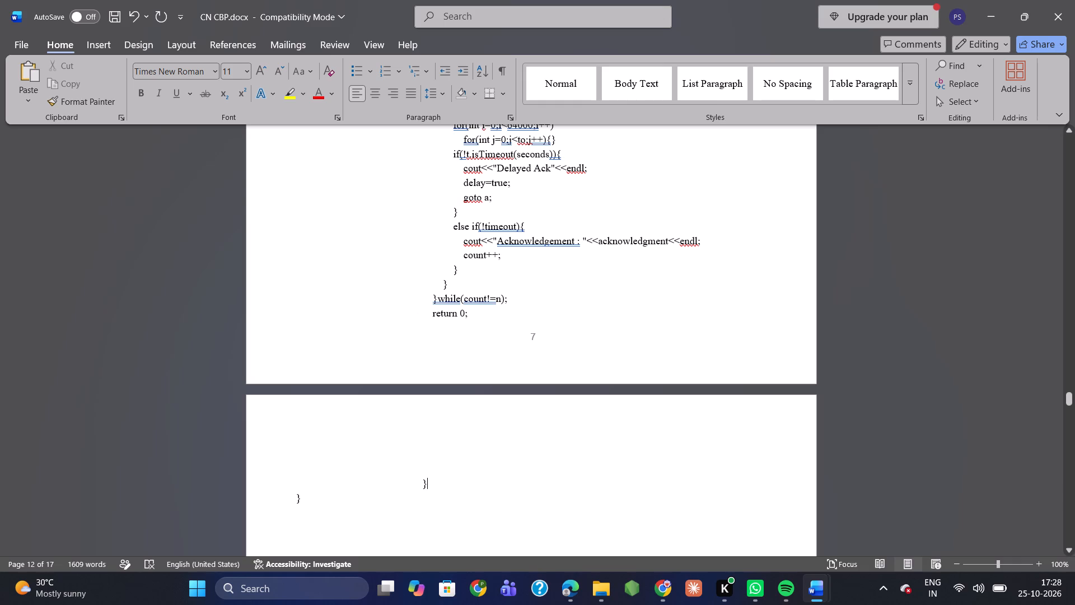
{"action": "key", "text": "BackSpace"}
Move the source code's final closing brace from the following page up to directly after "return 0;".
{"action": "left_click", "coordinate": [482, 318]}
{"action": "key", "text": "shift+braceright"}
{"action": "left_click", "coordinate": [325, 496]}
{"action": "key", "text": "BackSpace"}
{"action": "key", "text": "BackSpace"}
{"action": "key", "text": "BackSpace"}
{"action": "key", "text": "BackSpace"}
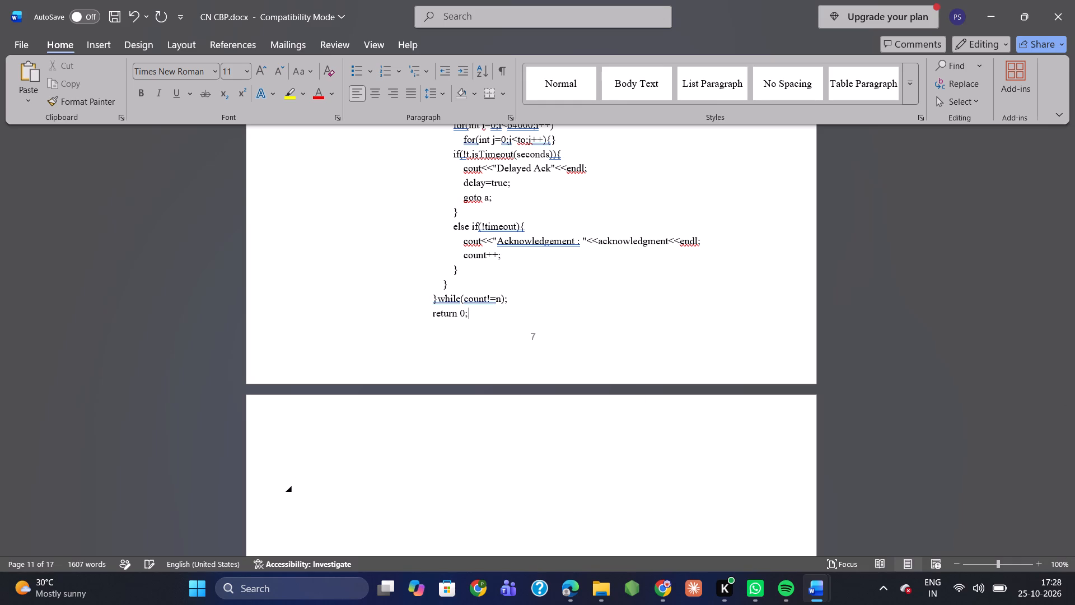
{"action": "key", "text": "shift+braceright"}
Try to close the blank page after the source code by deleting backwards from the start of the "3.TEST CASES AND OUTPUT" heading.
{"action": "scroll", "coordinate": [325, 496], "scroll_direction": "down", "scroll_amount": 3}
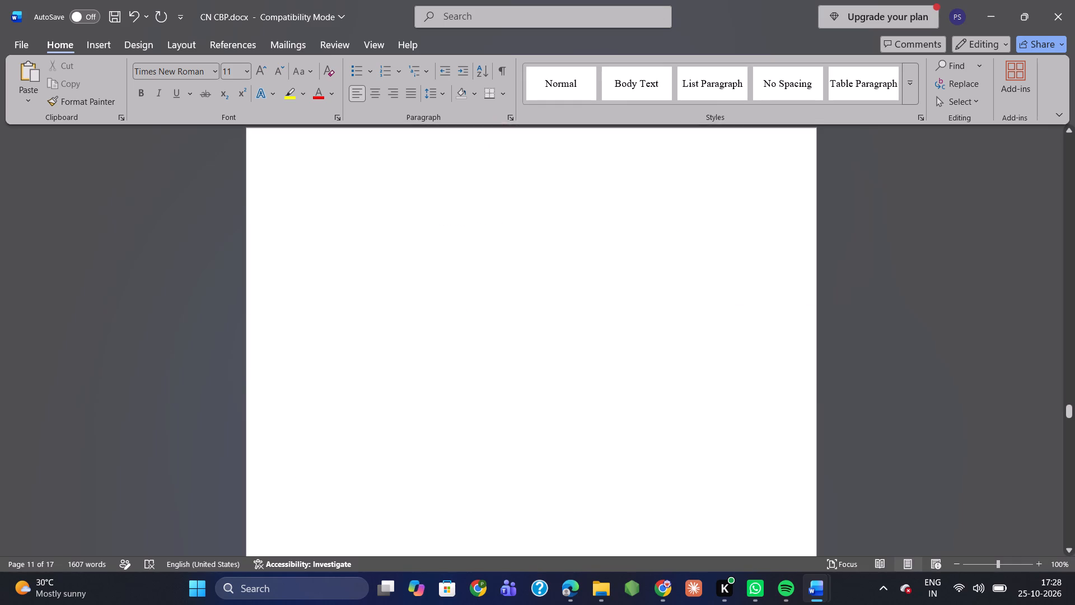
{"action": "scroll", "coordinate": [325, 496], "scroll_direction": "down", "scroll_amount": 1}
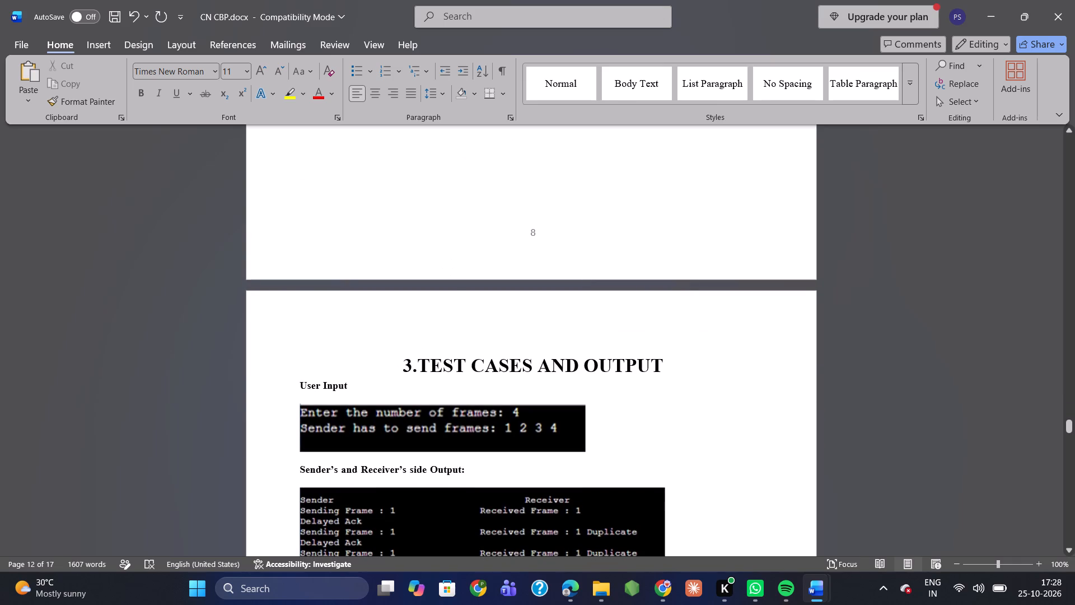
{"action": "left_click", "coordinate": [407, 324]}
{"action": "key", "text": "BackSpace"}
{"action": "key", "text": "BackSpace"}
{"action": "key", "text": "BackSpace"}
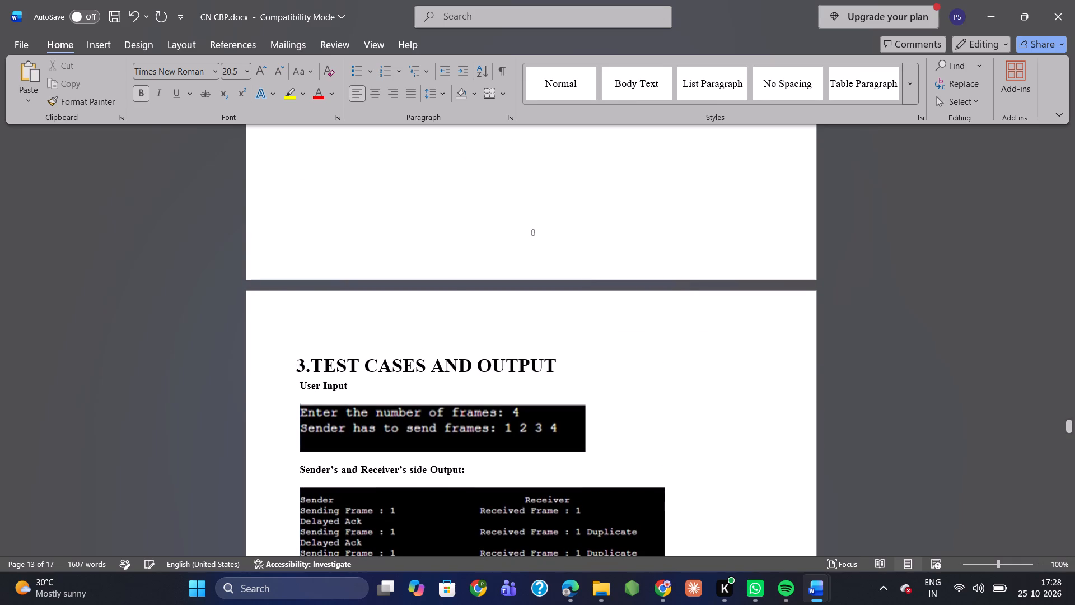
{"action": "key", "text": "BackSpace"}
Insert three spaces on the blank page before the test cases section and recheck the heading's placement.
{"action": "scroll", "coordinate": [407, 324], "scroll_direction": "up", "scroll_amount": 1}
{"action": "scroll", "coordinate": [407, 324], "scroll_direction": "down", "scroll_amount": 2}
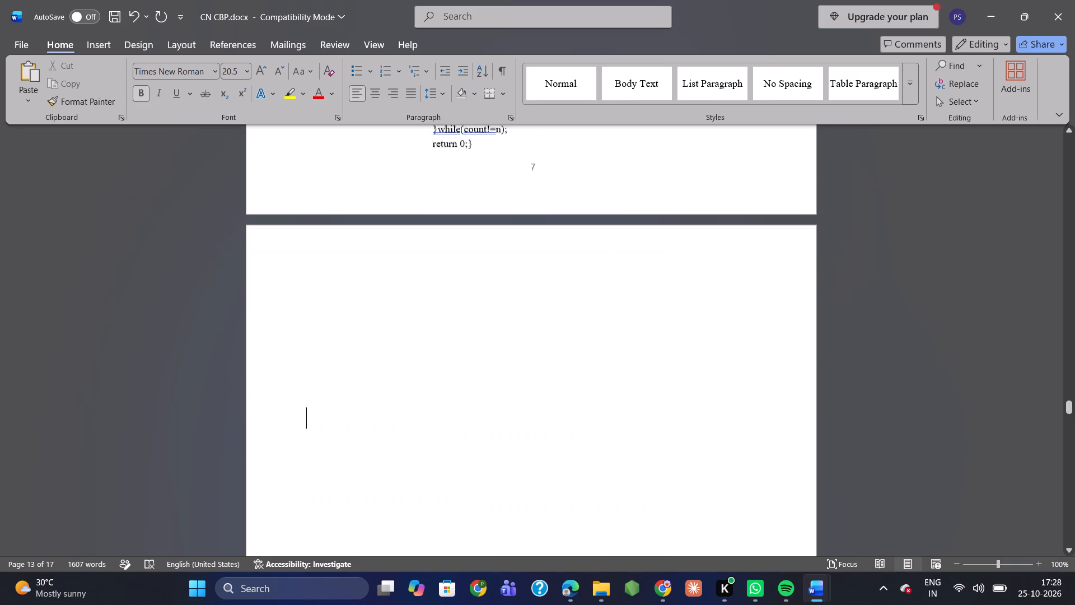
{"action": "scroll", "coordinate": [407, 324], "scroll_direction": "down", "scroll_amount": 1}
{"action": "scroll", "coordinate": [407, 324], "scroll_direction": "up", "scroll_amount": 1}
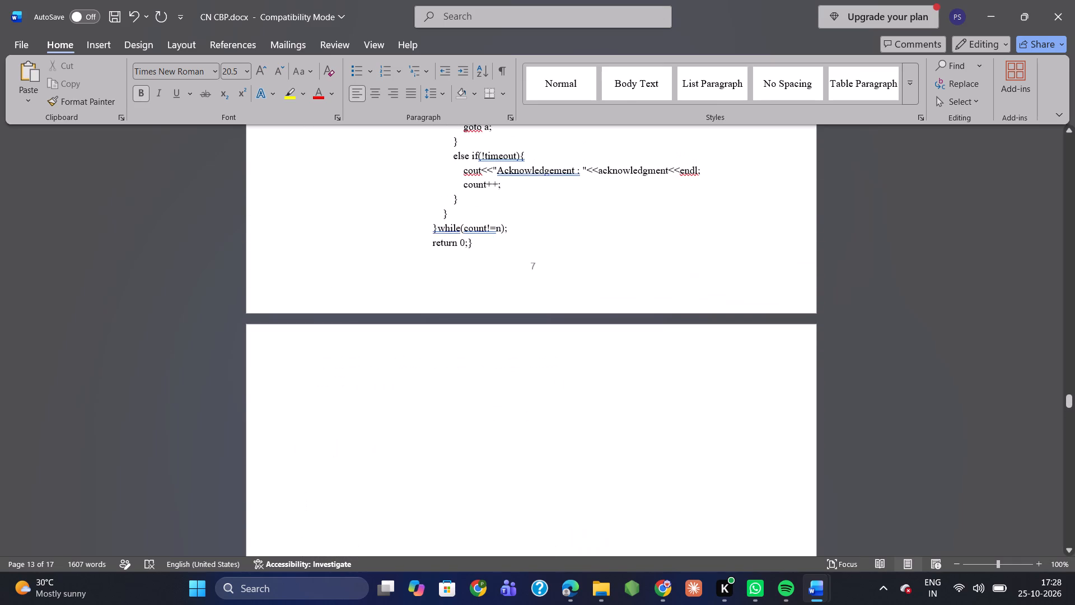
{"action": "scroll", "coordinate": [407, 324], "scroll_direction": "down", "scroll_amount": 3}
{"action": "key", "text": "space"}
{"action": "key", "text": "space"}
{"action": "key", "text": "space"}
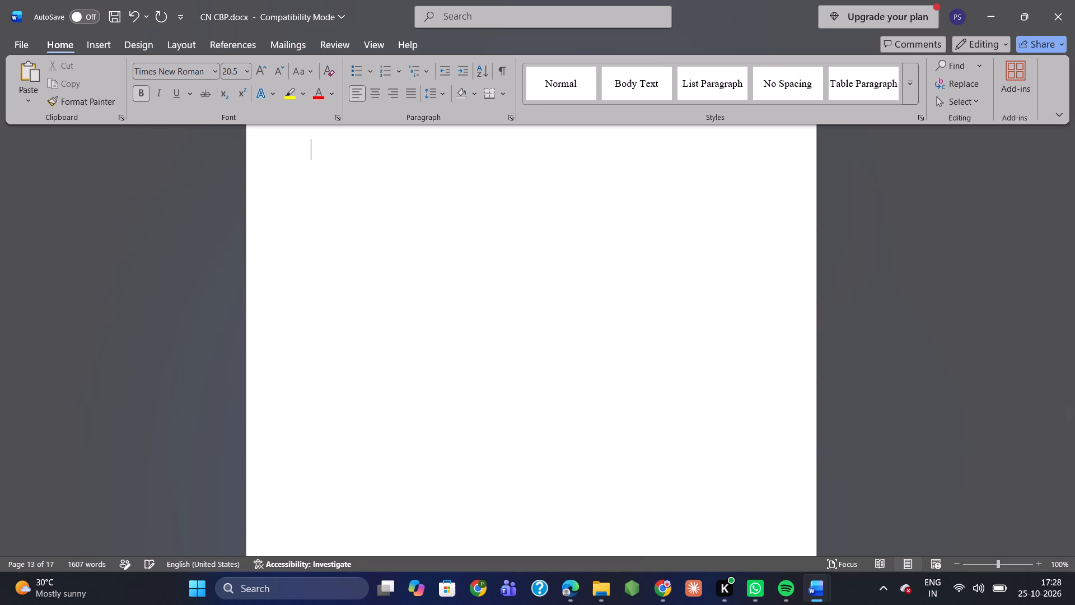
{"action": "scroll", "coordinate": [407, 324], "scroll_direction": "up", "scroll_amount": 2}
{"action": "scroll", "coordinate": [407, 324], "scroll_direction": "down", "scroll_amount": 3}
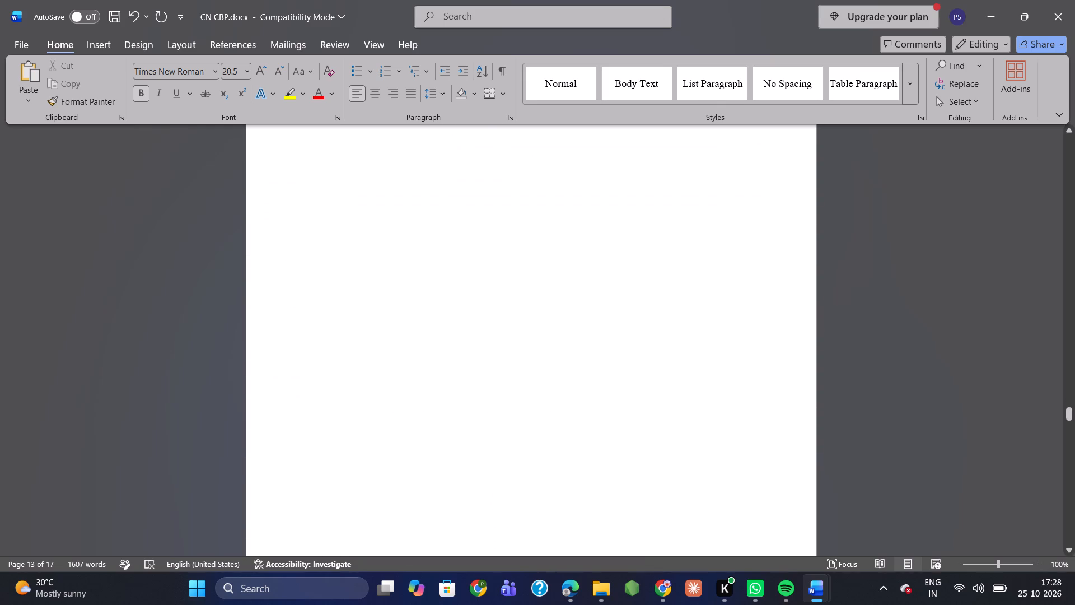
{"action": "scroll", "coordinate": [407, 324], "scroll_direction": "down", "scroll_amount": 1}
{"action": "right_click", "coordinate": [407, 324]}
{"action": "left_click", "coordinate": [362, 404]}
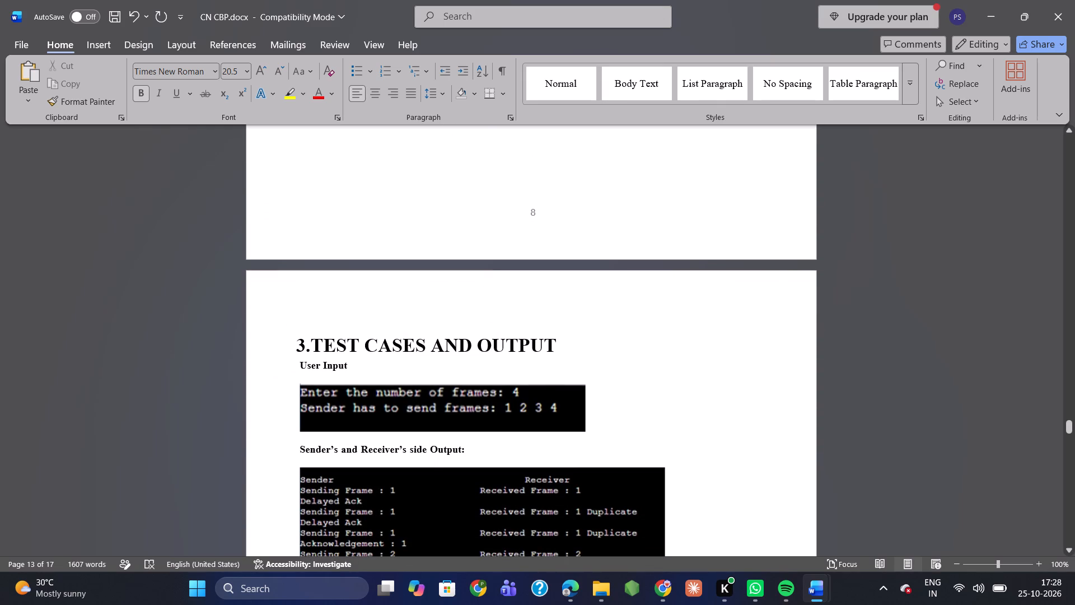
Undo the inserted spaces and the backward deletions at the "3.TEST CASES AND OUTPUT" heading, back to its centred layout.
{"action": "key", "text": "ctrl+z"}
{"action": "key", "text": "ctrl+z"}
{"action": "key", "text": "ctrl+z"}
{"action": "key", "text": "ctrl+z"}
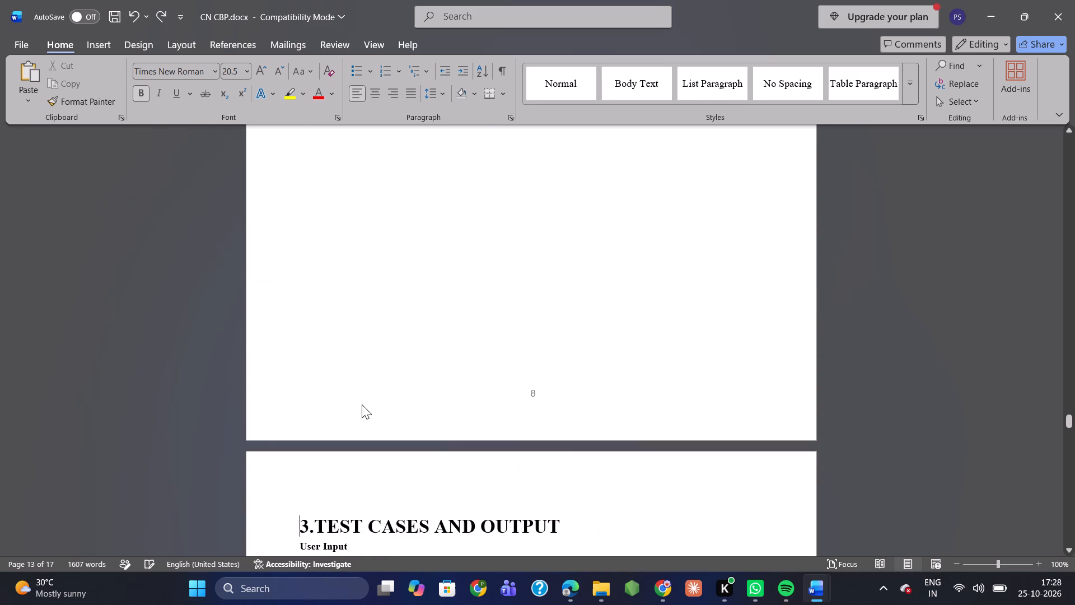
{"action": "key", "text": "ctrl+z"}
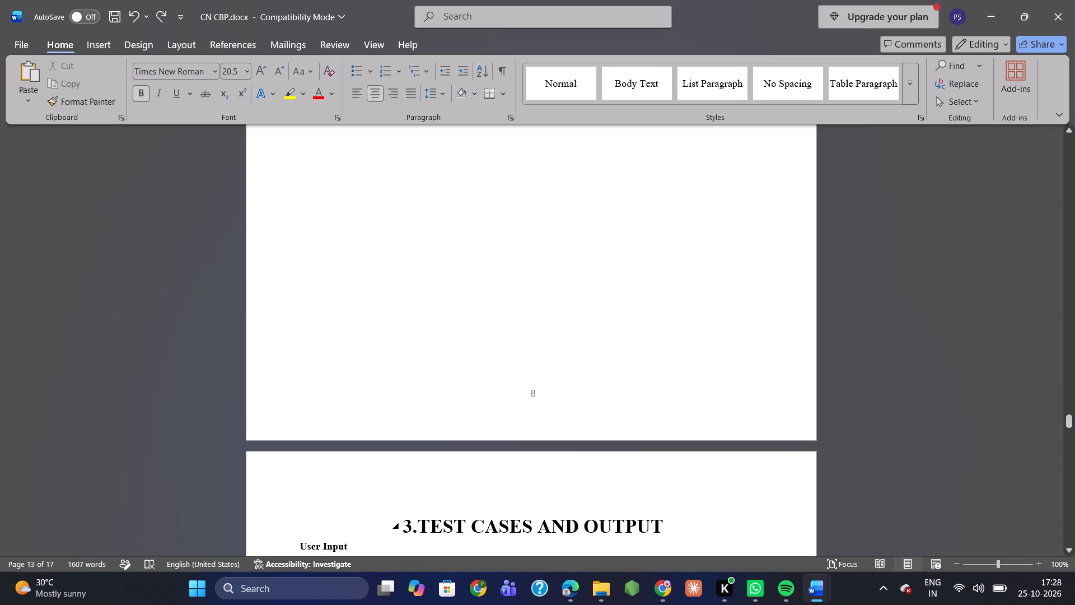
Copy everything from the "3.TEST CASES AND OUTPUT" heading to the document's end and paste it directly below the source code's last line.
{"action": "left_click_drag", "start_coordinate": [403, 523], "coordinate": [470, 604]}
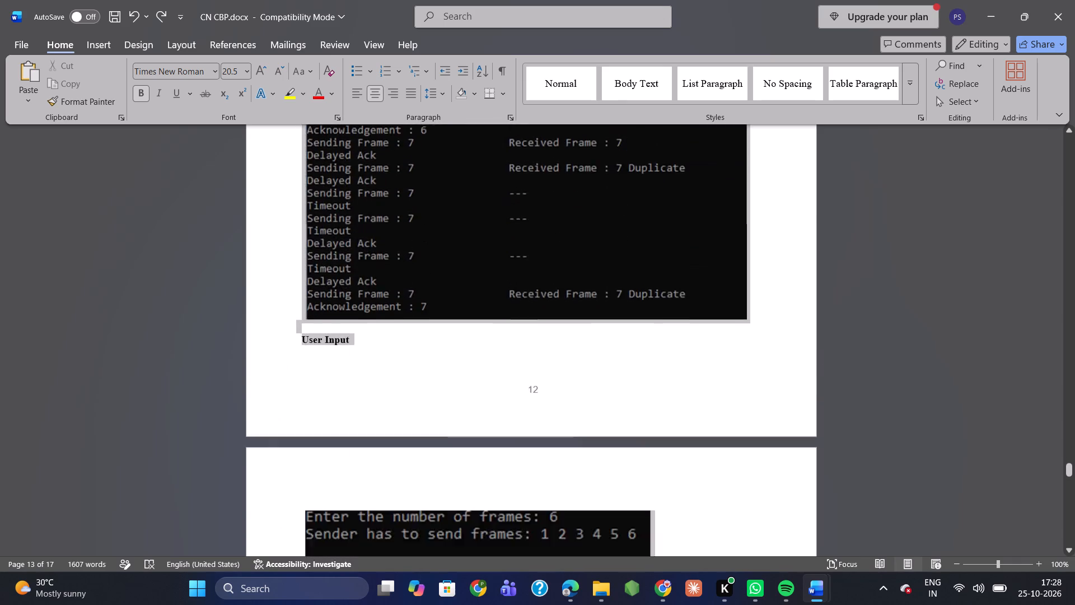
{"action": "left_click_drag", "start_coordinate": [470, 604], "coordinate": [489, 569]}
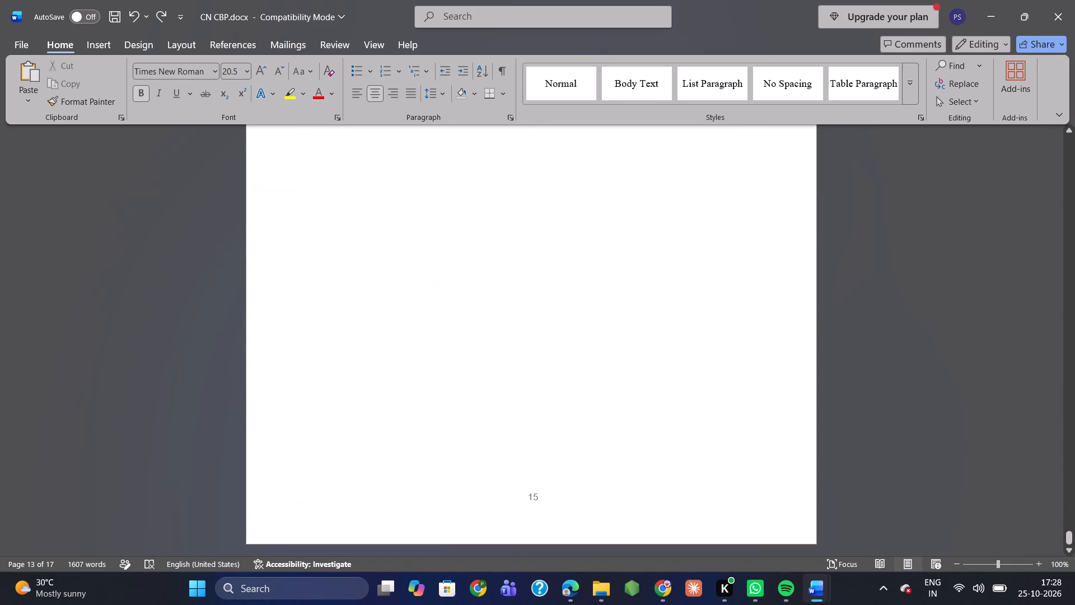
{"action": "left_click_drag", "start_coordinate": [489, 569], "coordinate": [602, 384]}
{"action": "key", "text": "ctrl+c"}
{"action": "scroll", "coordinate": [602, 384], "scroll_direction": "up", "scroll_amount": 1}
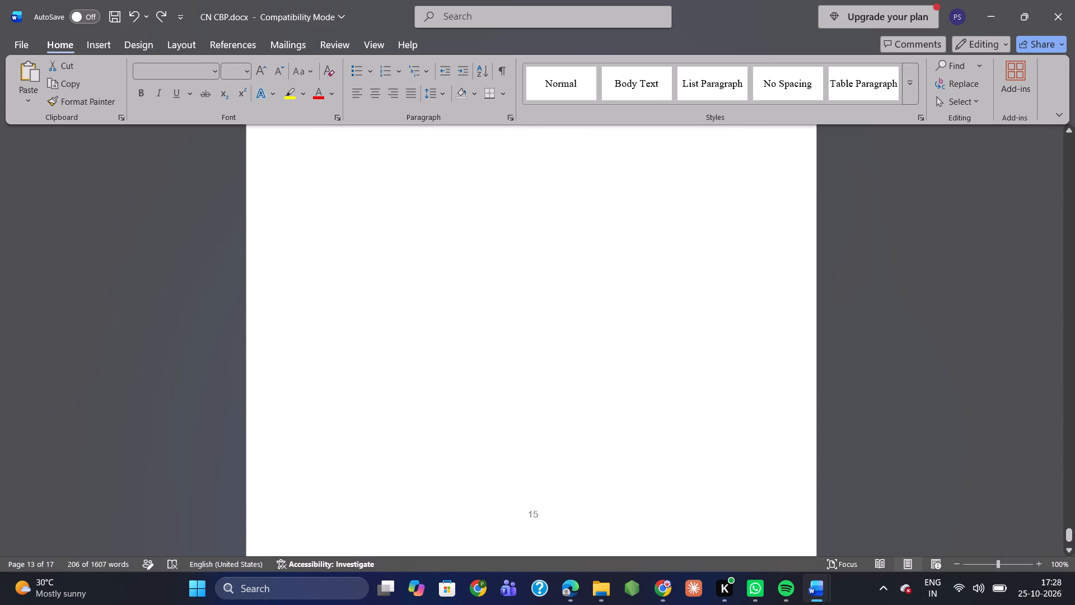
{"action": "scroll", "coordinate": [602, 384], "scroll_direction": "up", "scroll_amount": 5}
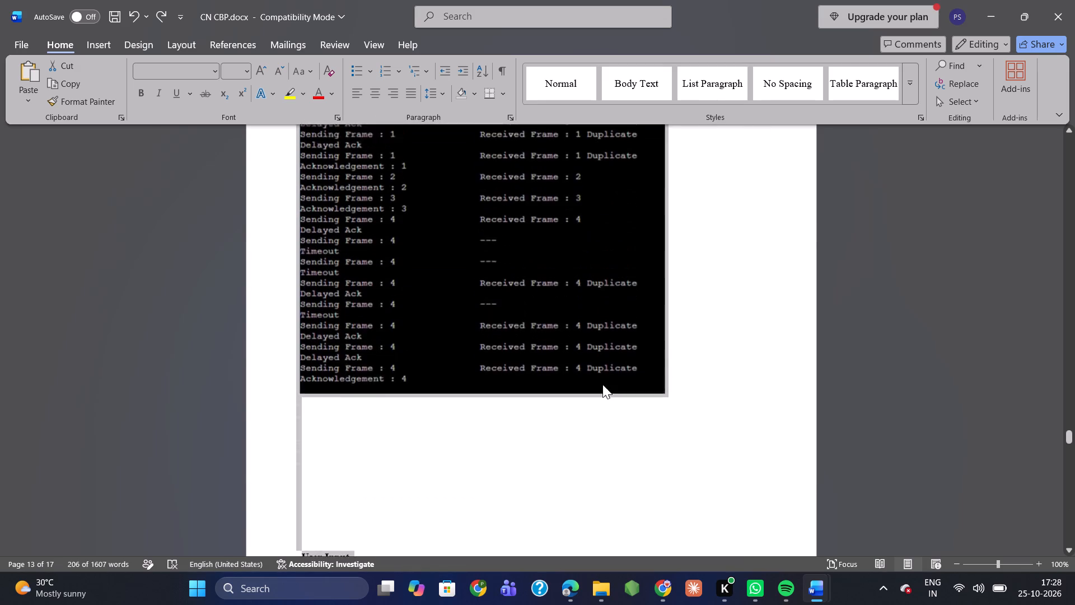
{"action": "scroll", "coordinate": [602, 384], "scroll_direction": "up", "scroll_amount": 5}
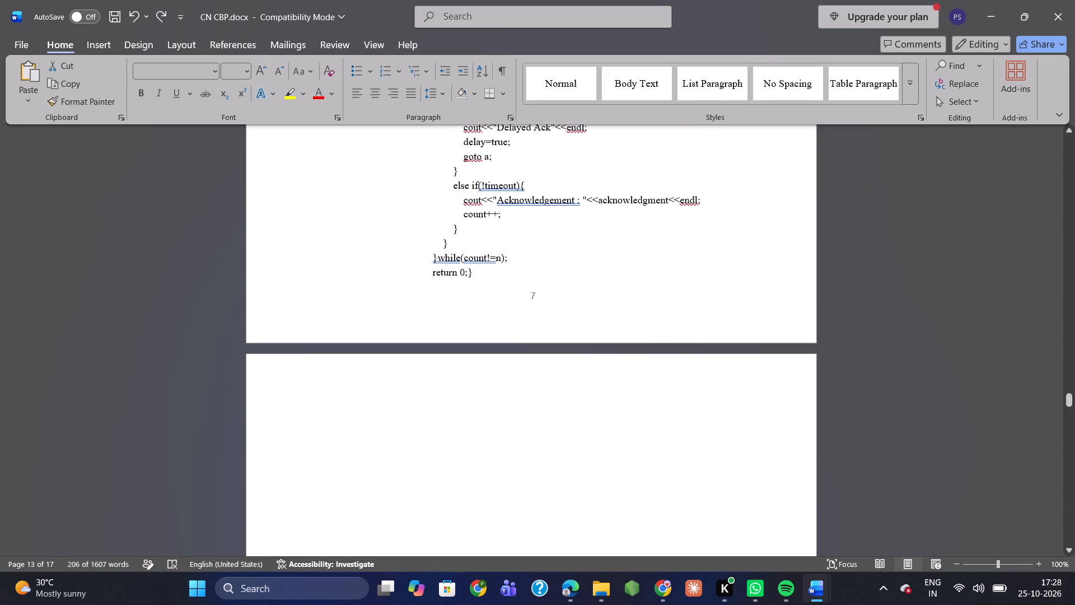
{"action": "left_click", "coordinate": [563, 384]}
{"action": "key", "text": "ctrl+v"}
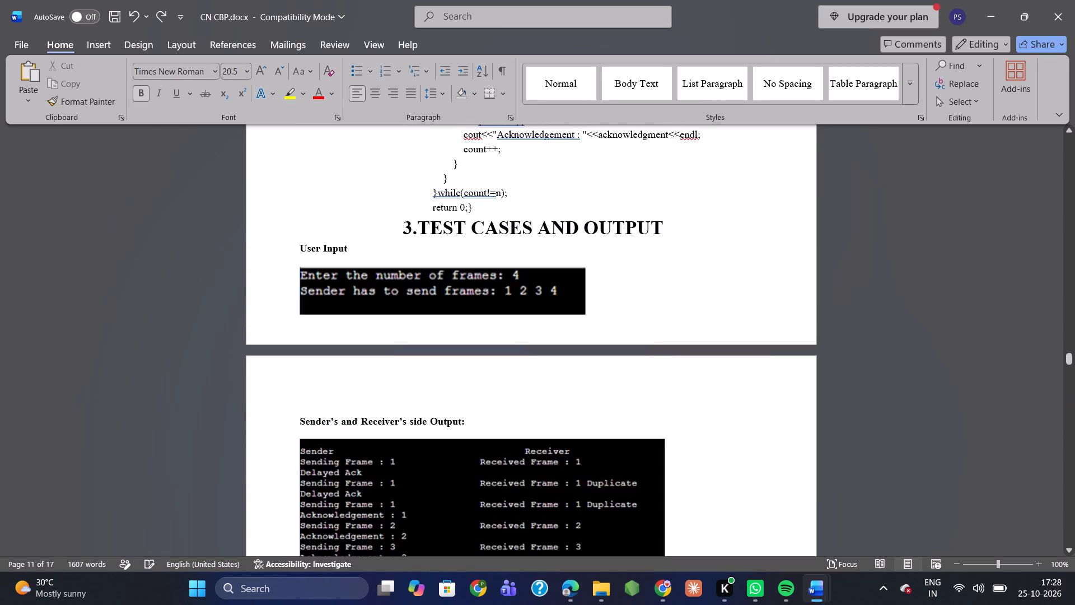
Set the "[3]." number in the pasted REFERENCES list to font size 11 and remove its bold.
{"action": "scroll", "coordinate": [563, 384], "scroll_direction": "down", "scroll_amount": 2}
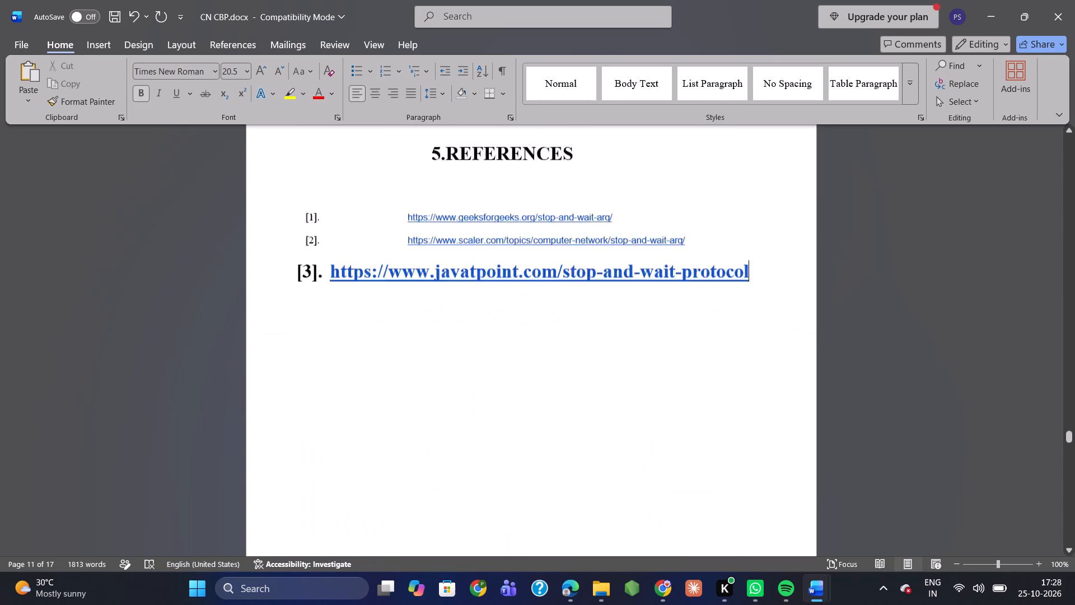
{"action": "scroll", "coordinate": [563, 384], "scroll_direction": "down", "scroll_amount": 1}
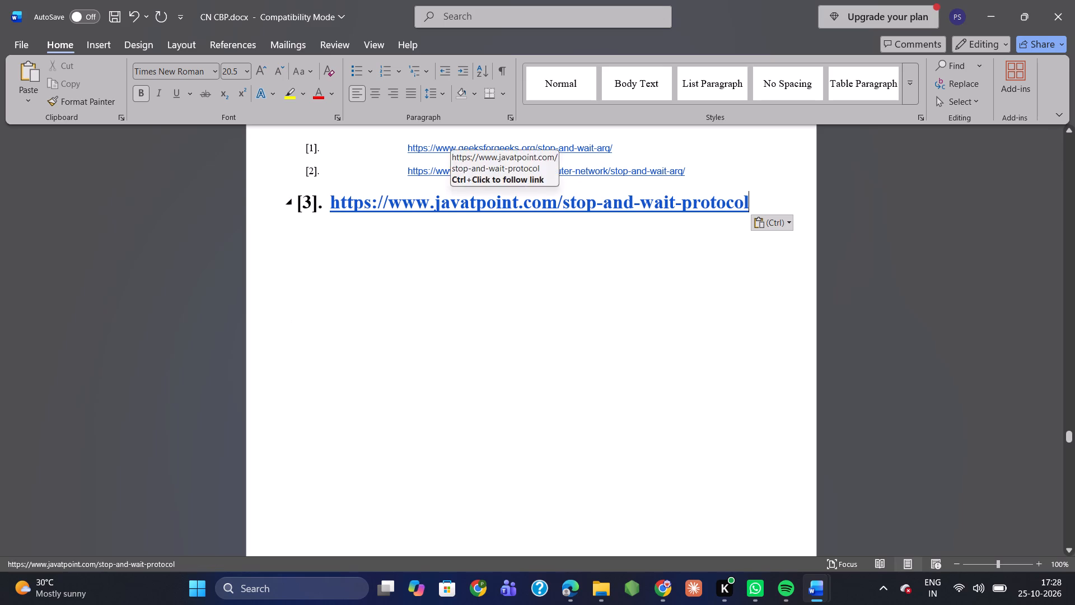
{"action": "left_click_drag", "start_coordinate": [756, 198], "coordinate": [397, 211]}
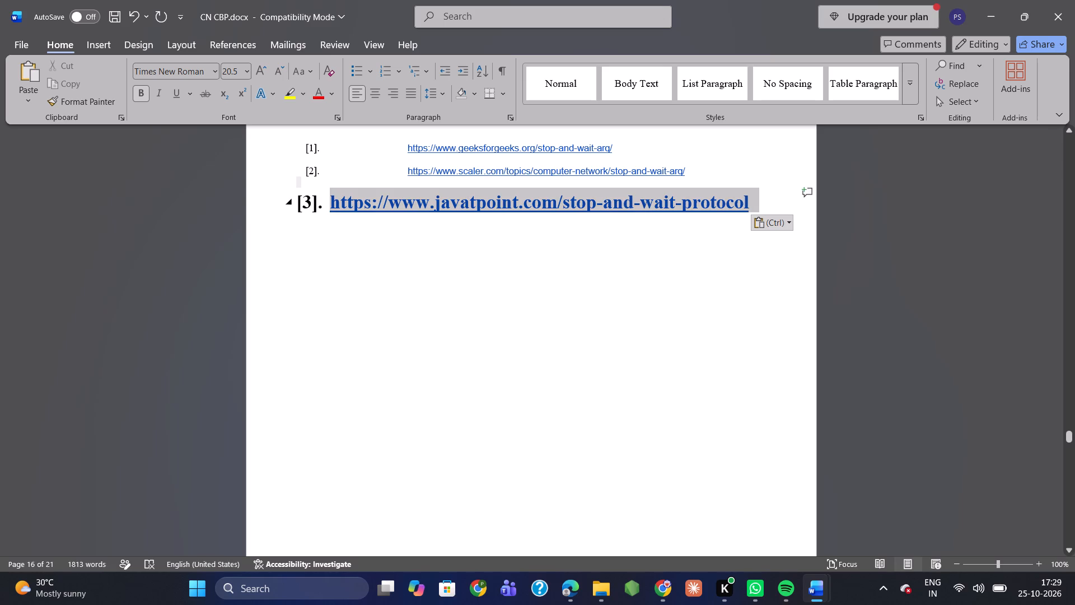
{"action": "left_click_drag", "start_coordinate": [397, 211], "coordinate": [284, 204]}
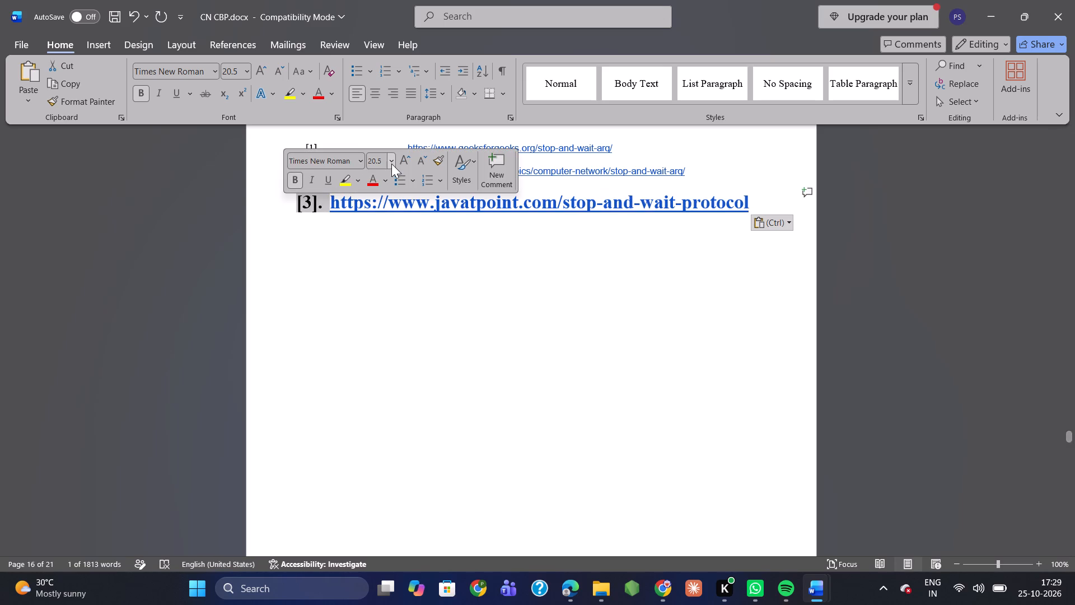
{"action": "left_click", "coordinate": [391, 162]}
{"action": "left_click", "coordinate": [383, 229]}
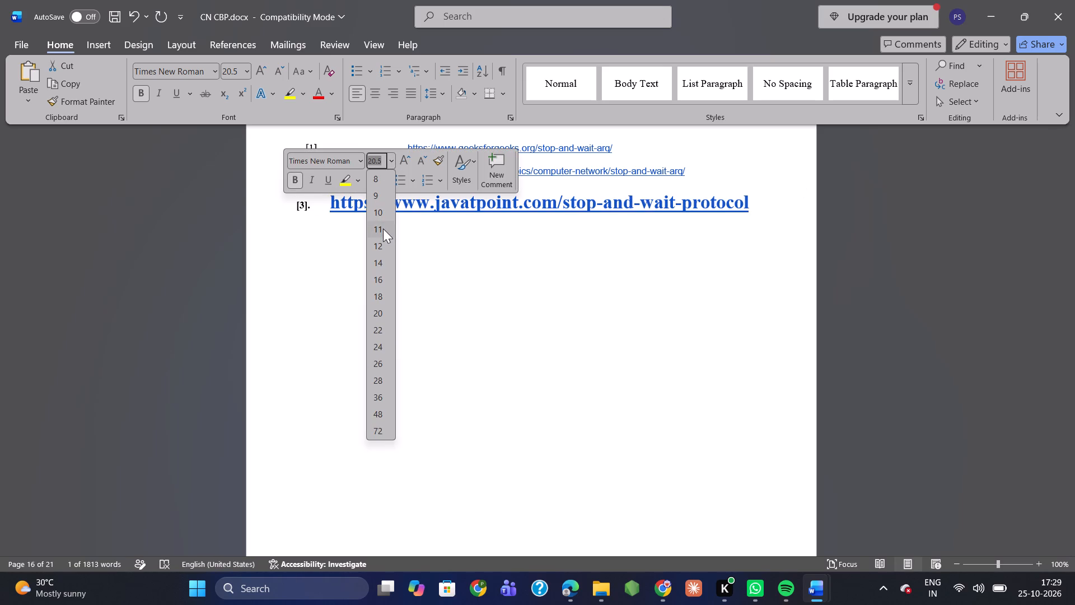
{"action": "left_click", "coordinate": [291, 182]}
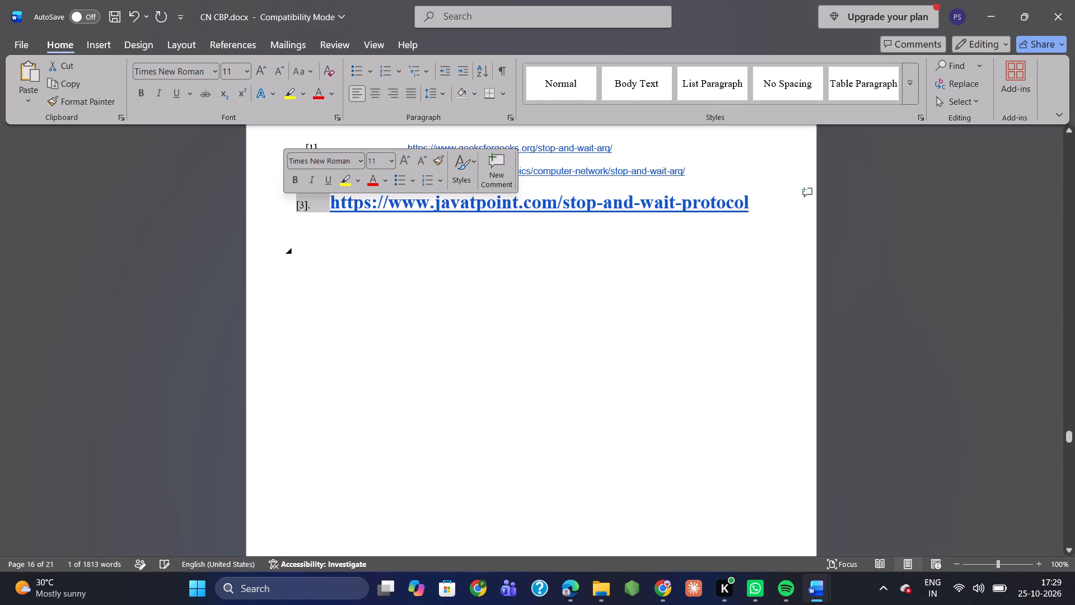
{"action": "left_click", "coordinate": [358, 262]}
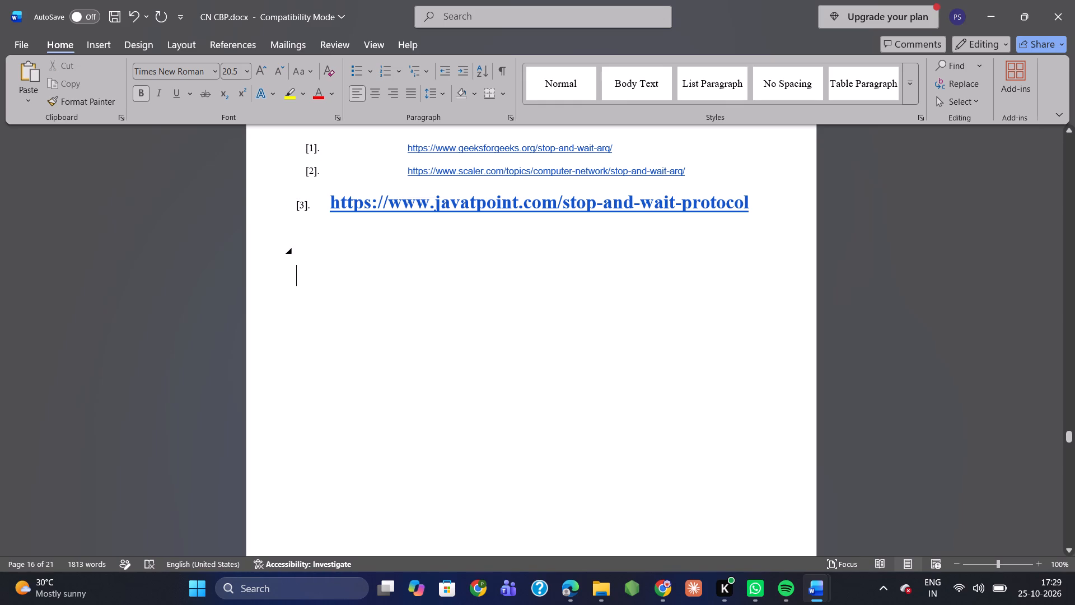
Remove the bold from the javatpoint link in the third pasted reference and set it to font size 11.
{"action": "left_click_drag", "start_coordinate": [765, 208], "coordinate": [339, 192]}
{"action": "left_click", "coordinate": [348, 167]}
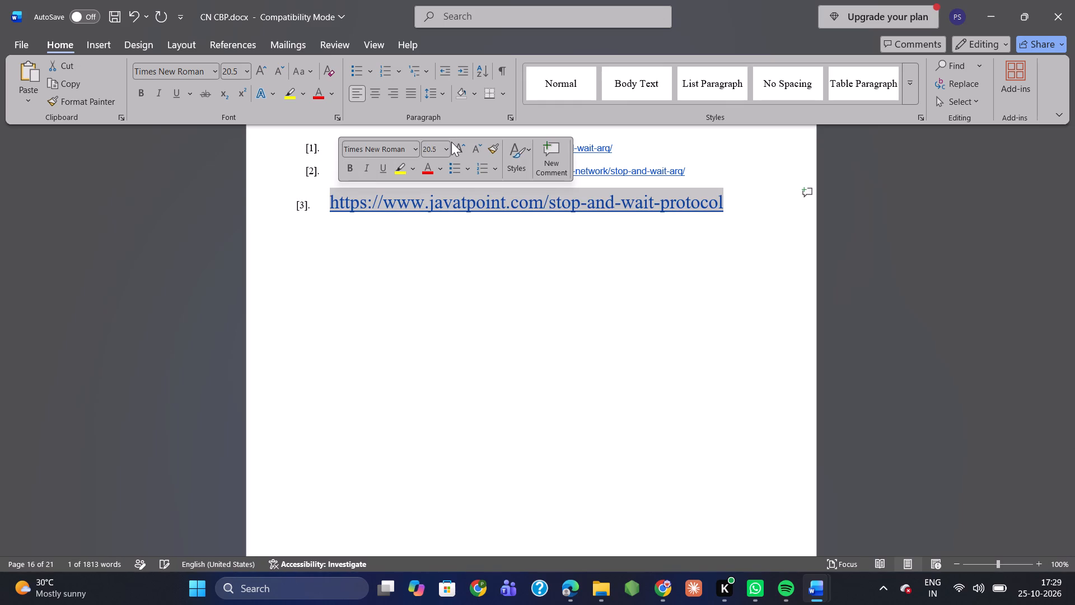
{"action": "left_click", "coordinate": [447, 146]}
{"action": "left_click", "coordinate": [430, 224]}
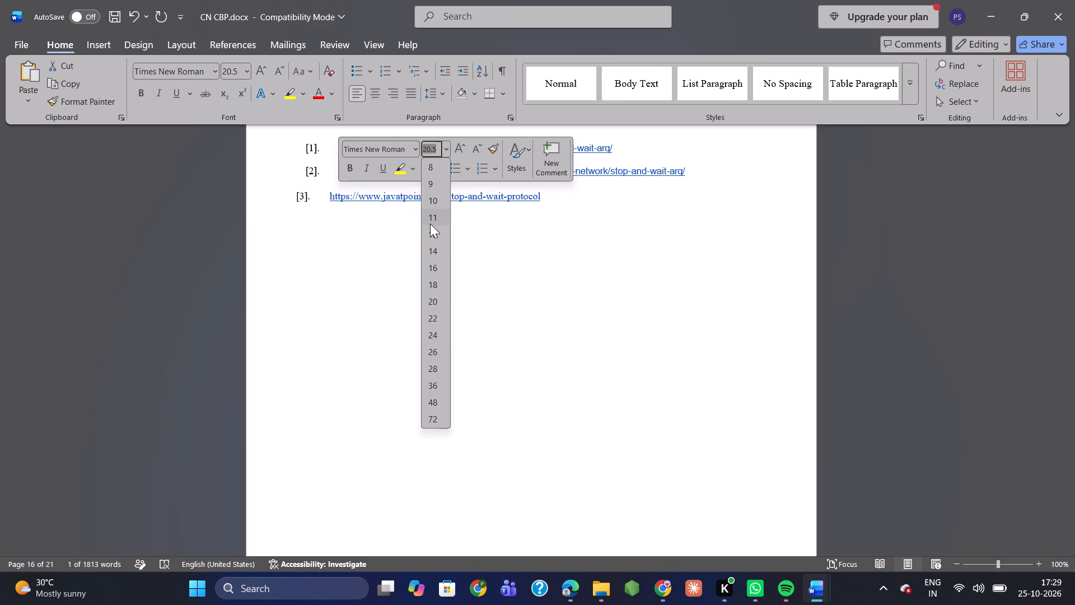
Justify the three entries of the pasted REFERENCES list.
{"action": "left_click", "coordinate": [574, 201]}
{"action": "left_click_drag", "start_coordinate": [574, 201], "coordinate": [287, 150]}
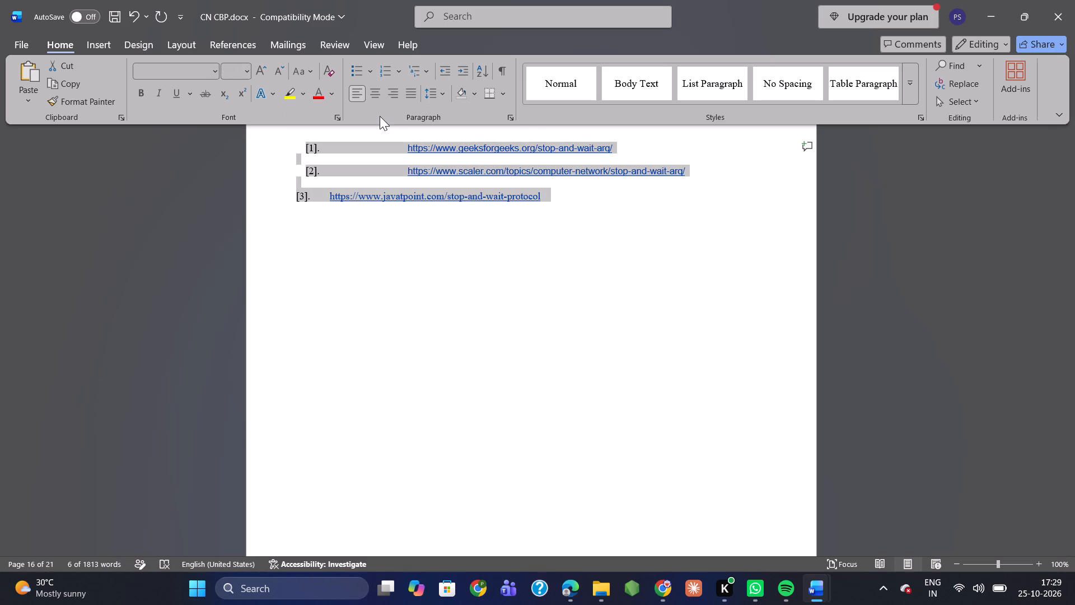
{"action": "key", "text": "ctrl+j"}
{"action": "left_click", "coordinate": [483, 201]}
Insert four spaces before the "[3]." number and four before its javatpoint link to align it with the first two references.
{"action": "left_click", "coordinate": [296, 193]}
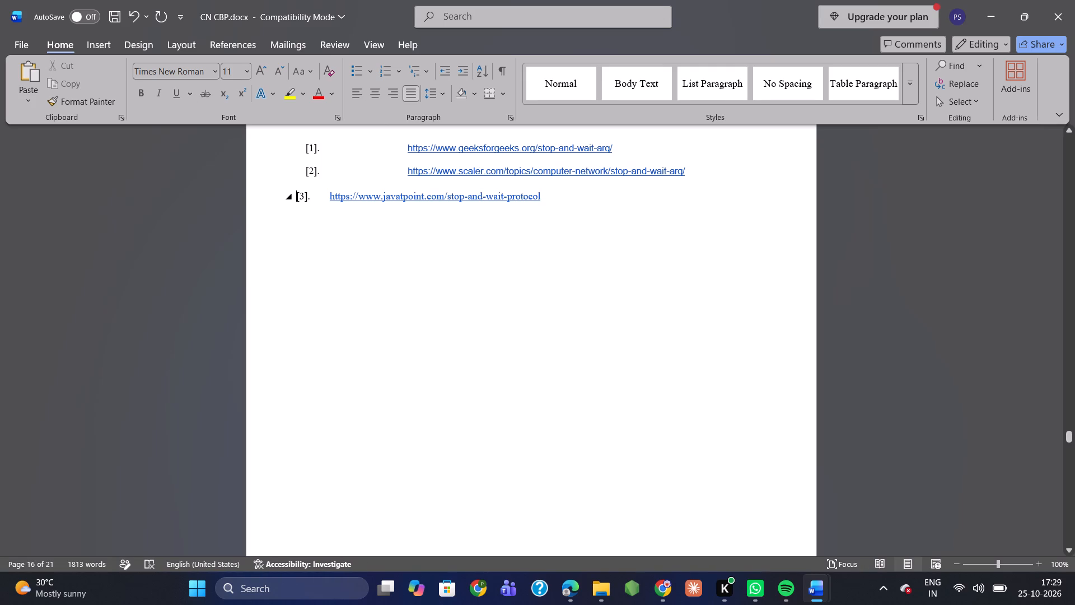
{"action": "key", "text": "space"}
{"action": "key", "text": "space"}
{"action": "key", "text": "space"}
{"action": "key", "text": "space"}
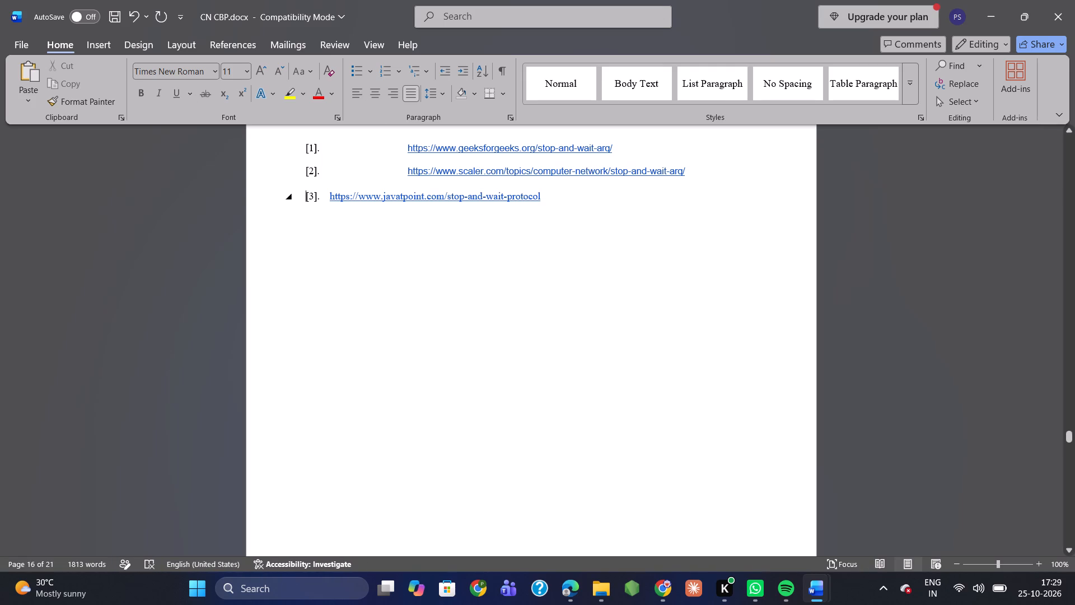
{"action": "left_click", "coordinate": [328, 196]}
{"action": "key", "text": "space"}
{"action": "key", "text": "space"}
{"action": "key", "text": "space"}
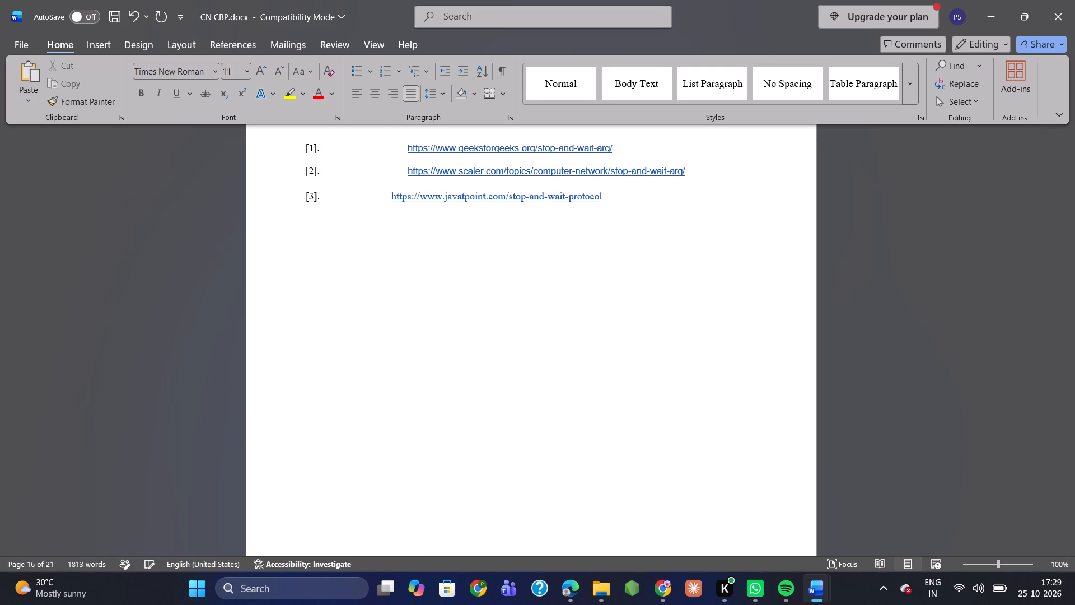
{"action": "key", "text": "space"}
{"action": "scroll", "coordinate": [328, 196], "scroll_direction": "up", "scroll_amount": 1}
{"action": "scroll", "coordinate": [328, 196], "scroll_direction": "down", "scroll_amount": 1}
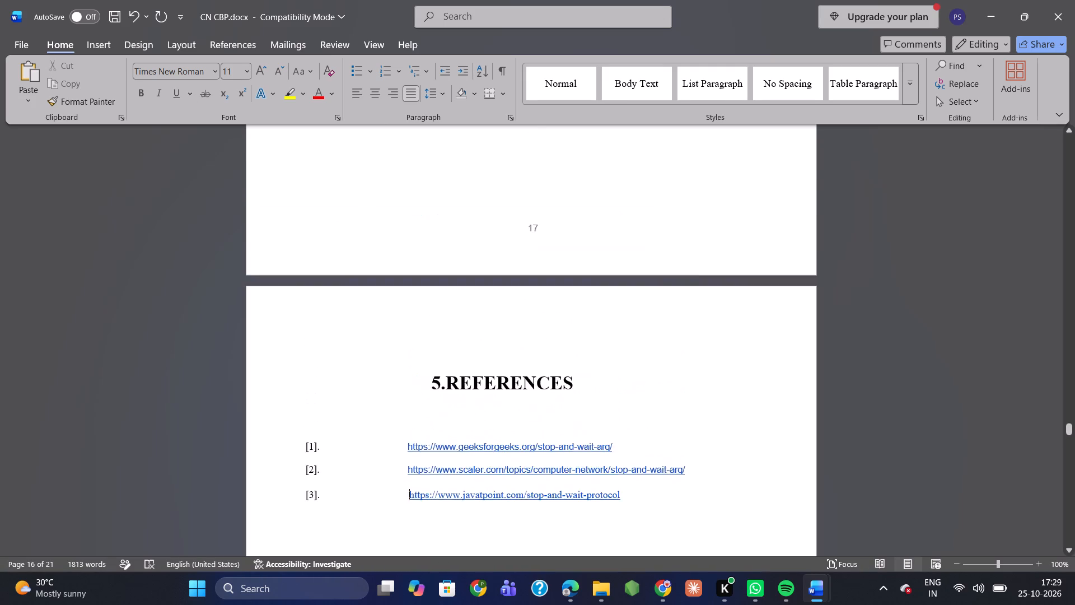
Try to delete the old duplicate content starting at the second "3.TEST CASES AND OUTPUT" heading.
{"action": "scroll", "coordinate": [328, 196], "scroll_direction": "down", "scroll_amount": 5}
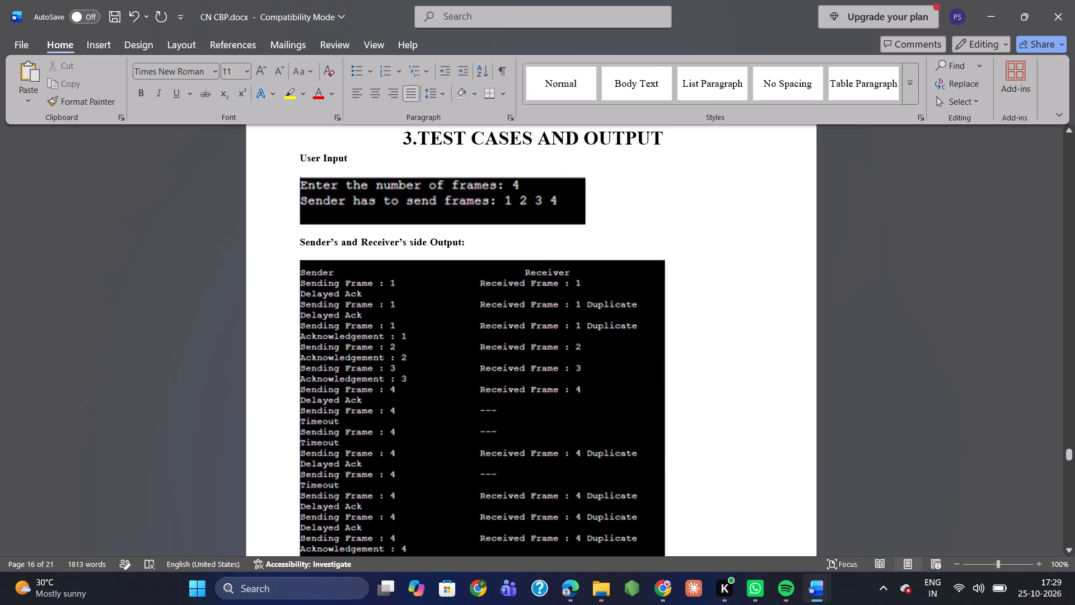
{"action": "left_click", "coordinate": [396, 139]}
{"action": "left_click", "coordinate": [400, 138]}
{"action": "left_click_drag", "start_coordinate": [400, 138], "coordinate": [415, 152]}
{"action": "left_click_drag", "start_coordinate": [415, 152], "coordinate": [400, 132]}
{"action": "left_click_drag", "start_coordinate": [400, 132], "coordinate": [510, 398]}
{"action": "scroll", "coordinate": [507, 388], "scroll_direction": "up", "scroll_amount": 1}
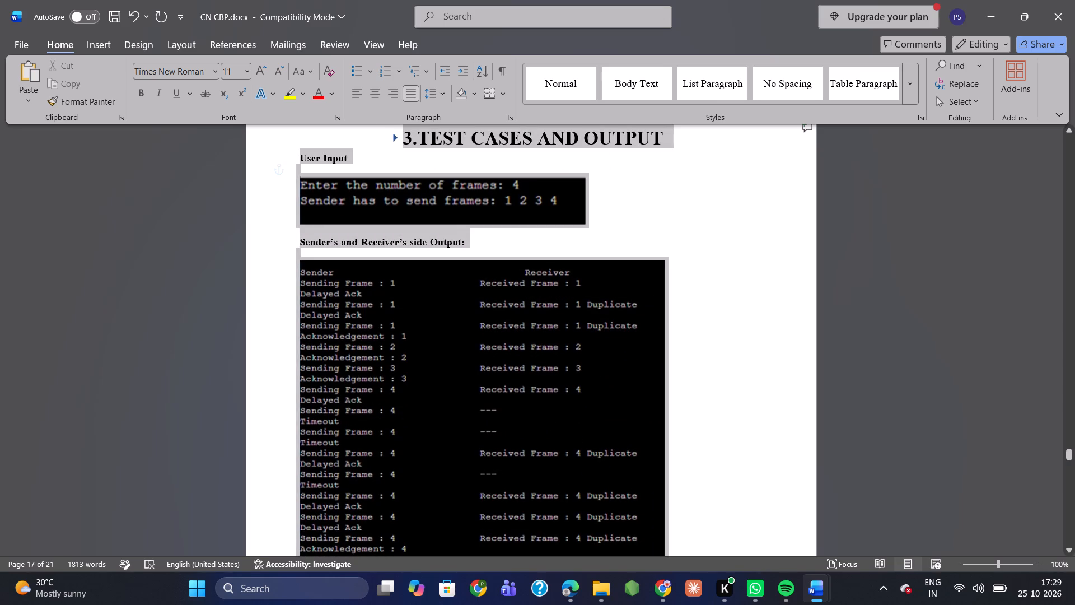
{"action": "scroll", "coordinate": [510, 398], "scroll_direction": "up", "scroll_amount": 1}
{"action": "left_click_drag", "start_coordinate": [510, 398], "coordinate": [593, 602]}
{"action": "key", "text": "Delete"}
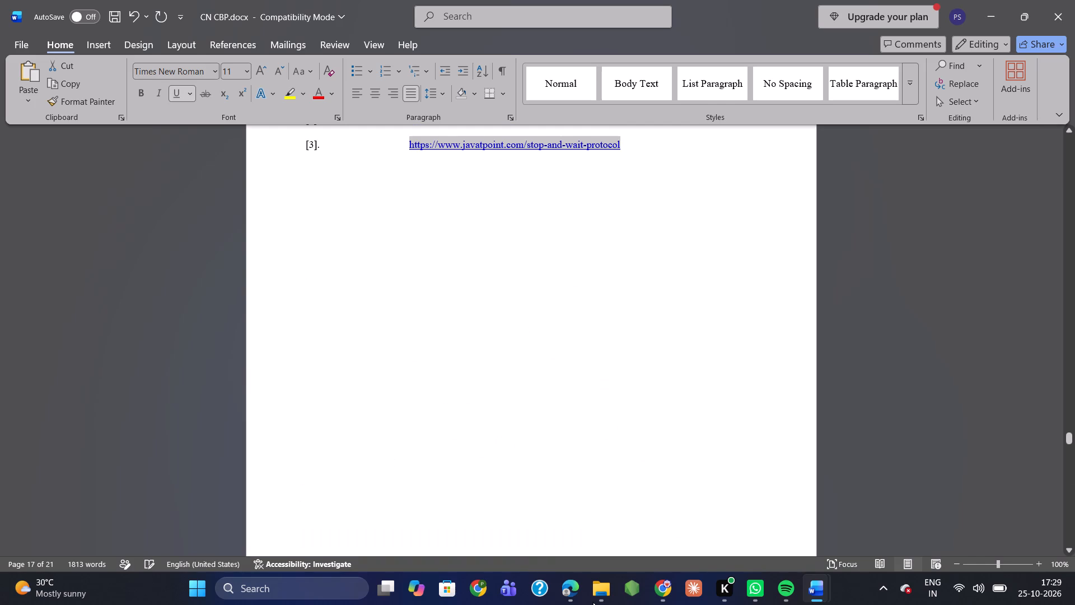
Delete the old duplicate "5.REFERENCES" heading and its three links at the end of the document.
{"action": "scroll", "coordinate": [553, 446], "scroll_direction": "up", "scroll_amount": 2}
{"action": "scroll", "coordinate": [553, 446], "scroll_direction": "down", "scroll_amount": 4}
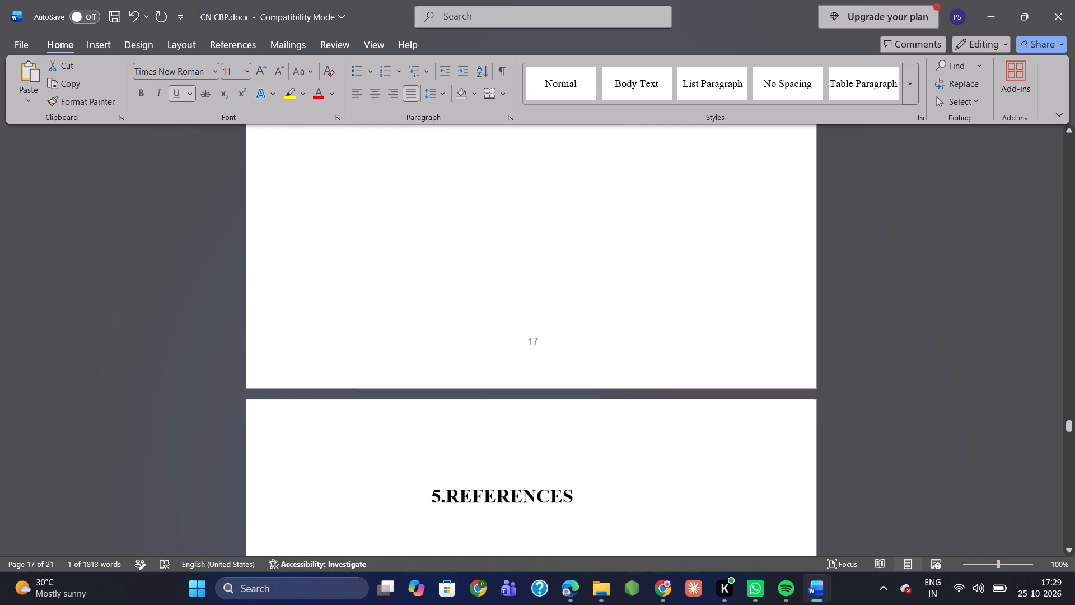
{"action": "scroll", "coordinate": [553, 446], "scroll_direction": "down", "scroll_amount": 6}
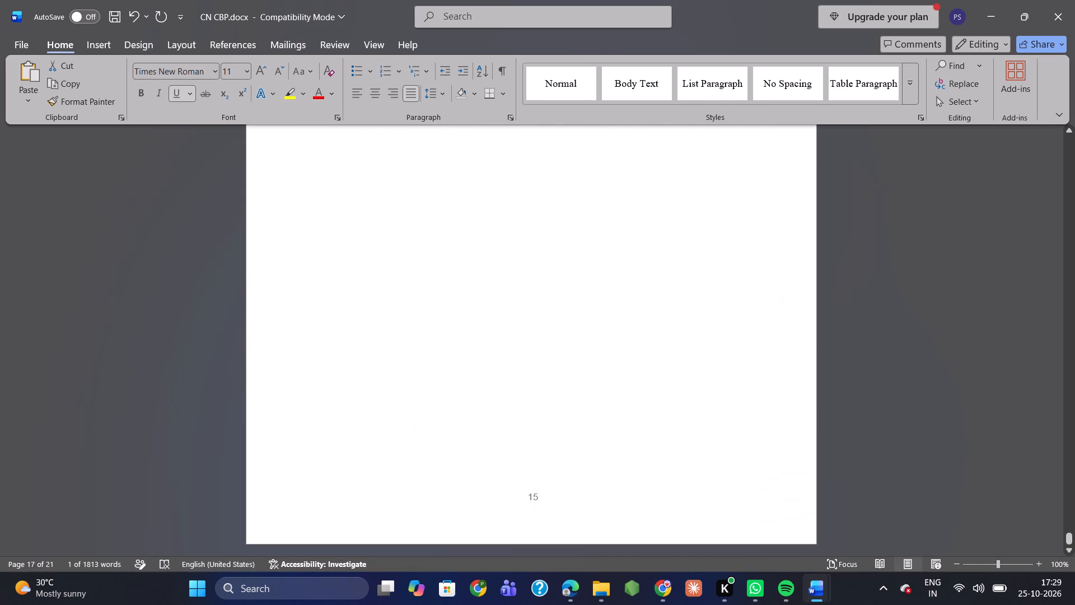
{"action": "scroll", "coordinate": [553, 446], "scroll_direction": "up", "scroll_amount": 1}
{"action": "left_click_drag", "start_coordinate": [635, 372], "coordinate": [430, 266]}
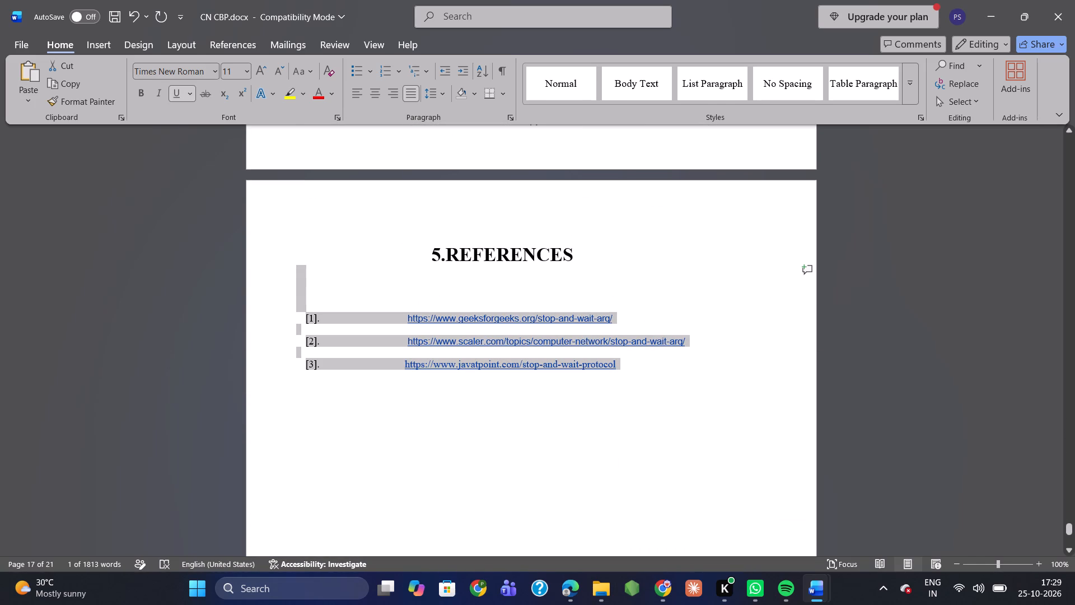
{"action": "left_click_drag", "start_coordinate": [430, 266], "coordinate": [426, 258]}
{"action": "key", "text": "Delete"}
Delete the remaining old duplicate sections, from the second "3.TEST CASES AND OUTPUT" heading through the old conclusion.
{"action": "scroll", "coordinate": [426, 258], "scroll_direction": "up", "scroll_amount": 1}
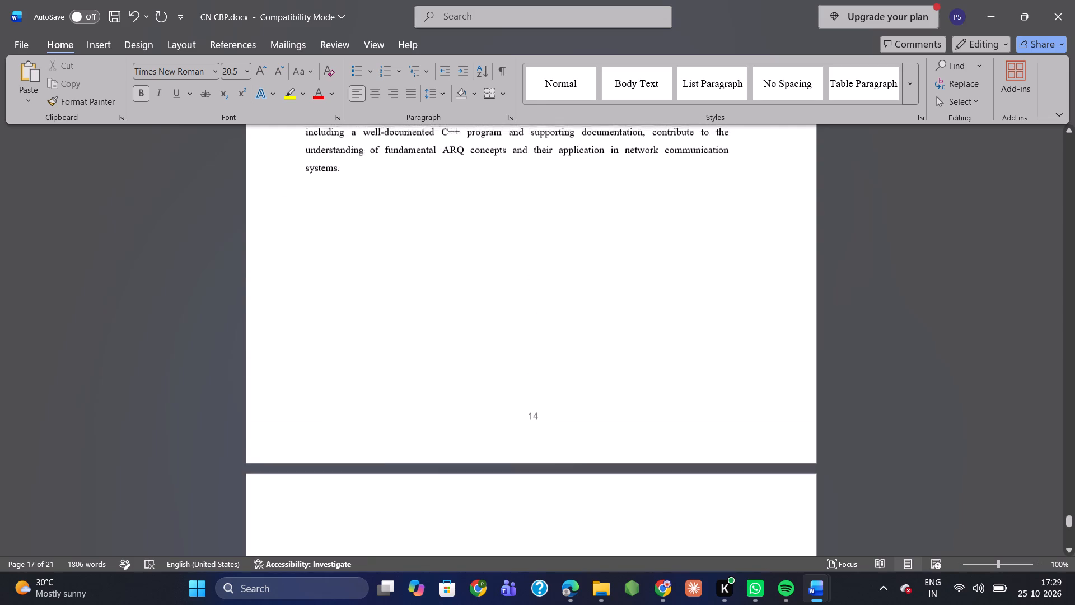
{"action": "scroll", "coordinate": [426, 258], "scroll_direction": "up", "scroll_amount": 1}
{"action": "left_click_drag", "start_coordinate": [384, 253], "coordinate": [339, 98]}
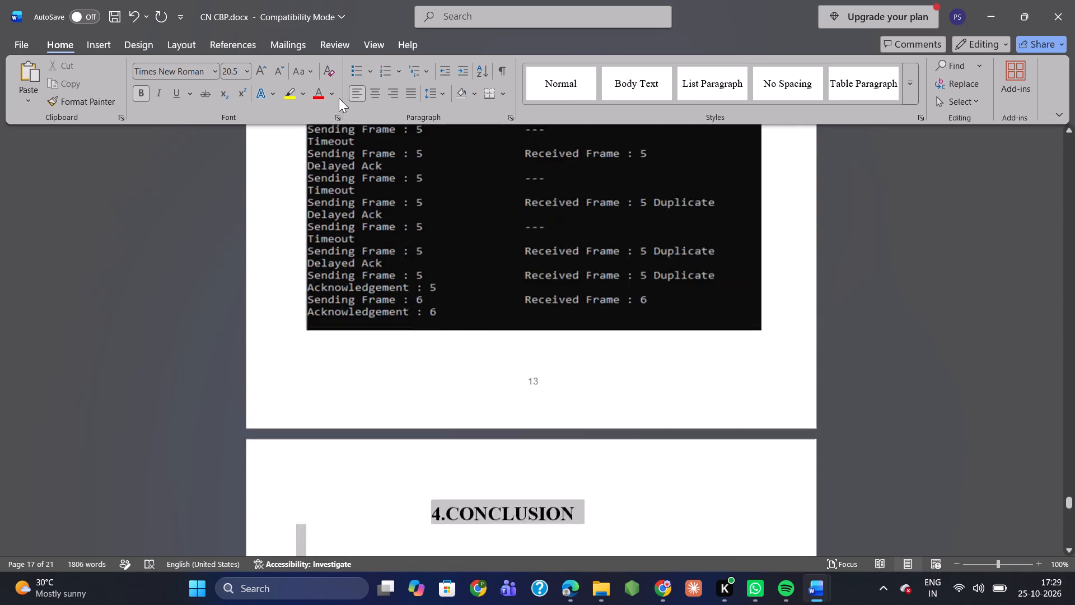
{"action": "left_click_drag", "start_coordinate": [339, 98], "coordinate": [337, 86]}
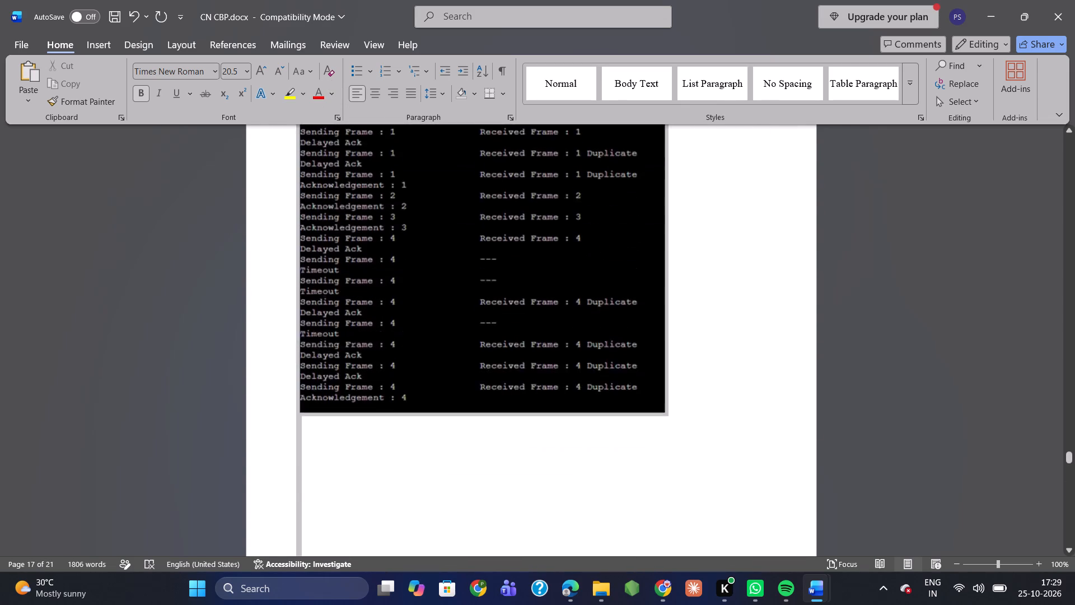
{"action": "left_click_drag", "start_coordinate": [337, 86], "coordinate": [375, 486]}
{"action": "scroll", "coordinate": [358, 364], "scroll_direction": "up", "scroll_amount": 1}
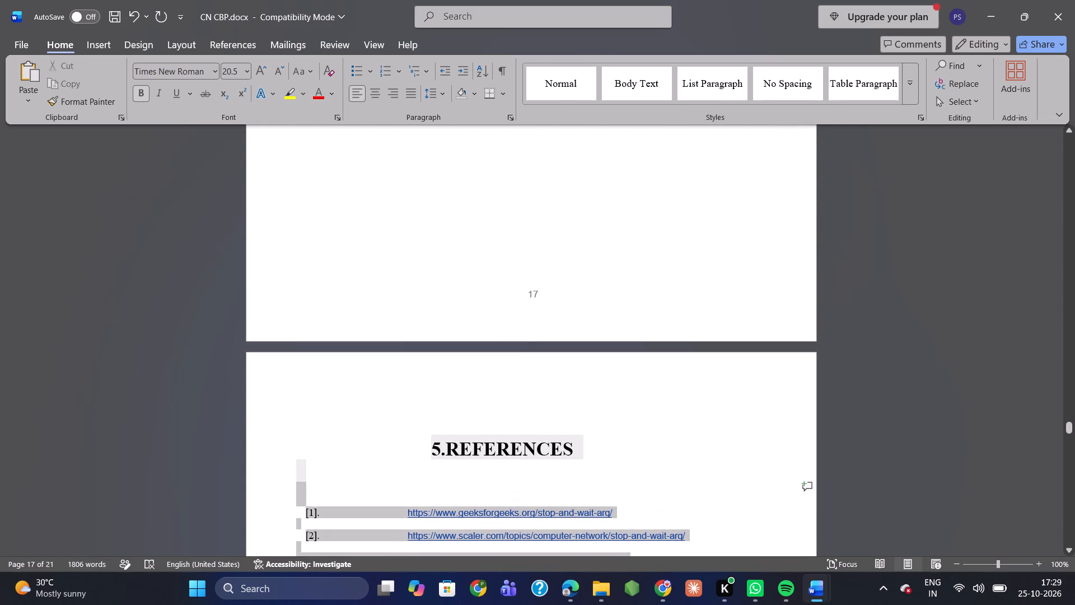
{"action": "left_click_drag", "start_coordinate": [375, 486], "coordinate": [321, 497]}
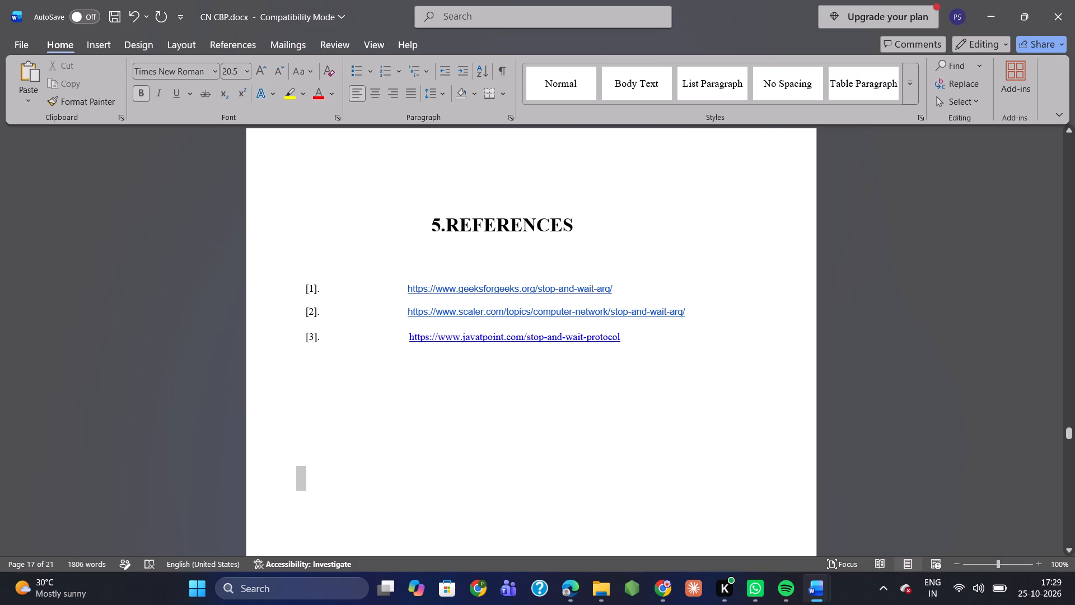
{"action": "key", "text": "Delete"}
Insert four line breaks after the source code's last line to move the "3.TEST CASES AND OUTPUT" heading to a new page.
{"action": "scroll", "coordinate": [321, 497], "scroll_direction": "down", "scroll_amount": 4}
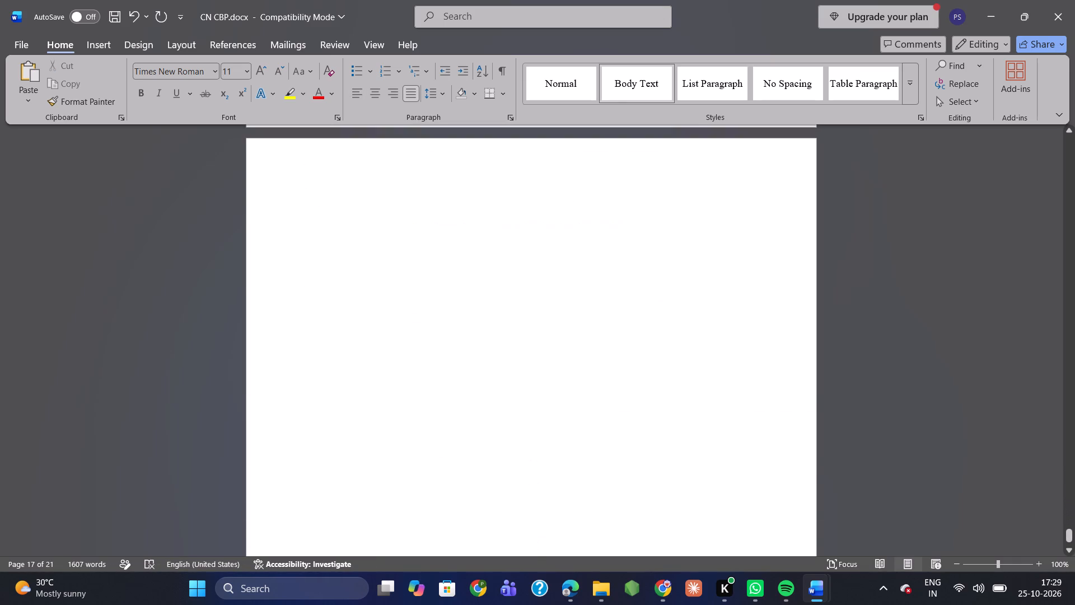
{"action": "scroll", "coordinate": [321, 497], "scroll_direction": "down", "scroll_amount": 5}
{"action": "scroll", "coordinate": [321, 497], "scroll_direction": "up", "scroll_amount": 3}
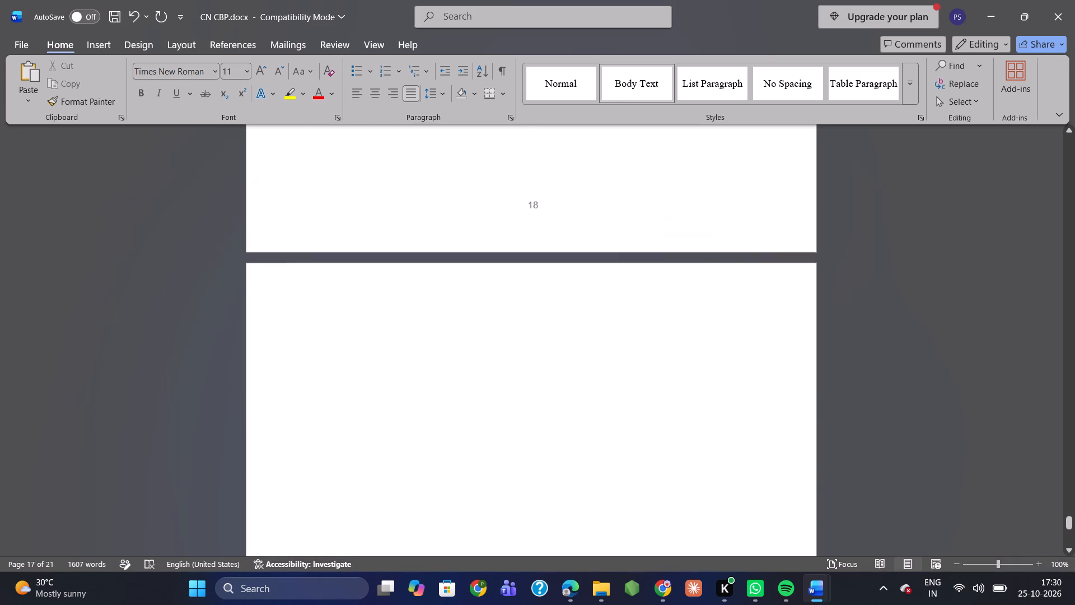
{"action": "scroll", "coordinate": [321, 497], "scroll_direction": "up", "scroll_amount": 4}
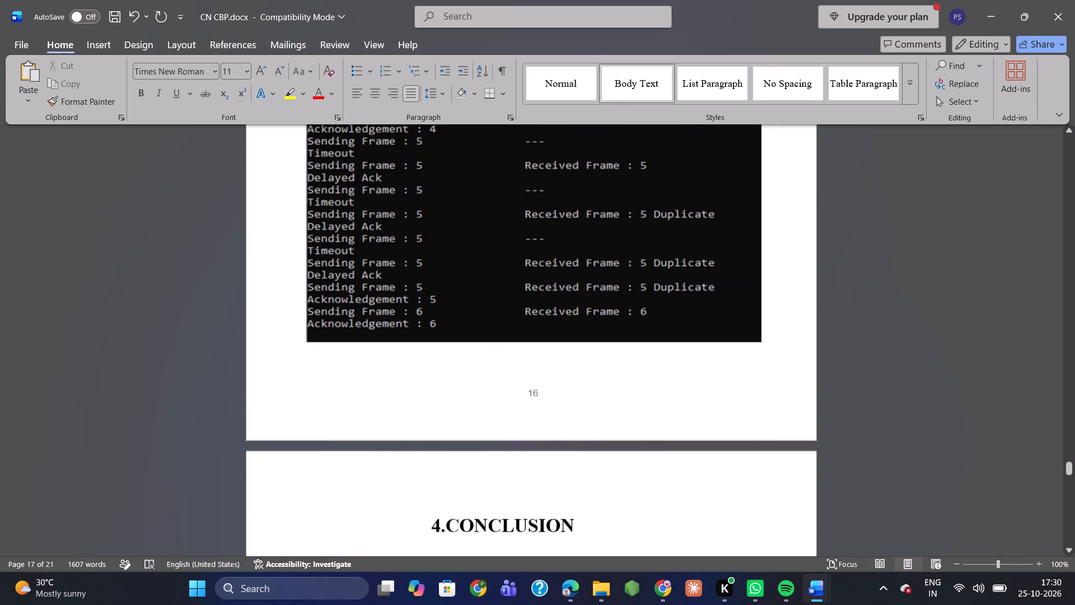
{"action": "scroll", "coordinate": [321, 497], "scroll_direction": "up", "scroll_amount": 5}
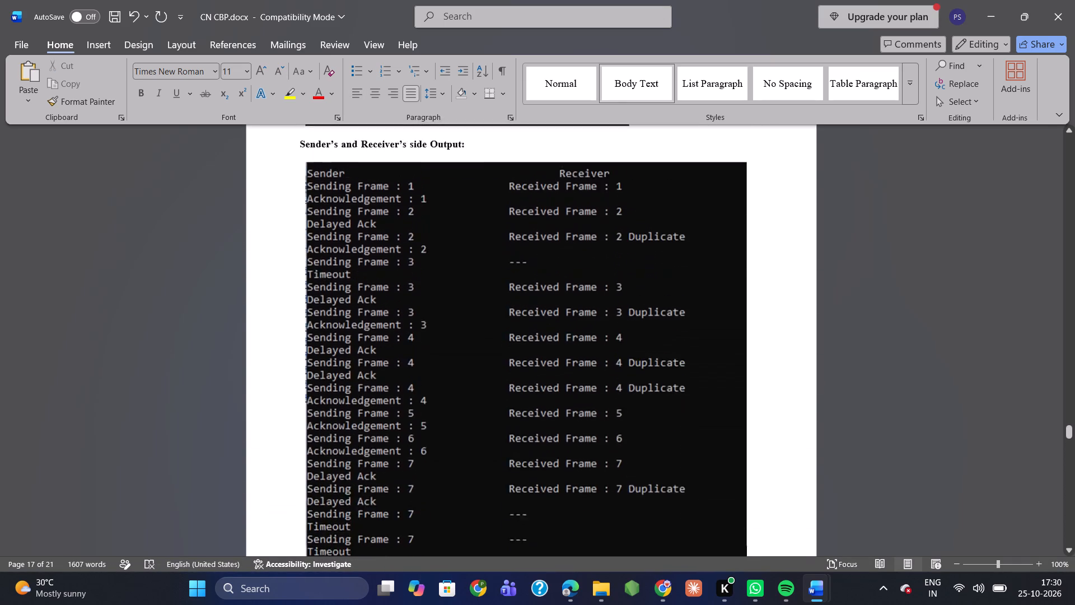
{"action": "scroll", "coordinate": [321, 497], "scroll_direction": "up", "scroll_amount": 4}
{"action": "scroll", "coordinate": [321, 497], "scroll_direction": "down", "scroll_amount": 1}
{"action": "left_click", "coordinate": [518, 337]}
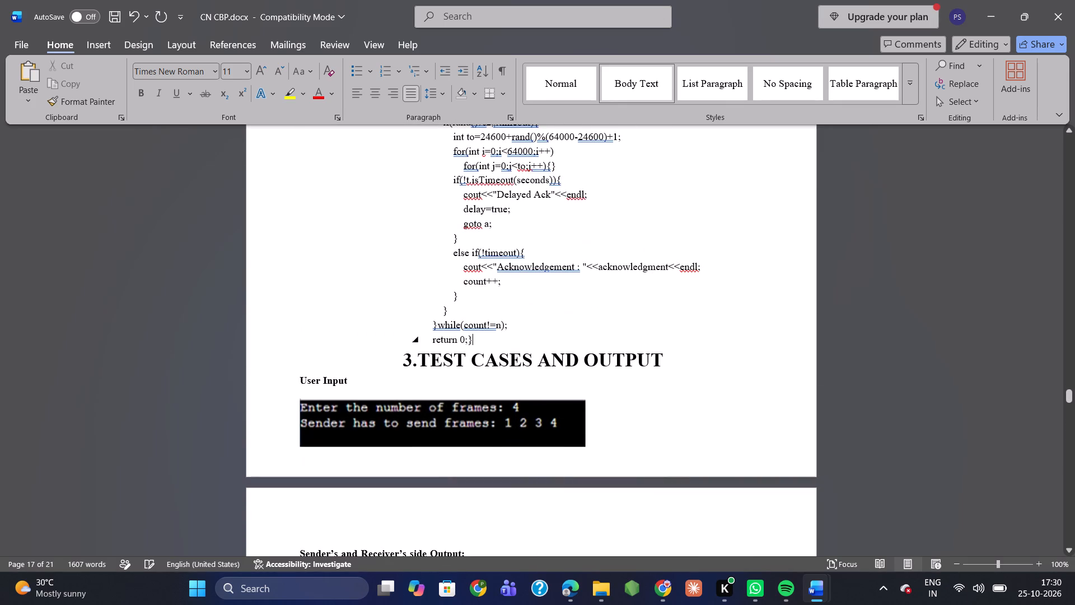
{"action": "key", "text": "Return"}
{"action": "key", "text": "Return"}
{"action": "key", "text": "Return"}
{"action": "key", "text": "Return"}
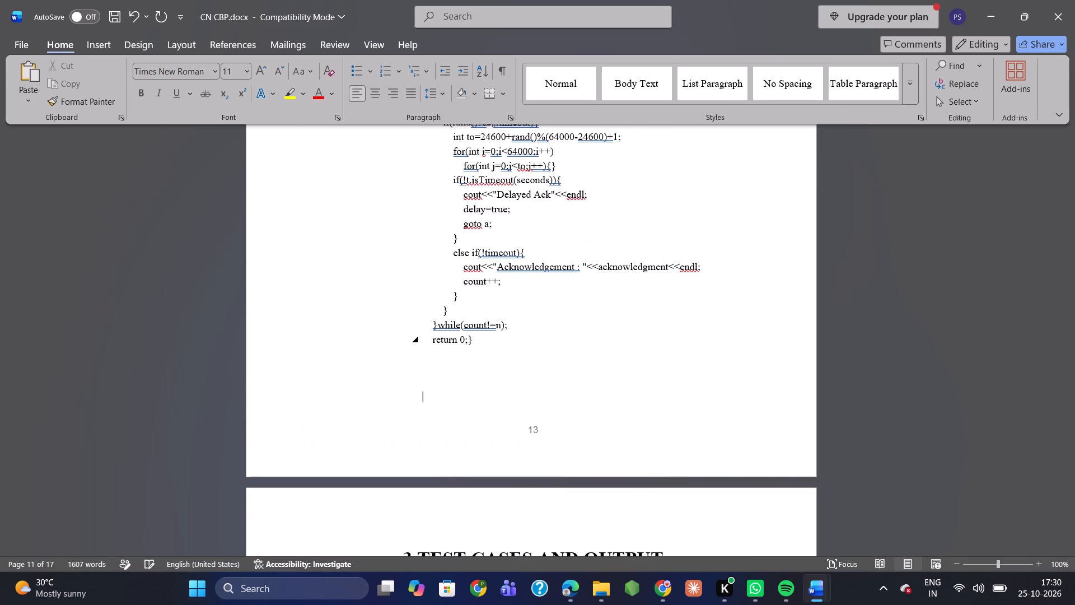
Move the source code's final closing brace after "return 0;" onto its own line.
{"action": "left_click", "coordinate": [470, 338]}
{"action": "key", "text": "Return"}
Insert a blank line above the "2.SOURCE CODE" heading to move it onto the page where the code starts.
{"action": "scroll", "coordinate": [470, 338], "scroll_direction": "down", "scroll_amount": 1}
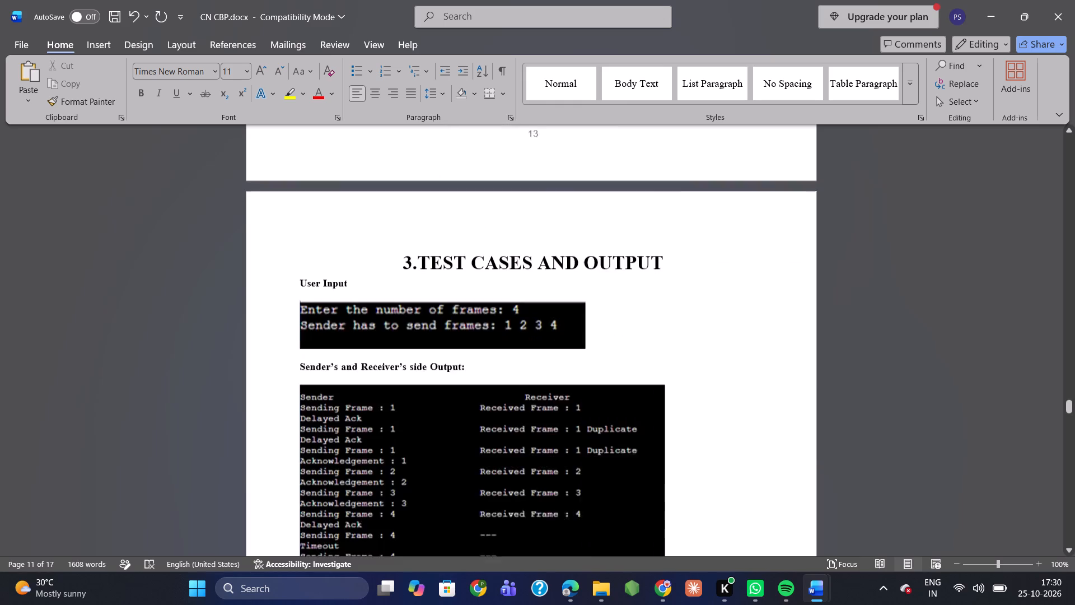
{"action": "scroll", "coordinate": [470, 338], "scroll_direction": "down", "scroll_amount": 7}
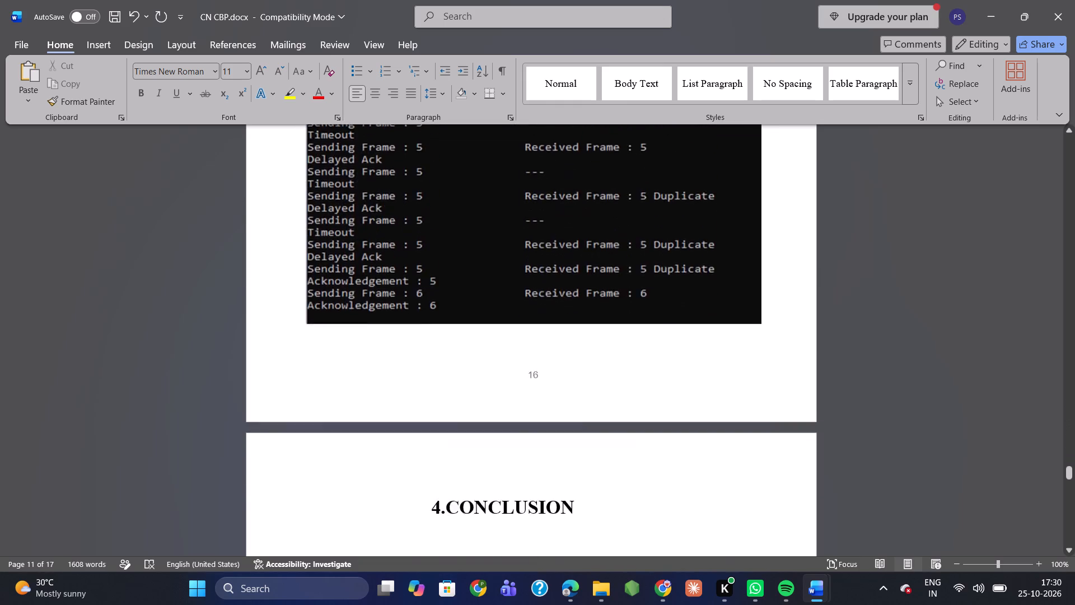
{"action": "scroll", "coordinate": [470, 338], "scroll_direction": "up", "scroll_amount": 4}
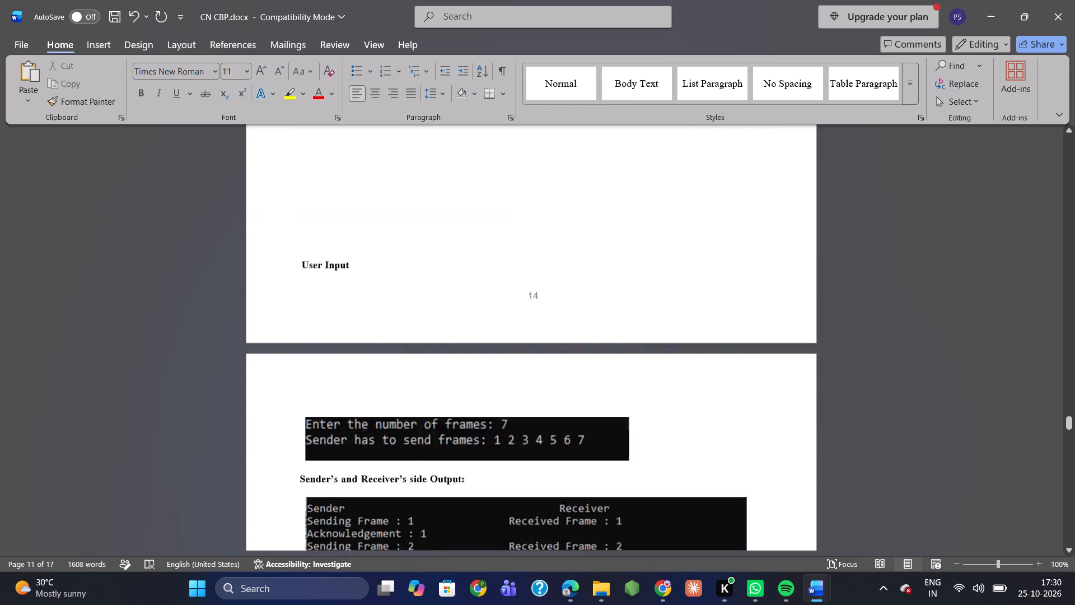
{"action": "scroll", "coordinate": [470, 338], "scroll_direction": "up", "scroll_amount": 5}
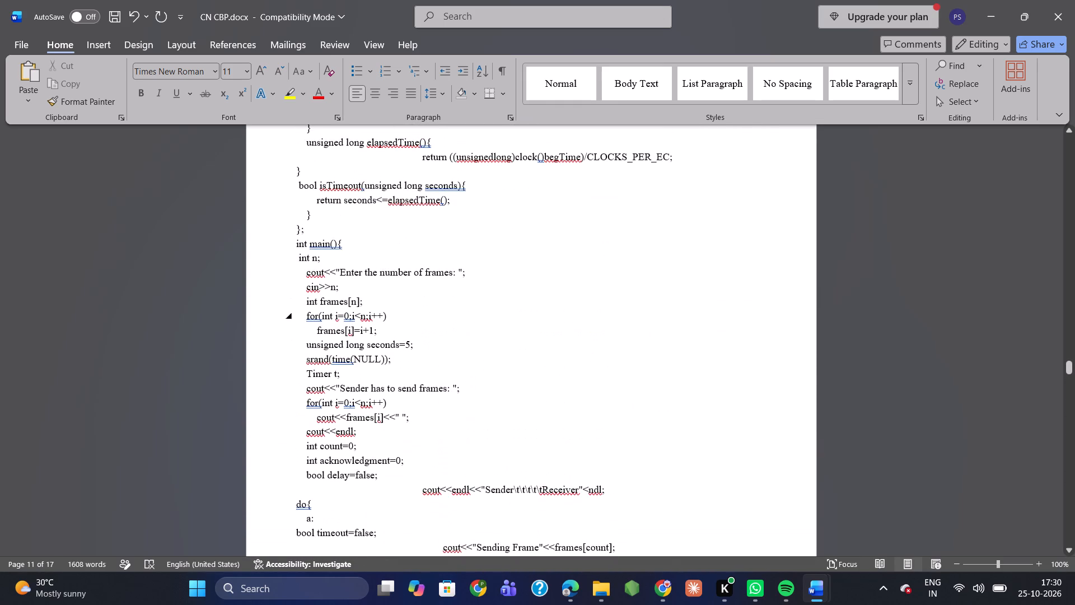
{"action": "scroll", "coordinate": [470, 338], "scroll_direction": "up", "scroll_amount": 5}
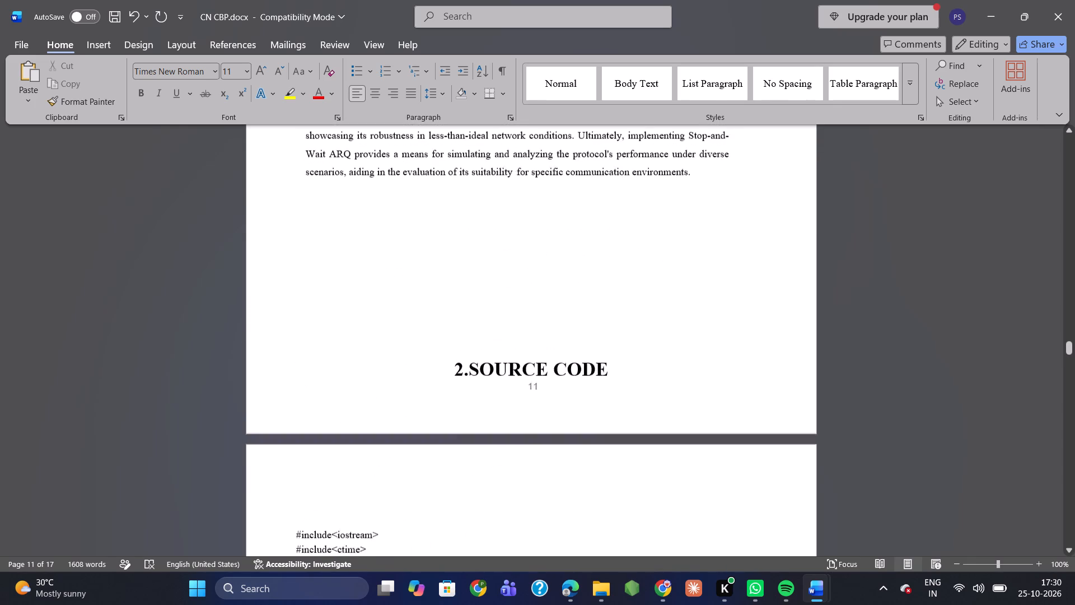
{"action": "left_click", "coordinate": [474, 350]}
{"action": "key", "text": "Return"}
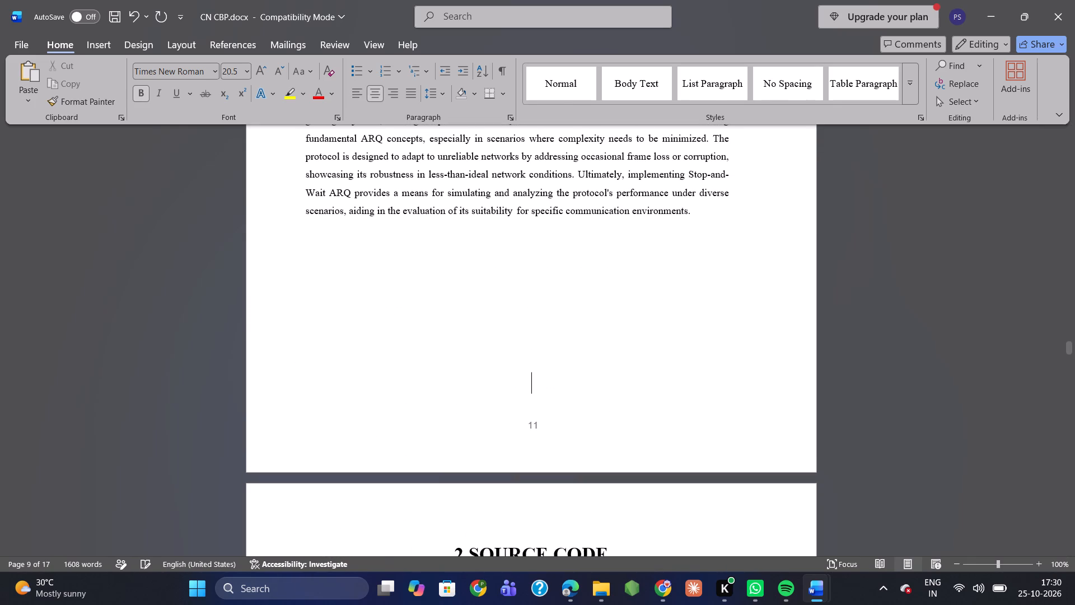
Remove one blank line directly above the "3.TEST CASES AND OUTPUT" heading.
{"action": "scroll", "coordinate": [474, 350], "scroll_direction": "down", "scroll_amount": 6}
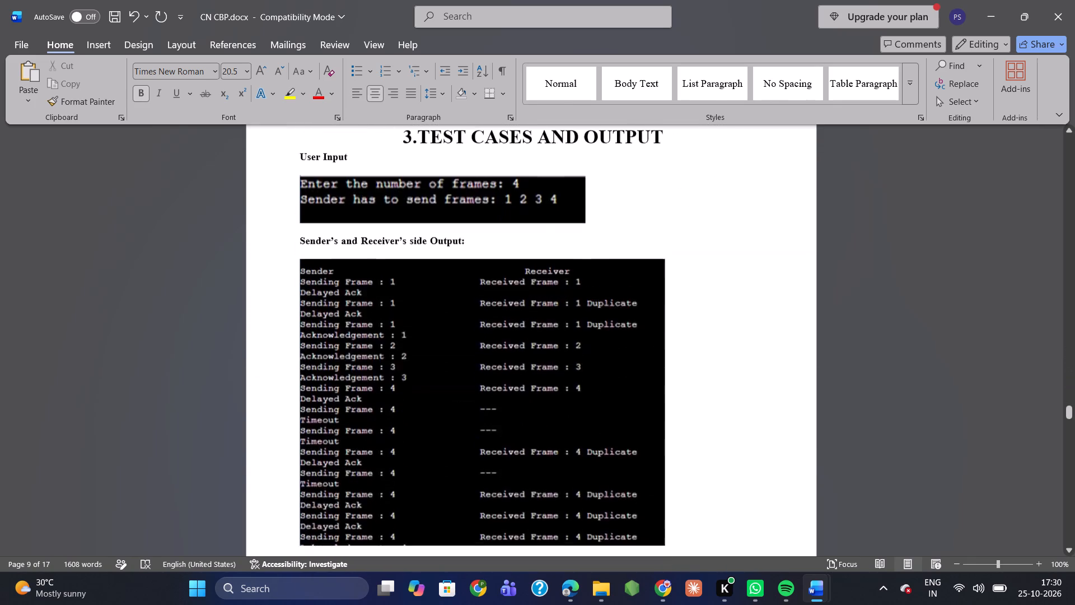
{"action": "scroll", "coordinate": [474, 350], "scroll_direction": "down", "scroll_amount": 2}
{"action": "scroll", "coordinate": [474, 350], "scroll_direction": "up", "scroll_amount": 2}
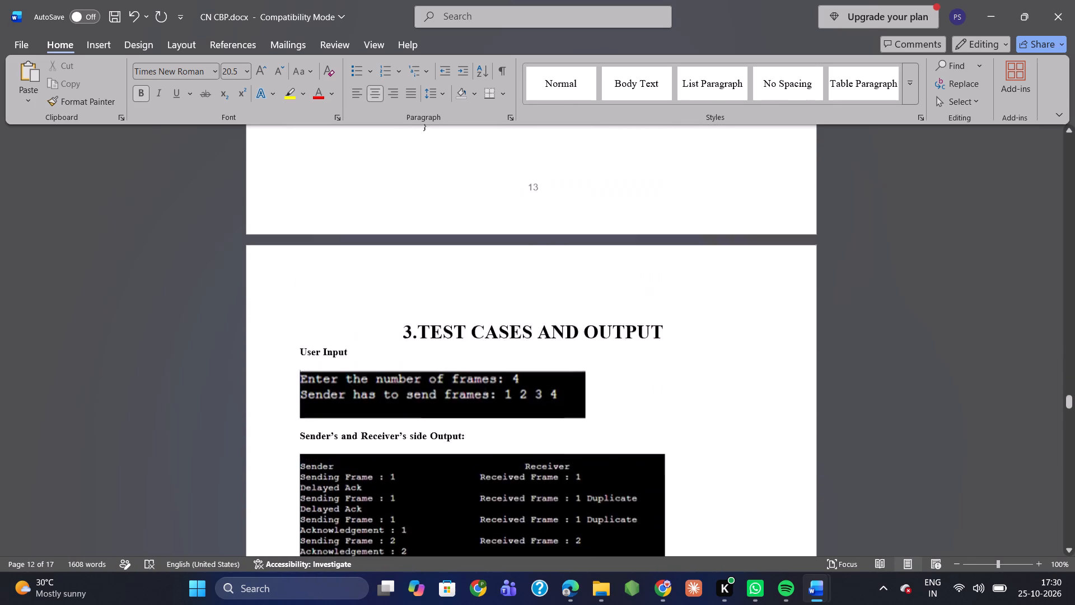
{"action": "scroll", "coordinate": [474, 350], "scroll_direction": "up", "scroll_amount": 1}
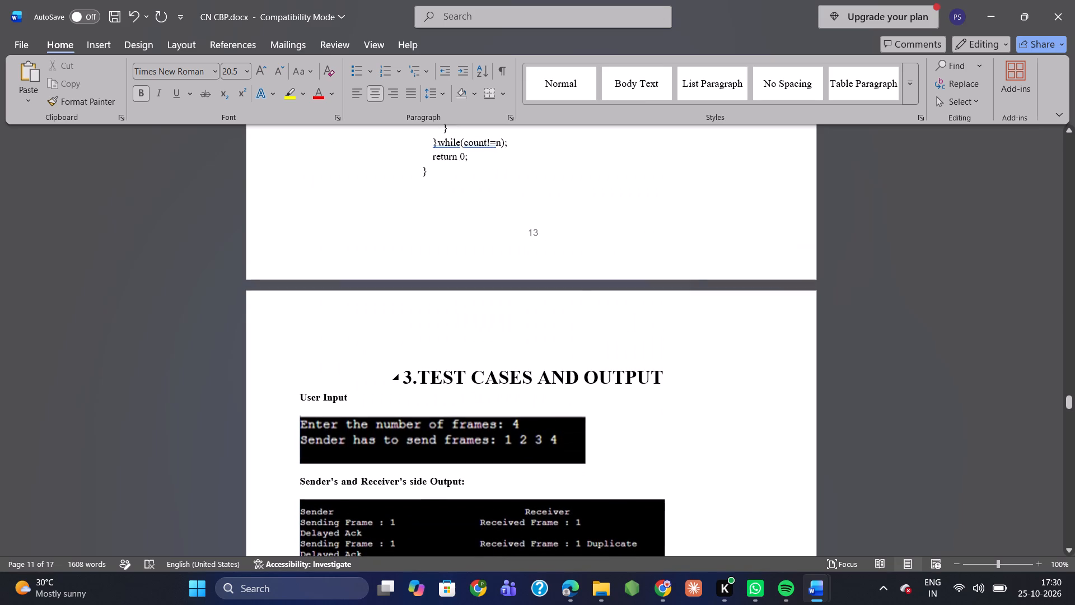
{"action": "left_click", "coordinate": [452, 358]}
{"action": "key", "text": "BackSpace"}
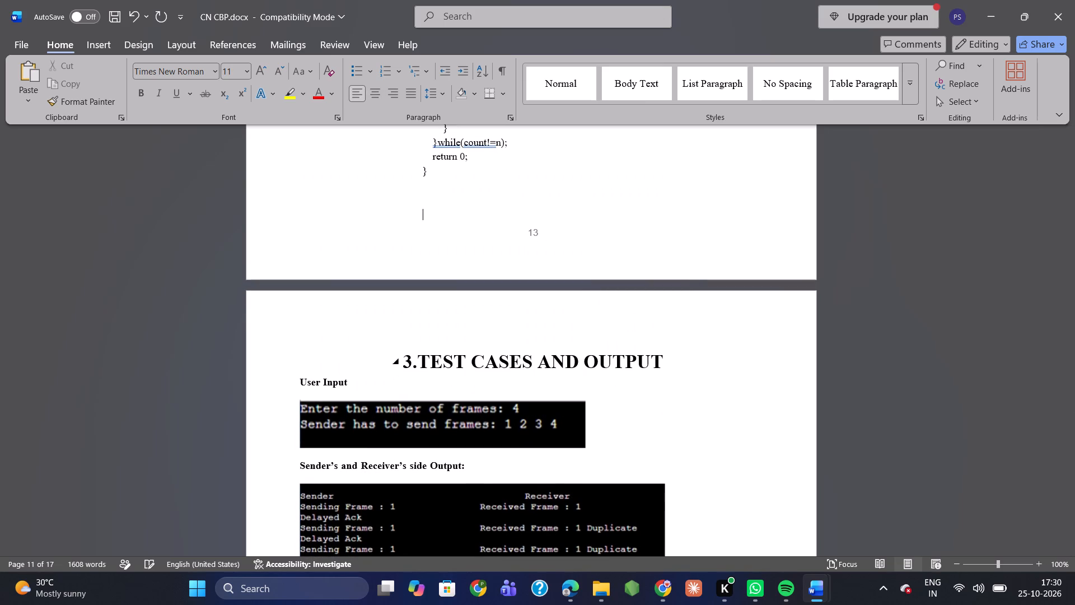
Examine the footer page numbers from the test cases through the Conclusion and the closing pages.
{"action": "scroll", "coordinate": [452, 358], "scroll_direction": "down", "scroll_amount": 10}
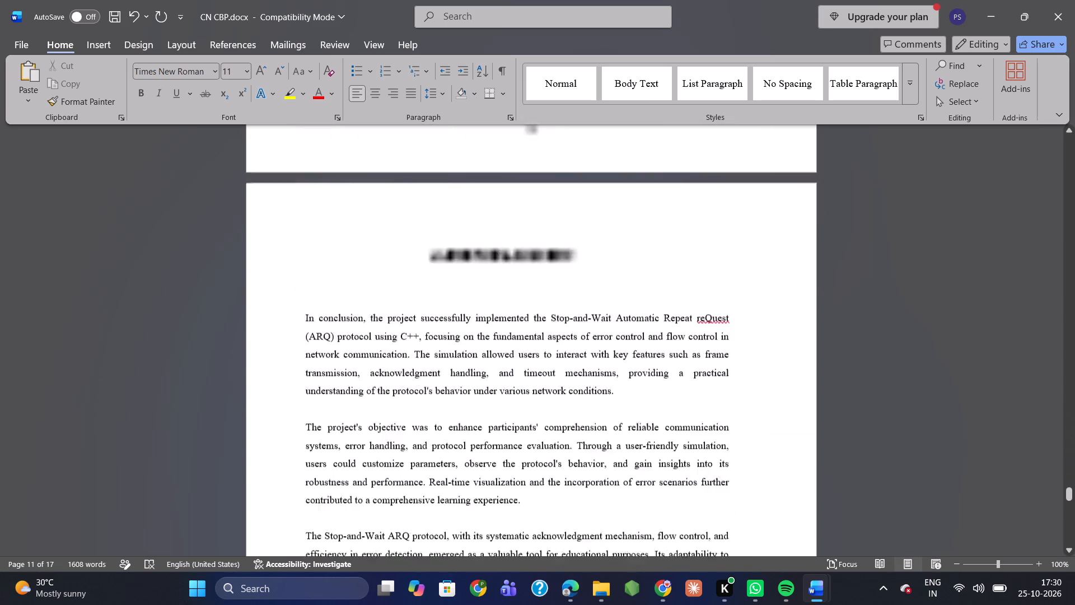
{"action": "scroll", "coordinate": [452, 358], "scroll_direction": "right", "scroll_amount": 1}
{"action": "scroll", "coordinate": [452, 358], "scroll_direction": "up", "scroll_amount": 2}
{"action": "scroll", "coordinate": [452, 358], "scroll_direction": "down", "scroll_amount": 2}
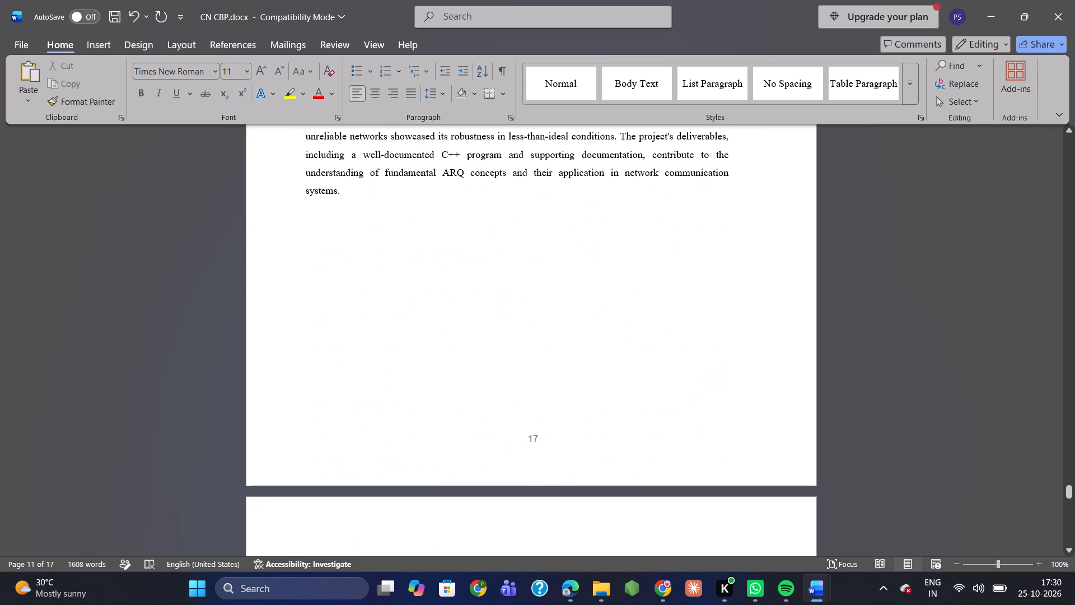
{"action": "scroll", "coordinate": [452, 358], "scroll_direction": "down", "scroll_amount": 8}
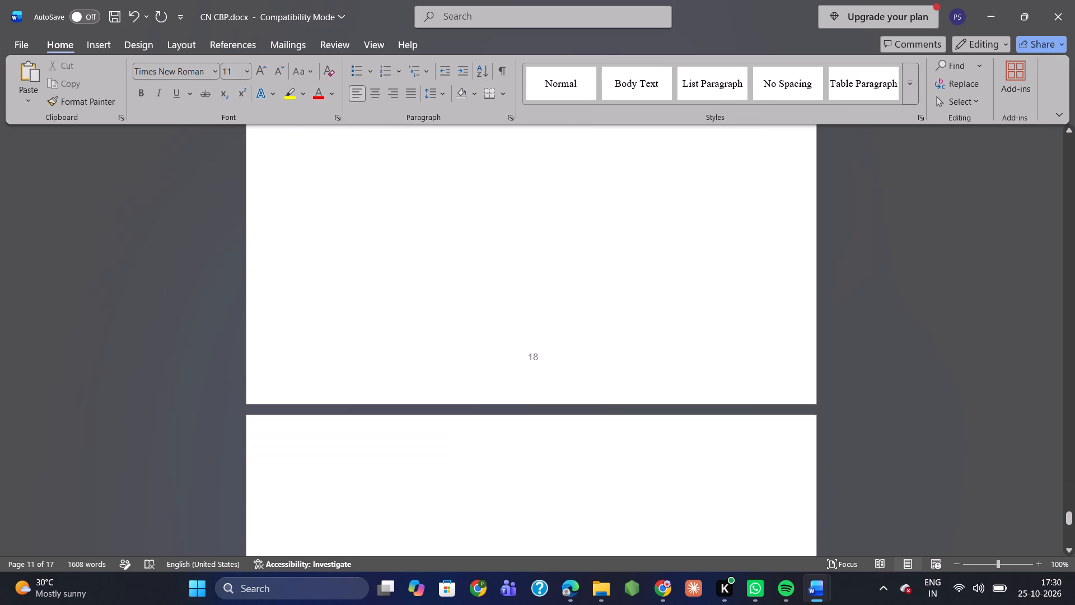
{"action": "scroll", "coordinate": [452, 358], "scroll_direction": "down", "scroll_amount": 2}
In the contents table, set the References page number to 18 and the Conclusion page number to 17.
{"action": "scroll", "coordinate": [452, 358], "scroll_direction": "up", "scroll_amount": 10}
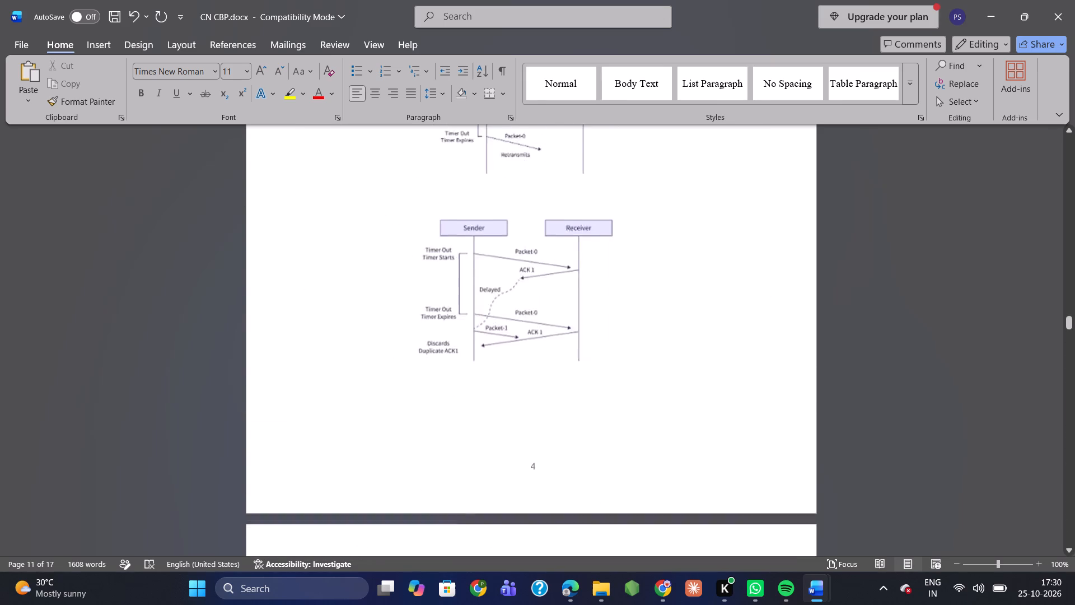
{"action": "scroll", "coordinate": [452, 358], "scroll_direction": "up", "scroll_amount": 8}
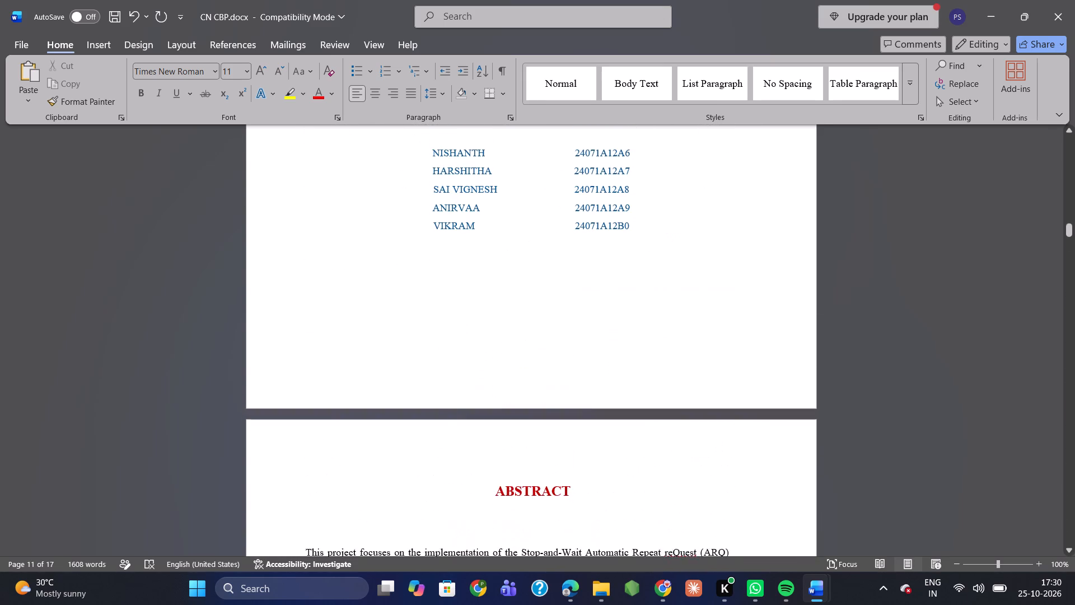
{"action": "scroll", "coordinate": [452, 358], "scroll_direction": "down", "scroll_amount": 3}
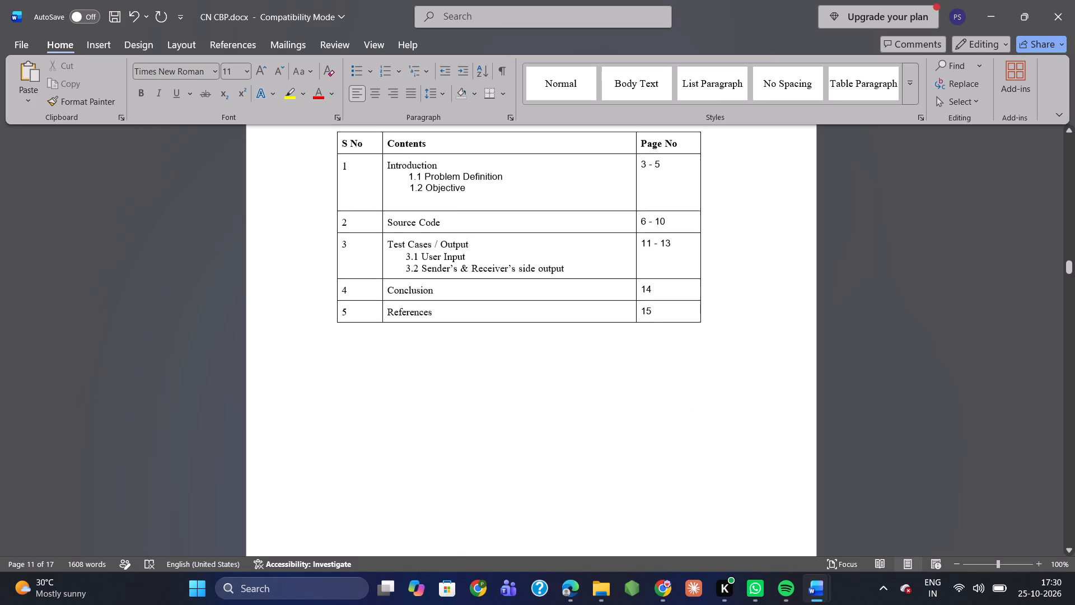
{"action": "left_click", "coordinate": [657, 313]}
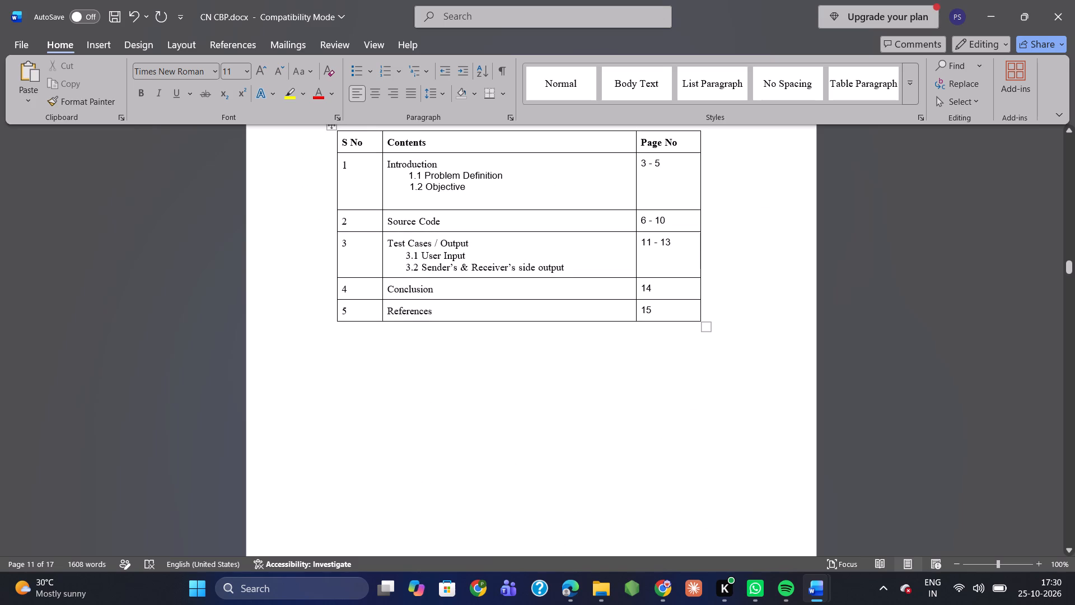
{"action": "key", "text": "BackSpace"}
{"action": "key", "text": "8"}
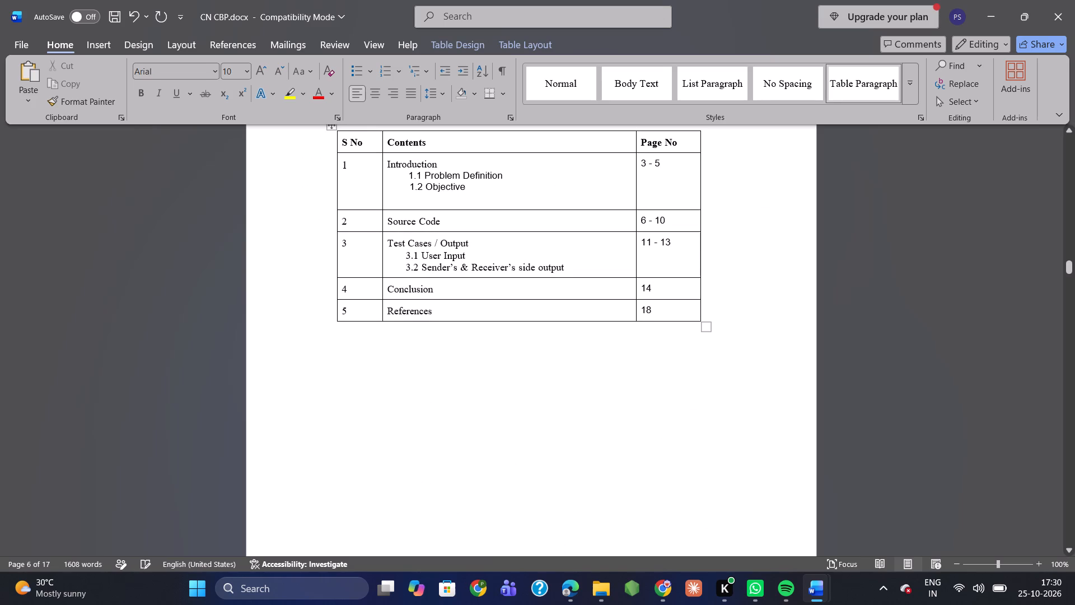
{"action": "left_click", "coordinate": [657, 288]}
{"action": "key", "text": "BackSpace"}
{"action": "key", "text": "7"}
Examine the footer page numbers from the Introduction through the start of the Source Code section.
{"action": "scroll", "coordinate": [657, 288], "scroll_direction": "down", "scroll_amount": 6}
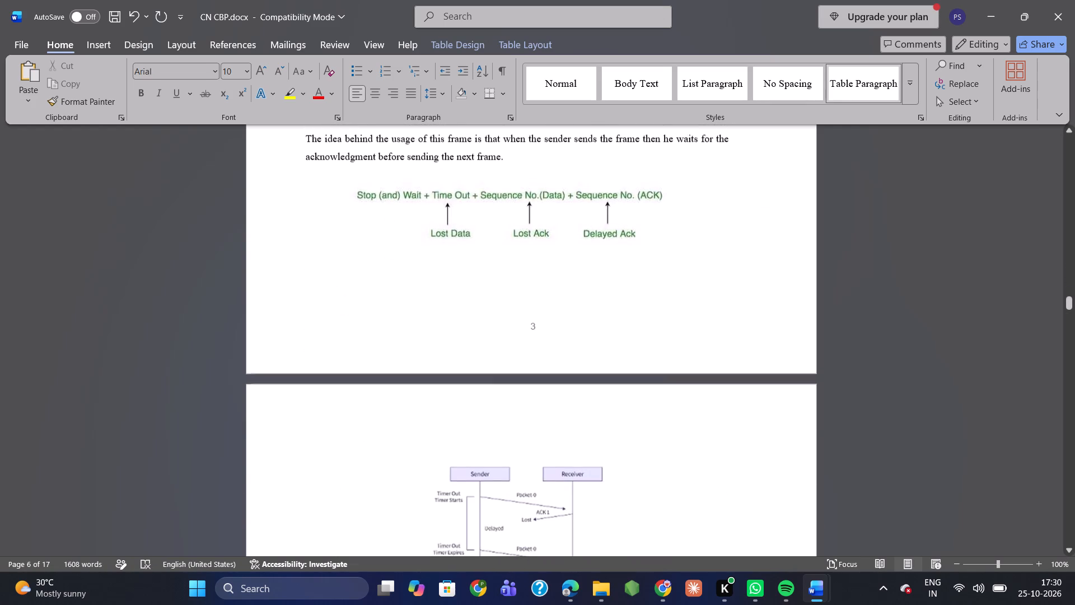
{"action": "scroll", "coordinate": [657, 288], "scroll_direction": "down", "scroll_amount": 6}
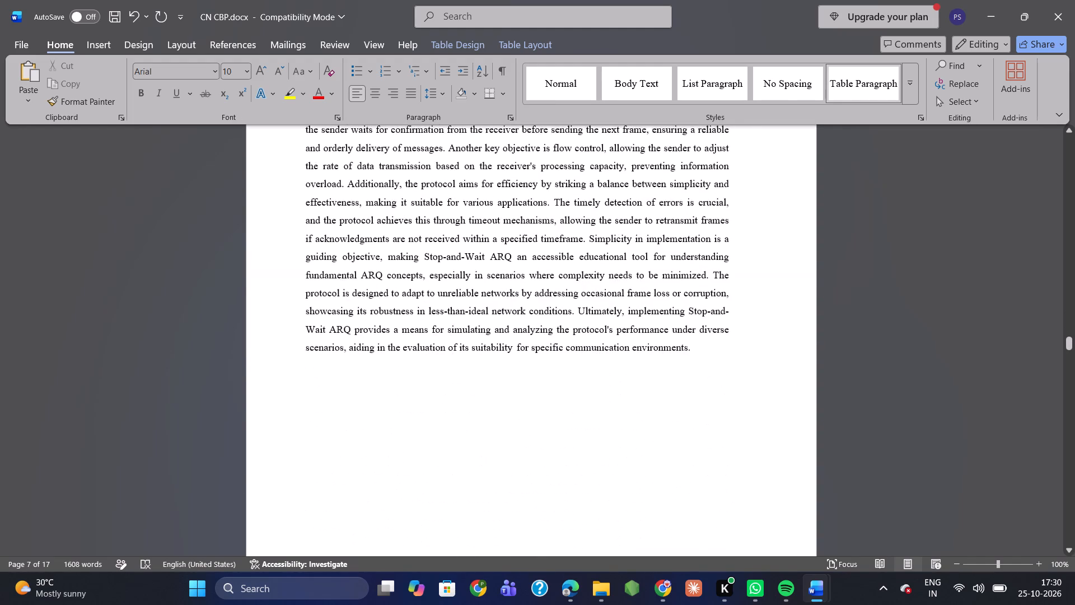
{"action": "scroll", "coordinate": [657, 288], "scroll_direction": "down", "scroll_amount": 1}
{"action": "scroll", "coordinate": [657, 288], "scroll_direction": "up", "scroll_amount": 1}
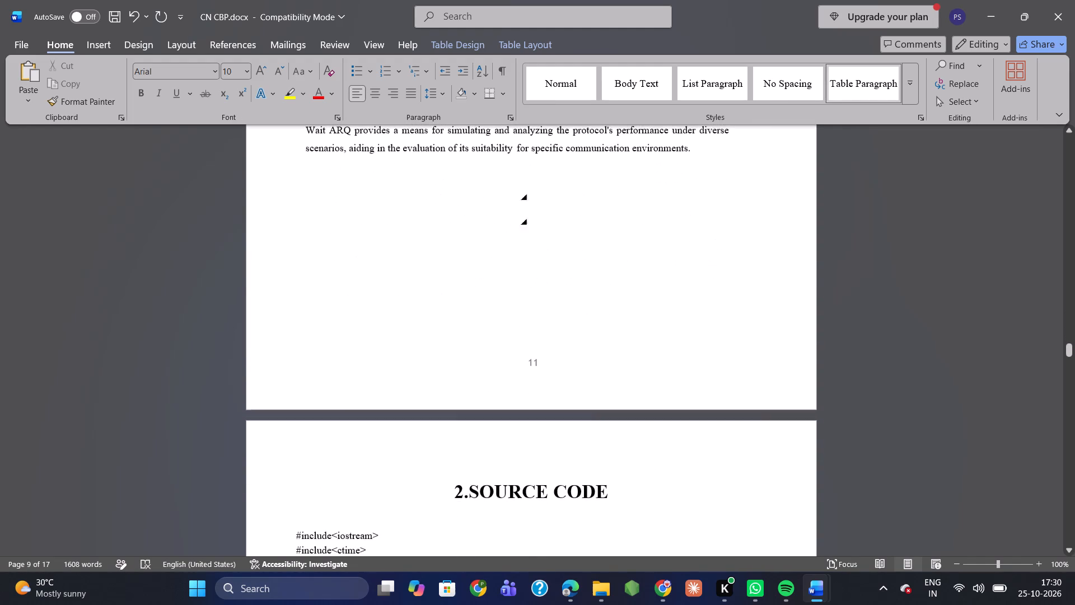
{"action": "scroll", "coordinate": [657, 288], "scroll_direction": "up", "scroll_amount": 2}
{"action": "scroll", "coordinate": [657, 288], "scroll_direction": "down", "scroll_amount": 1}
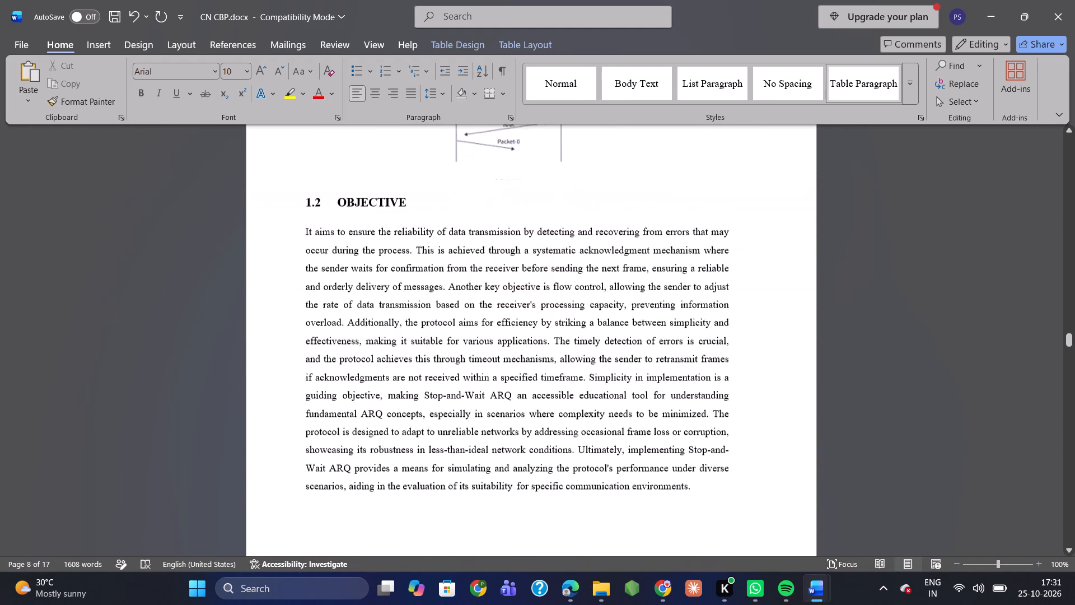
{"action": "scroll", "coordinate": [657, 288], "scroll_direction": "down", "scroll_amount": 2}
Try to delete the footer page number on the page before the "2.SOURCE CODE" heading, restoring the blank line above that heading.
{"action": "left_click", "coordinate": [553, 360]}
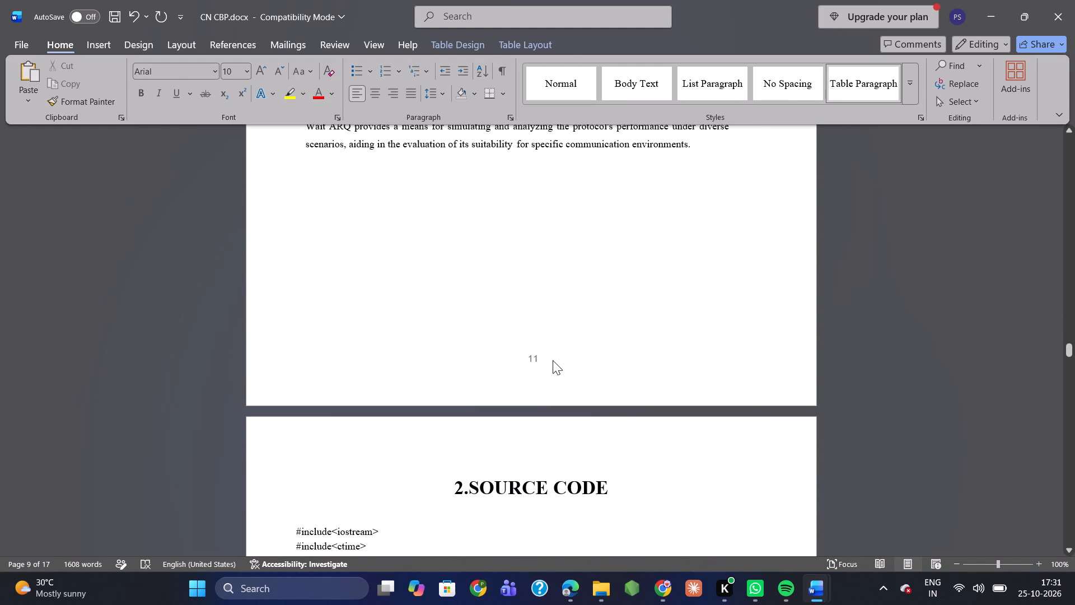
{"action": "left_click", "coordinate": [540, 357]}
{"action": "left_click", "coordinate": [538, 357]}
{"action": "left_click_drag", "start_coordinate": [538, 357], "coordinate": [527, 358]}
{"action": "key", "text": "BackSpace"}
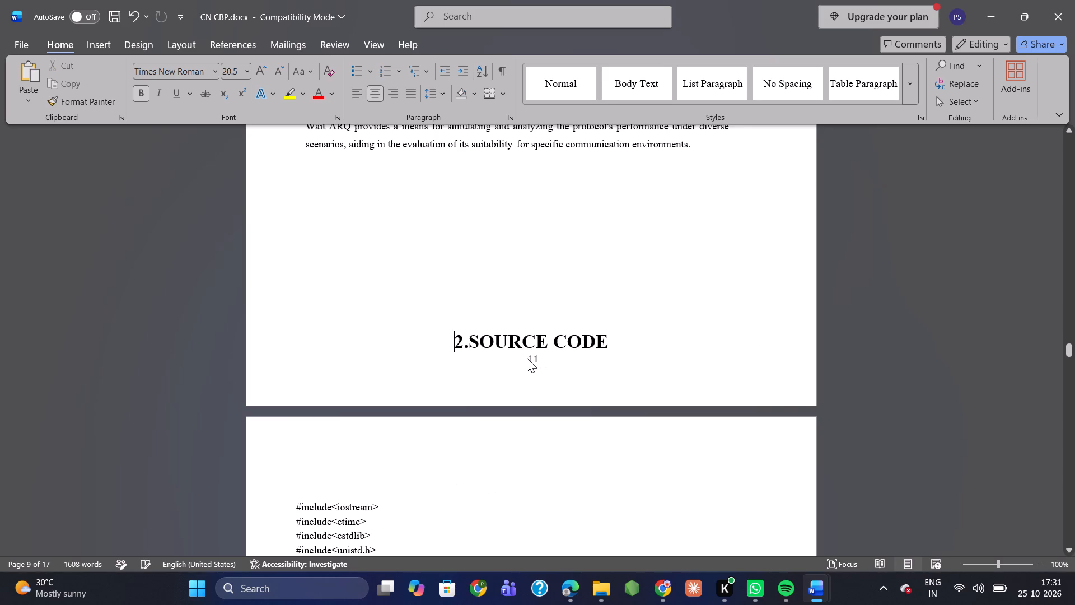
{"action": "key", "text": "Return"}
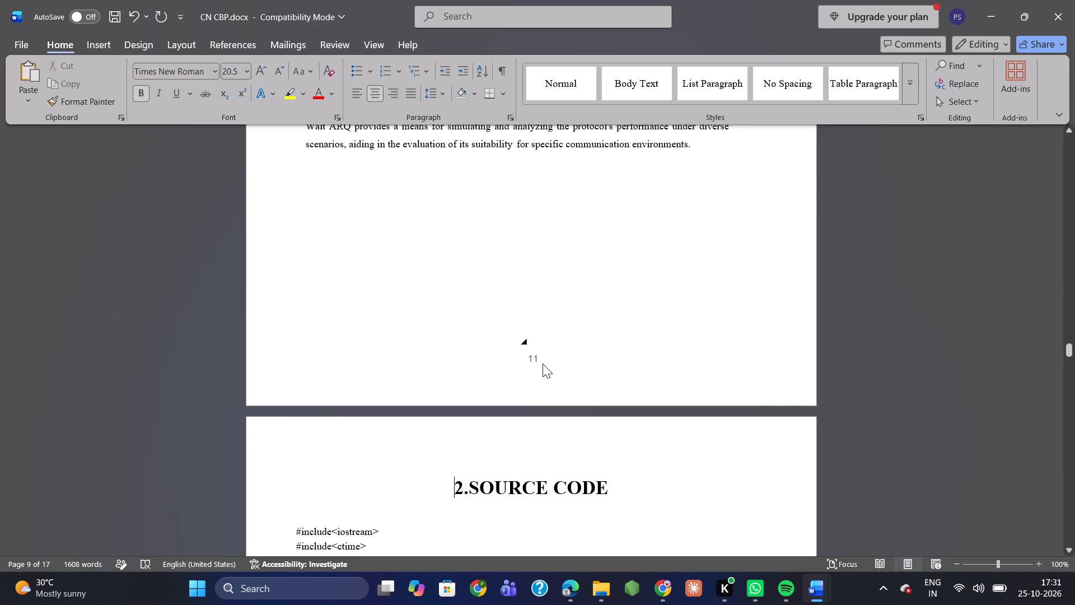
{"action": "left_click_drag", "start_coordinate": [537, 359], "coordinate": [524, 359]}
Open the footer of page 4 for editing and add 4 on its text line, followed by a new line.
{"action": "scroll", "coordinate": [524, 359], "scroll_direction": "up", "scroll_amount": 1}
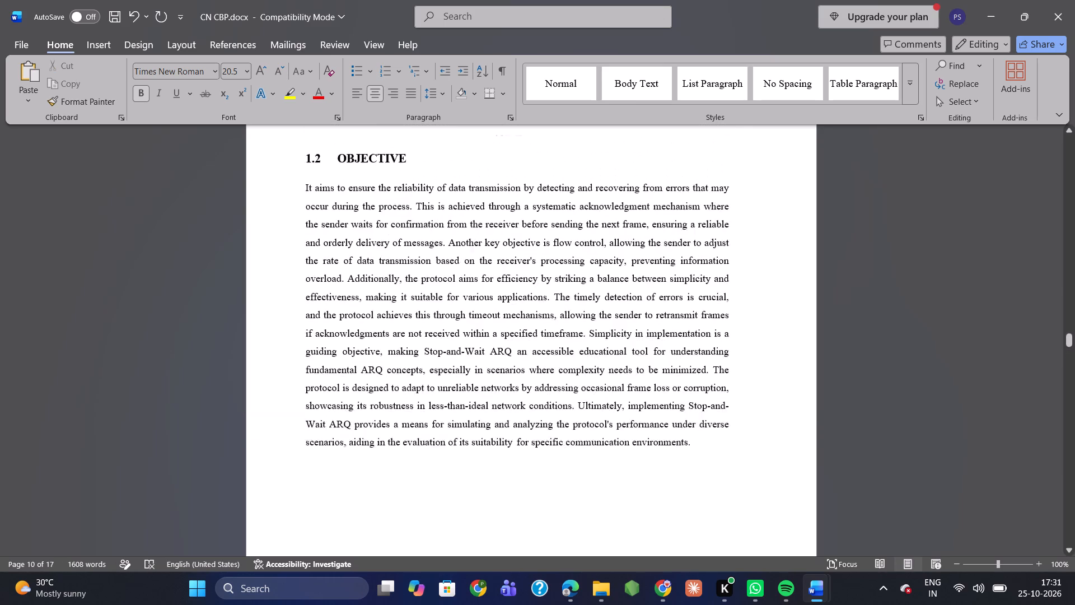
{"action": "scroll", "coordinate": [524, 359], "scroll_direction": "up", "scroll_amount": 6}
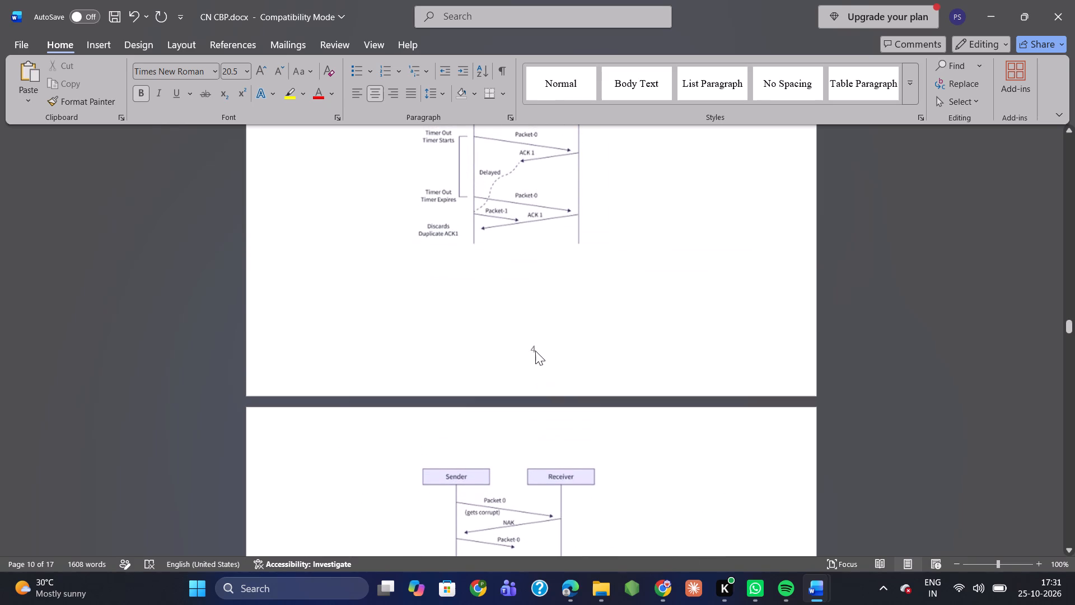
{"action": "left_click", "coordinate": [535, 351]}
{"action": "right_click", "coordinate": [535, 351]}
{"action": "left_click", "coordinate": [555, 354]}
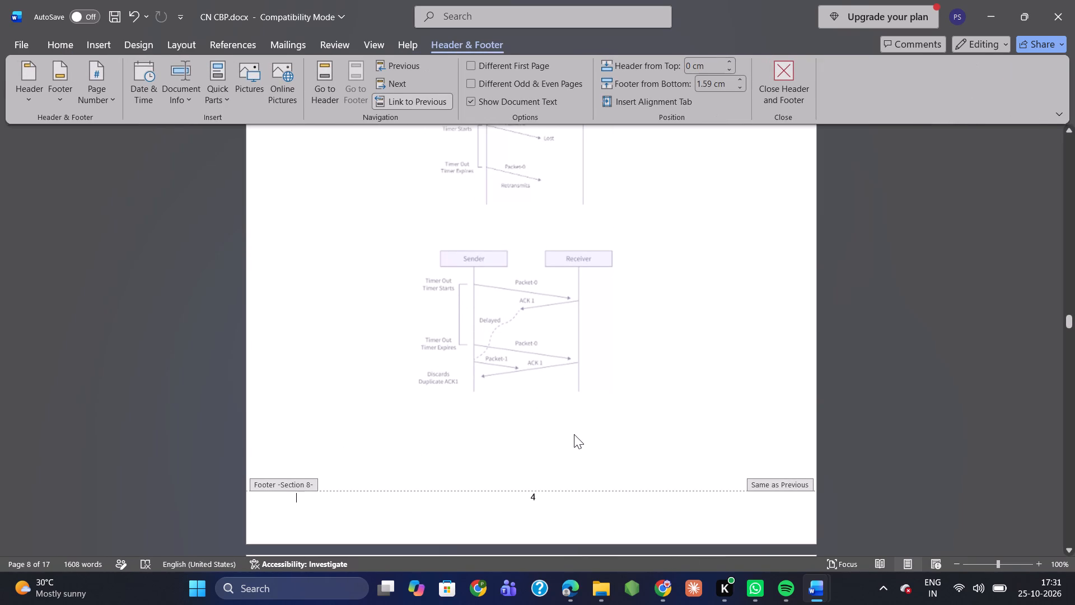
{"action": "key", "text": "4"}
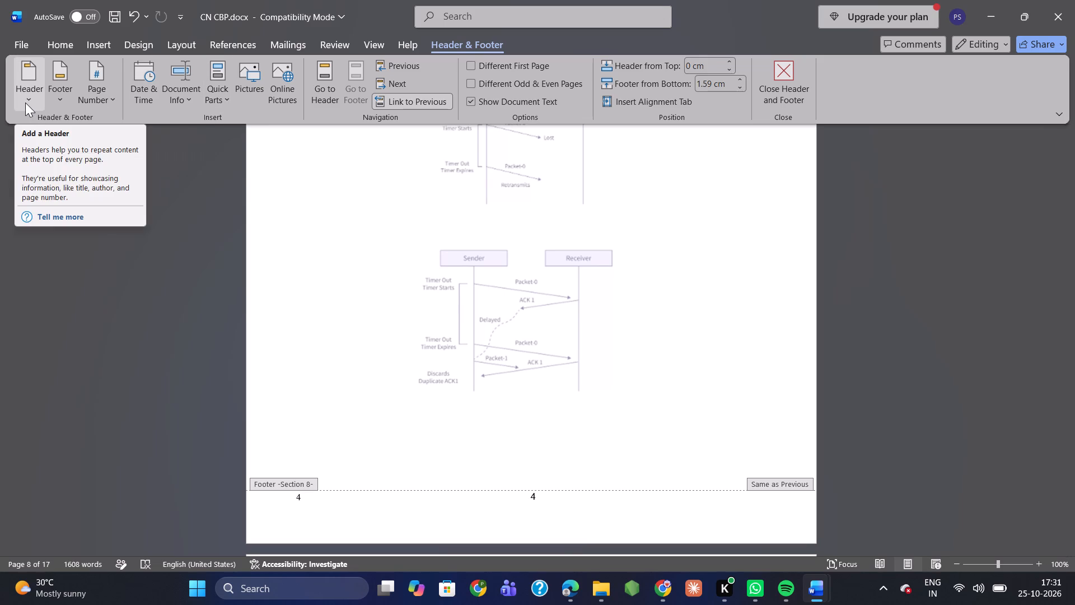
{"action": "key", "text": "Return"}
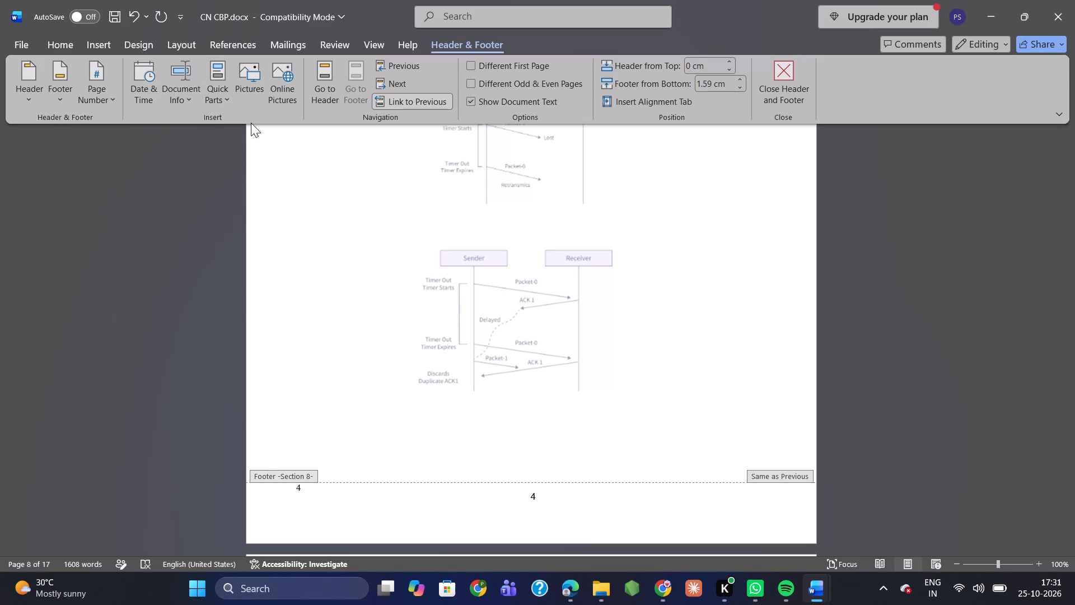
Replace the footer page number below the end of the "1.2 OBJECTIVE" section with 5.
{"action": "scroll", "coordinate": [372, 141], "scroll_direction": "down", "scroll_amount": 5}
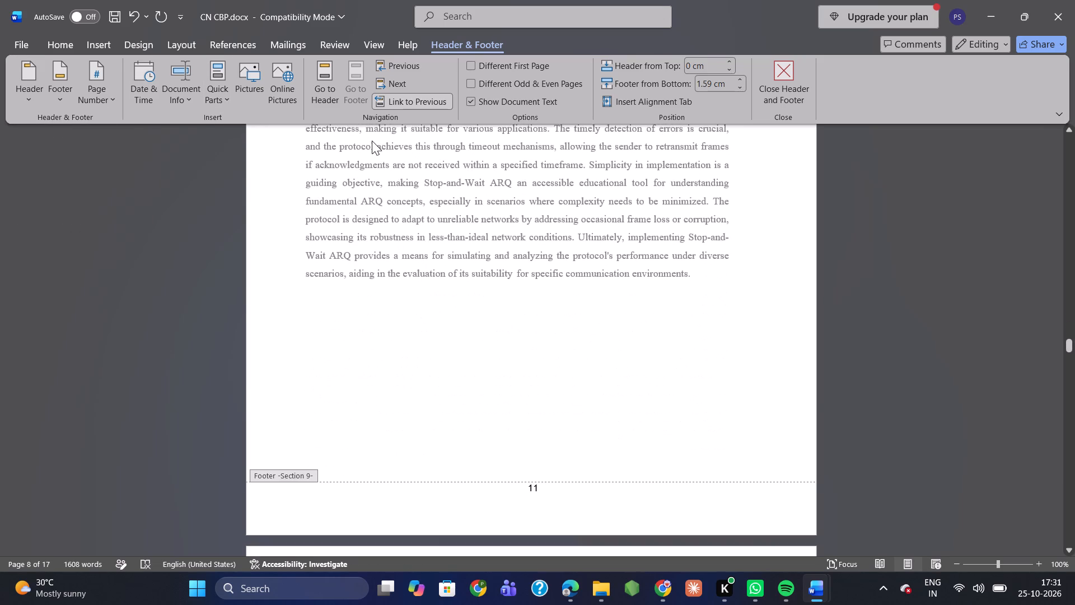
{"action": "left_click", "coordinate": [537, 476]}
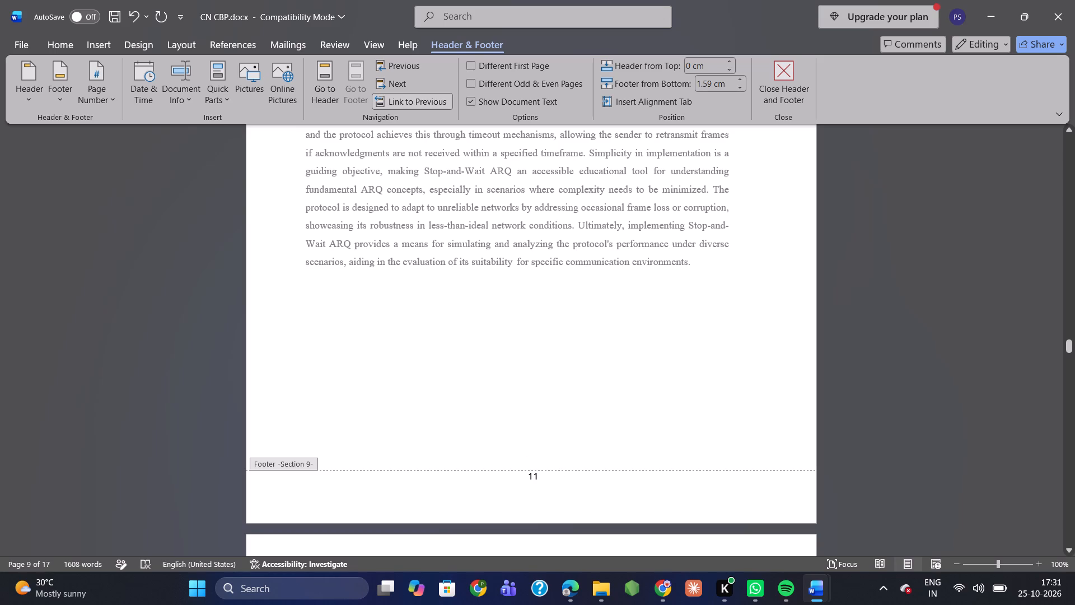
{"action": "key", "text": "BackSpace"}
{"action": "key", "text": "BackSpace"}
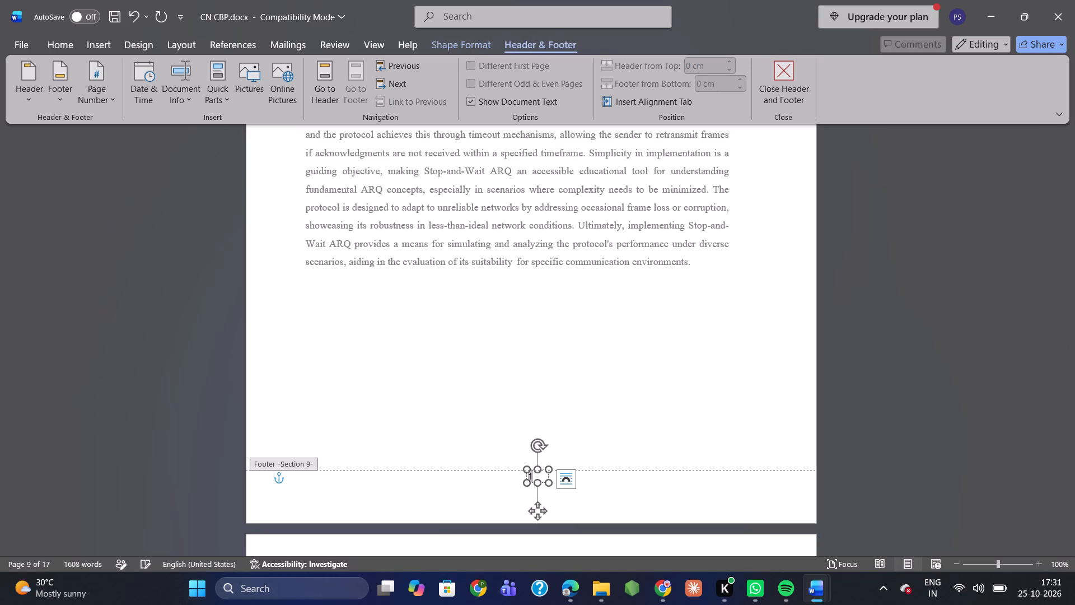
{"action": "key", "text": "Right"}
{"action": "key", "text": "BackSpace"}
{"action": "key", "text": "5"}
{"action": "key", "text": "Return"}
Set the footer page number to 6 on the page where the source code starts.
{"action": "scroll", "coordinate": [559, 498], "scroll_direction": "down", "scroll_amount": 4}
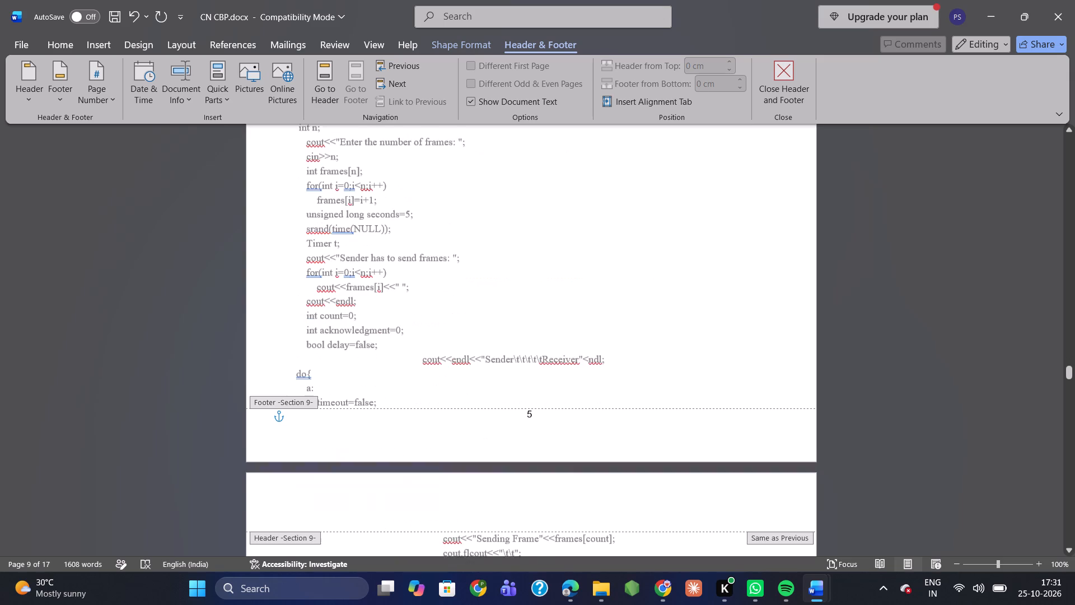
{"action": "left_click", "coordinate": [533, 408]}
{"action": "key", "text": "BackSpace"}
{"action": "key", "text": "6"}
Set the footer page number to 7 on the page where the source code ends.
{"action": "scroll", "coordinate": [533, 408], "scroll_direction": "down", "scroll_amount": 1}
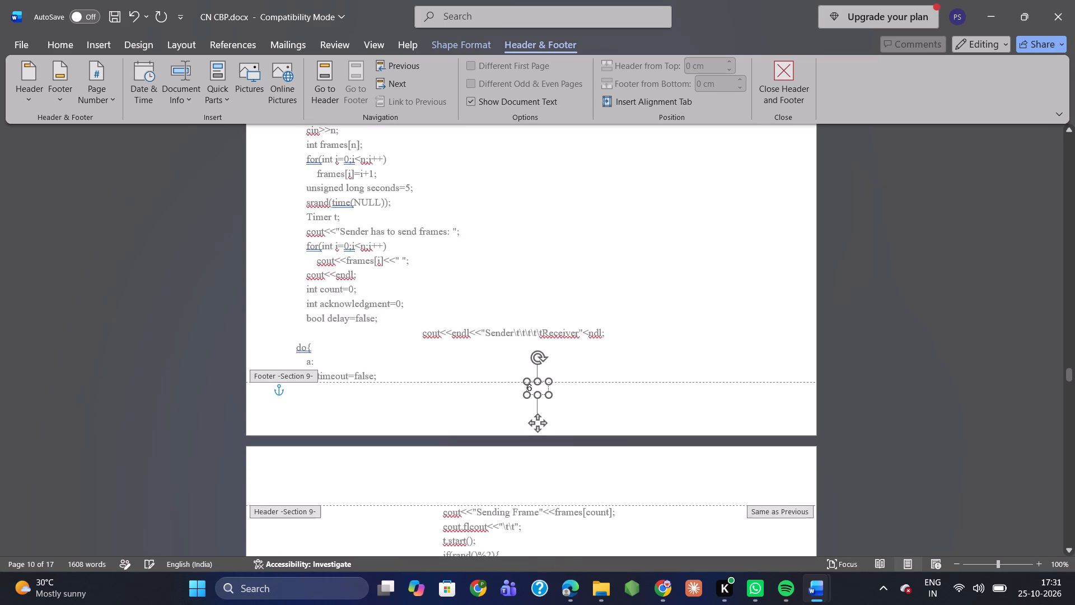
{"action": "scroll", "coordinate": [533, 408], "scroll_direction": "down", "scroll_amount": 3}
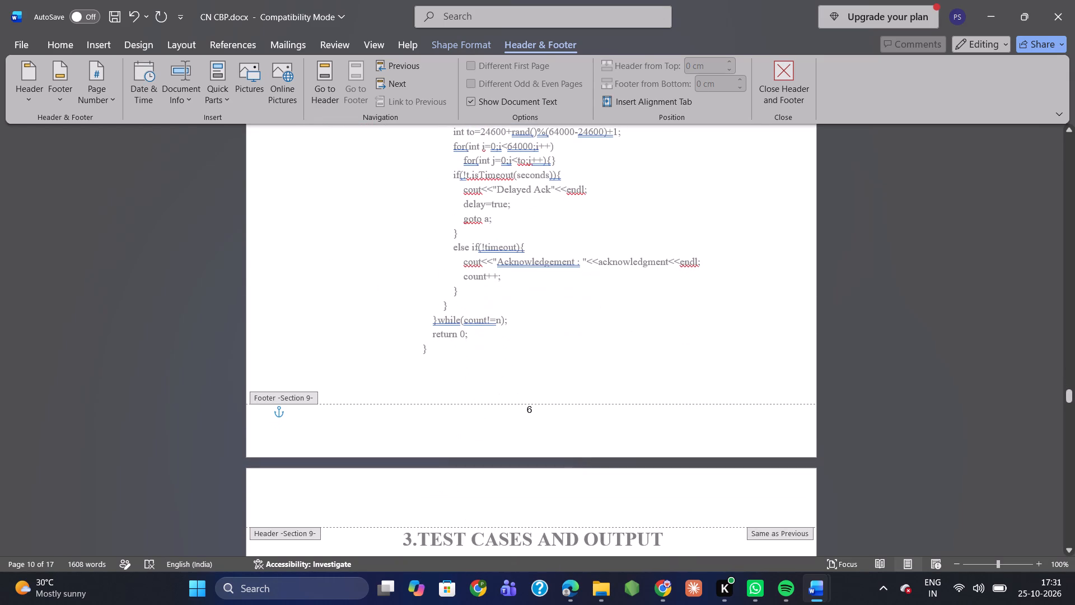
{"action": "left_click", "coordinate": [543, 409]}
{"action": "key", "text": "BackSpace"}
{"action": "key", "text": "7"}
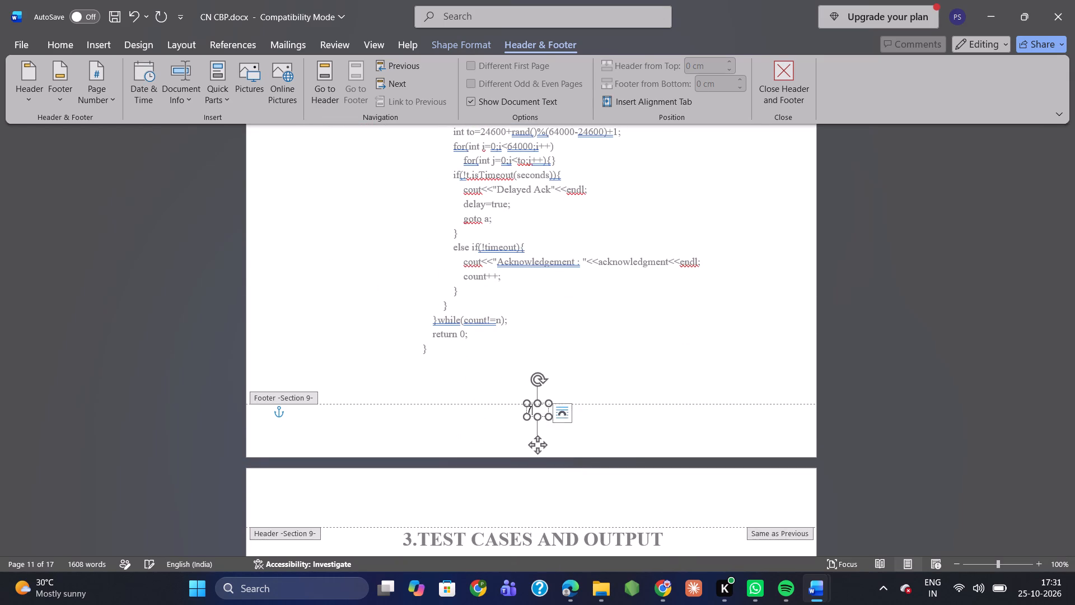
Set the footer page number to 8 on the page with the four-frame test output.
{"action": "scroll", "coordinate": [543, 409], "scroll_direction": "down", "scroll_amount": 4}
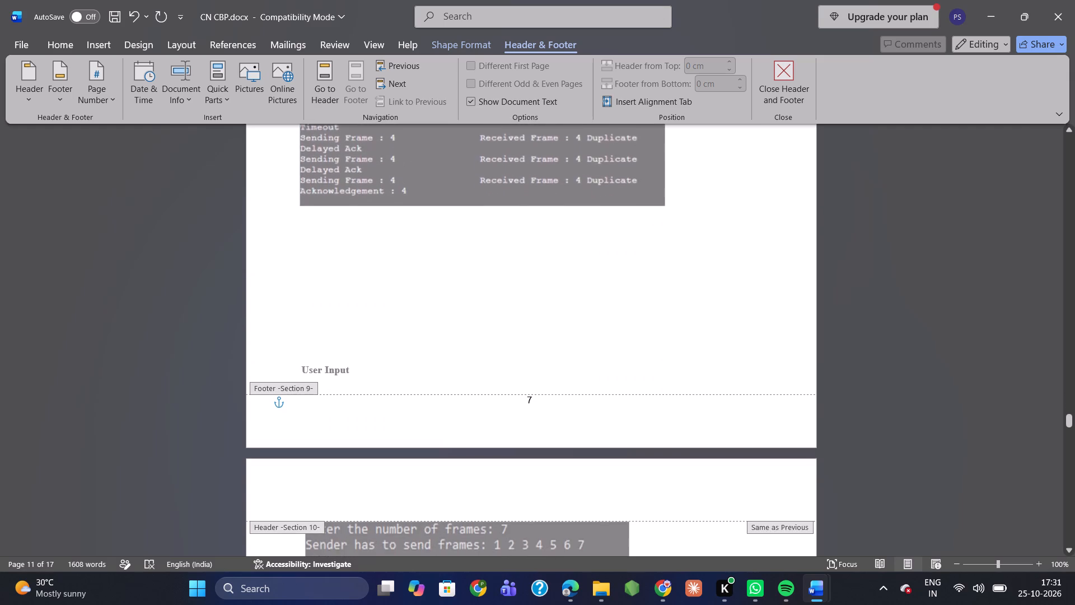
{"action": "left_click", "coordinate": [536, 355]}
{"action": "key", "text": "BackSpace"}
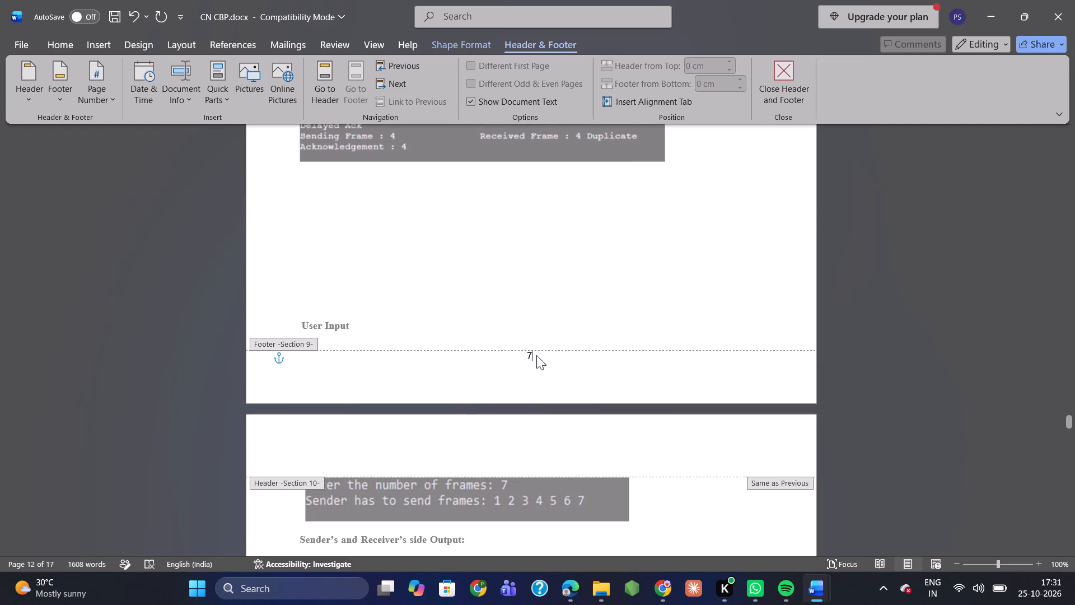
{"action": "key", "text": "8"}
Set the footer page number to 9 on the page with the seven-frame test output.
{"action": "scroll", "coordinate": [536, 355], "scroll_direction": "down", "scroll_amount": 4}
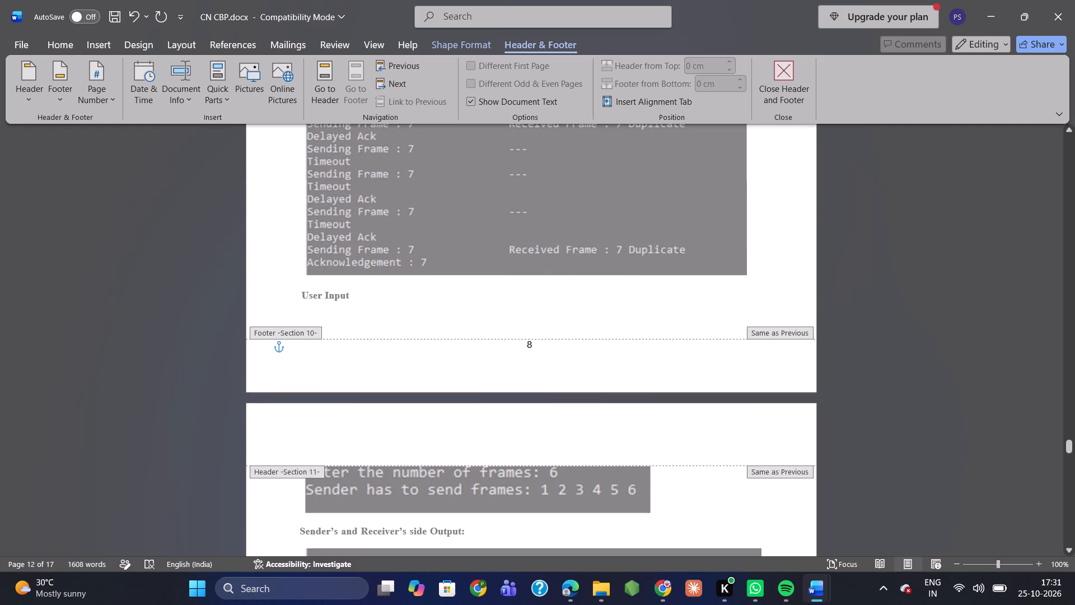
{"action": "left_click", "coordinate": [536, 351]}
{"action": "key", "text": "BackSpace"}
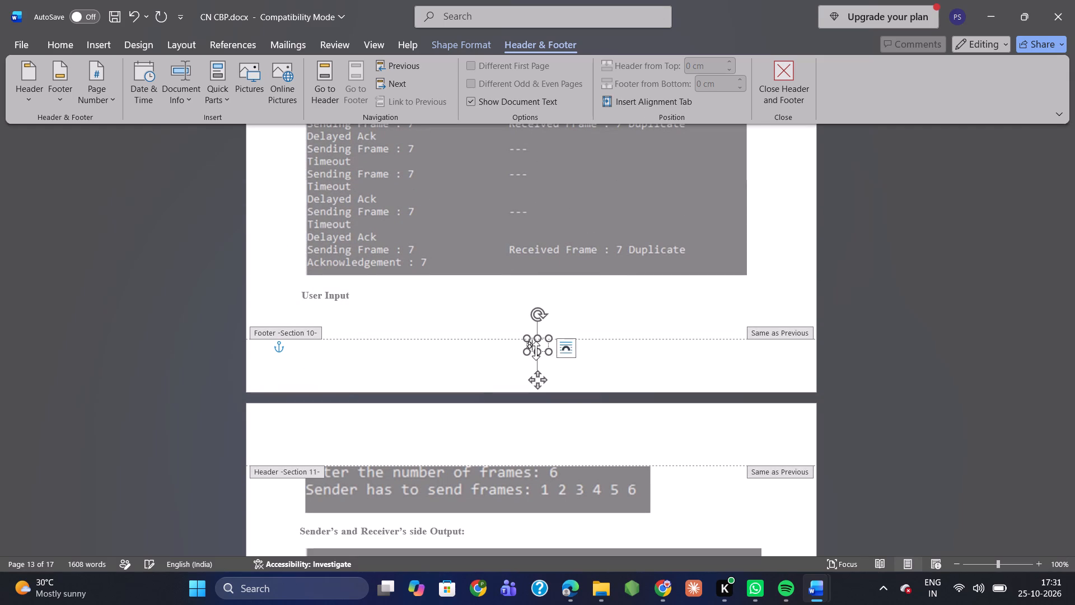
{"action": "key", "text": "BackSpace"}
{"action": "key", "text": "9"}
Set the footer page number to 10 on the page with the six-frame test output.
{"action": "scroll", "coordinate": [536, 351], "scroll_direction": "down", "scroll_amount": 2}
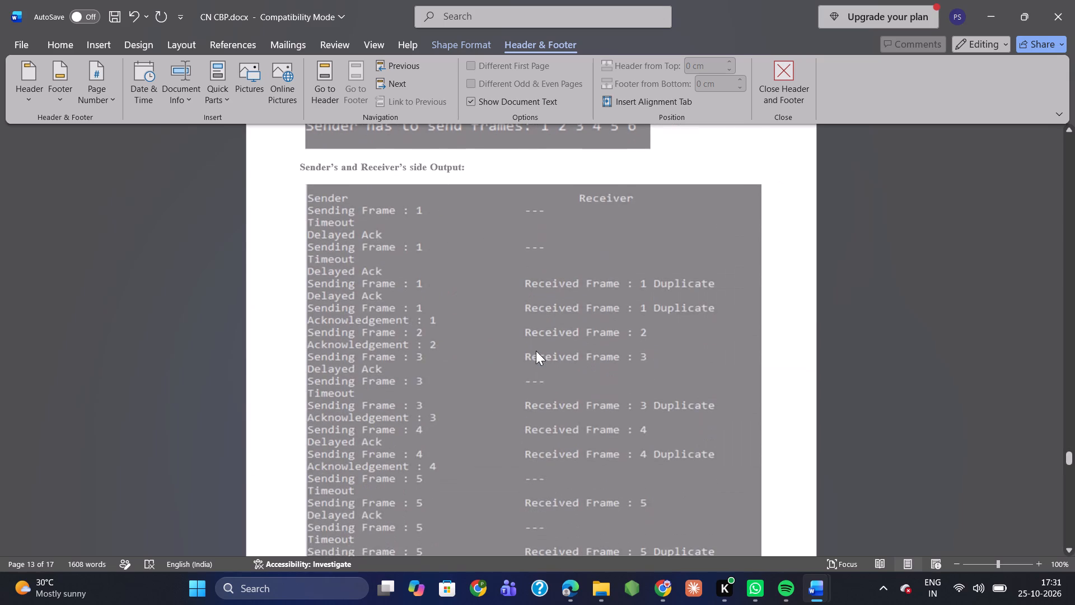
{"action": "scroll", "coordinate": [536, 351], "scroll_direction": "down", "scroll_amount": 2}
{"action": "left_click", "coordinate": [543, 457]}
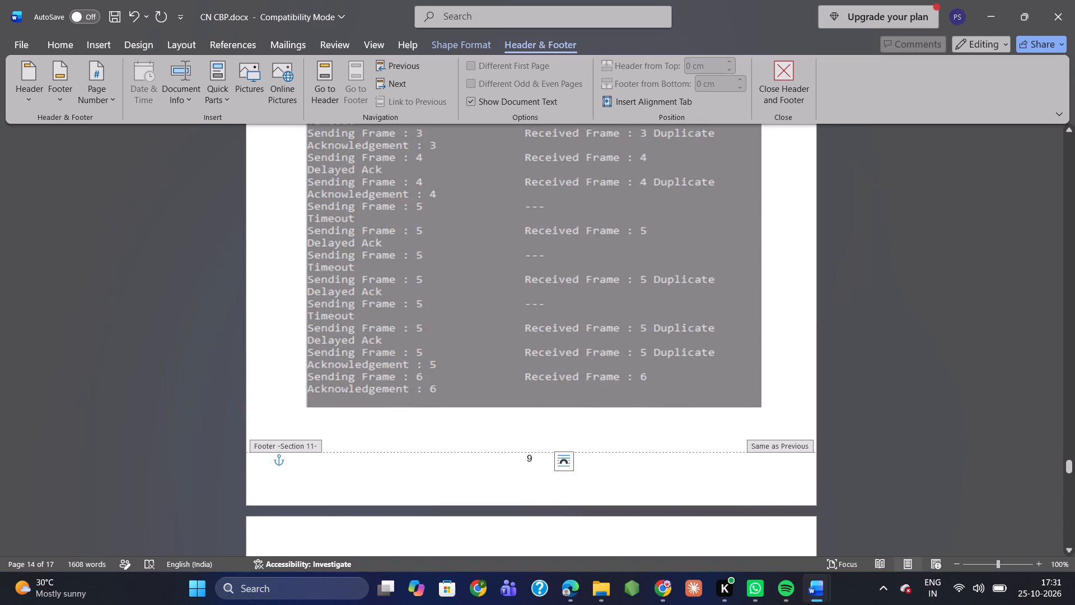
{"action": "key", "text": "BackSpace"}
{"action": "key", "text": "1"}
{"action": "key", "text": "0"}
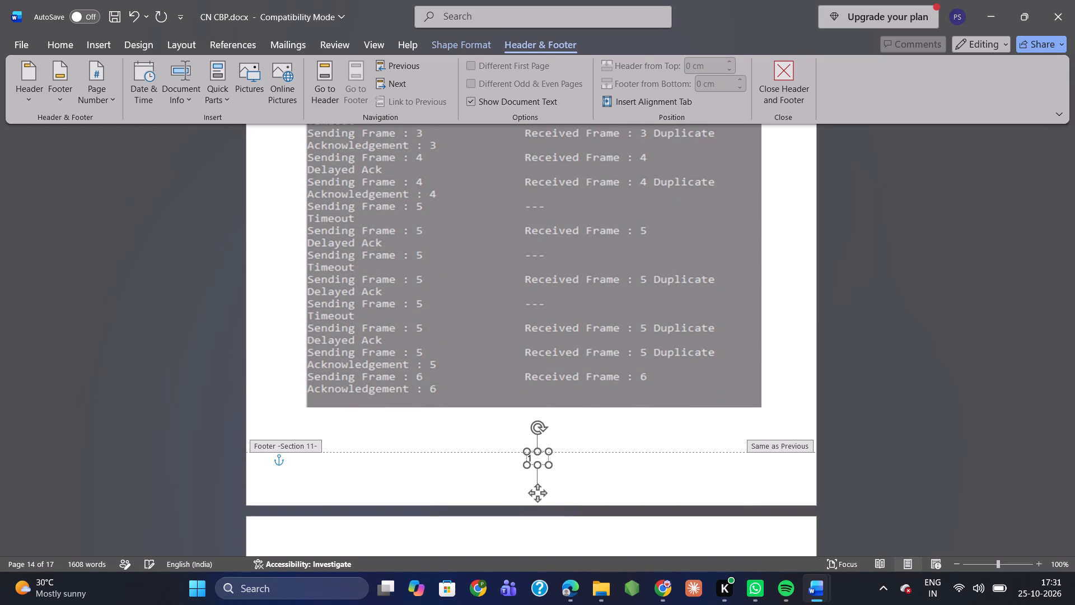
Set the footer page number to 11 on the page before the references, which closes with the Stop-and-Wait ARQ conclusions.
{"action": "scroll", "coordinate": [543, 457], "scroll_direction": "down", "scroll_amount": 4}
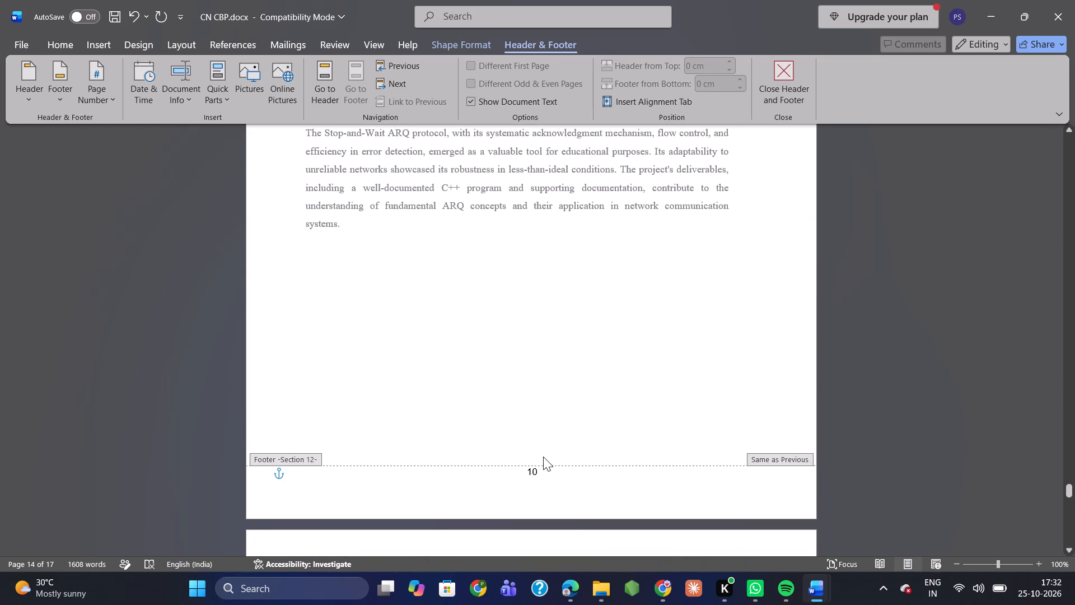
{"action": "left_click", "coordinate": [541, 475]}
{"action": "key", "text": "BackSpace"}
{"action": "key", "text": "1"}
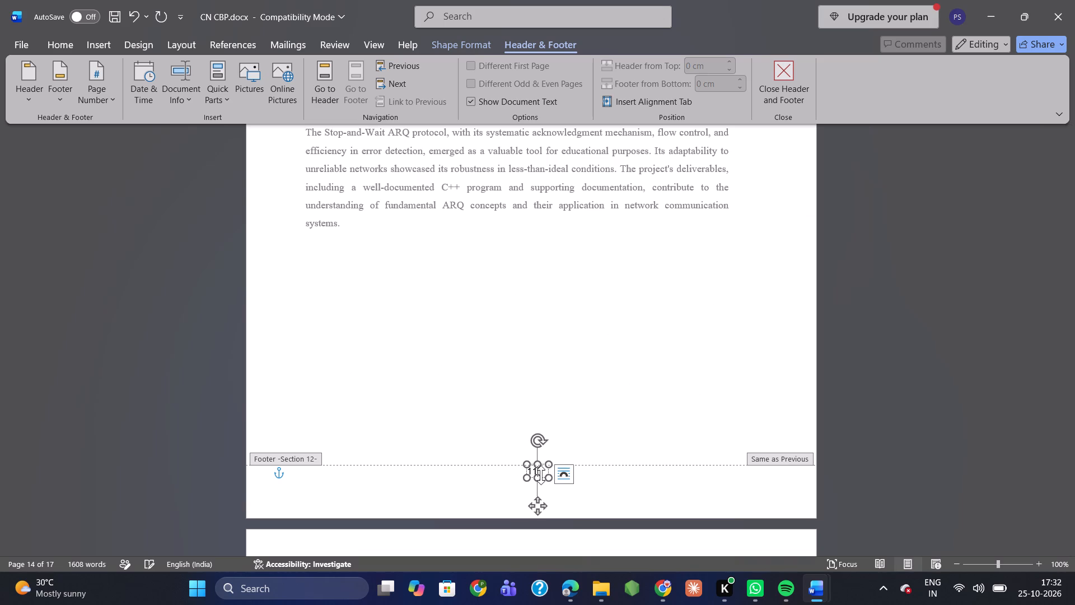
Set the footer page number to 12 on the references page.
{"action": "scroll", "coordinate": [541, 475], "scroll_direction": "down", "scroll_amount": 6}
{"action": "scroll", "coordinate": [541, 475], "scroll_direction": "up", "scroll_amount": 2}
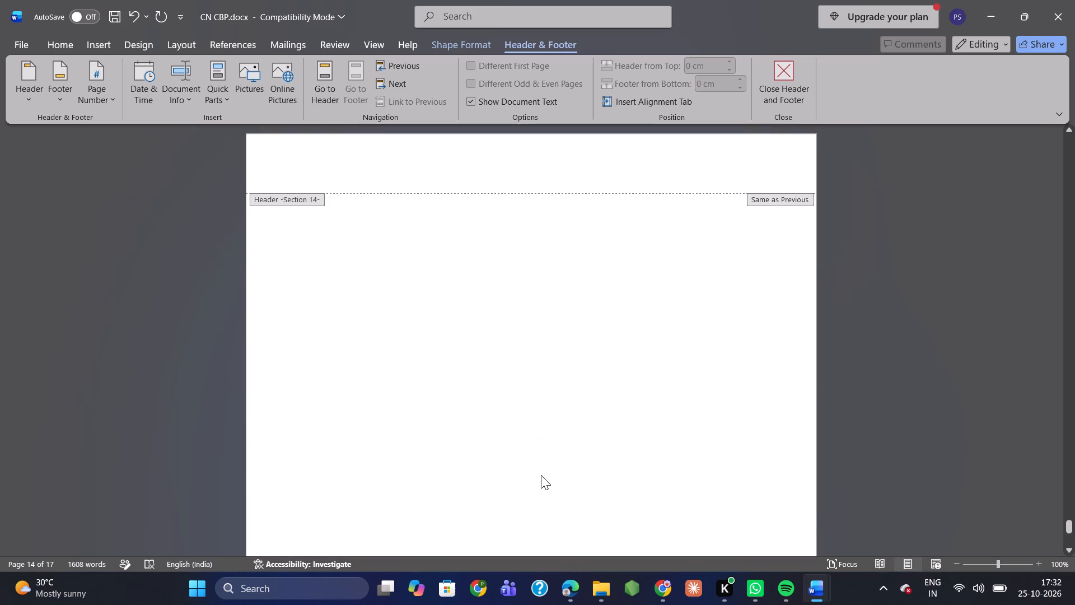
{"action": "scroll", "coordinate": [541, 475], "scroll_direction": "up", "scroll_amount": 1}
{"action": "left_click", "coordinate": [552, 336]}
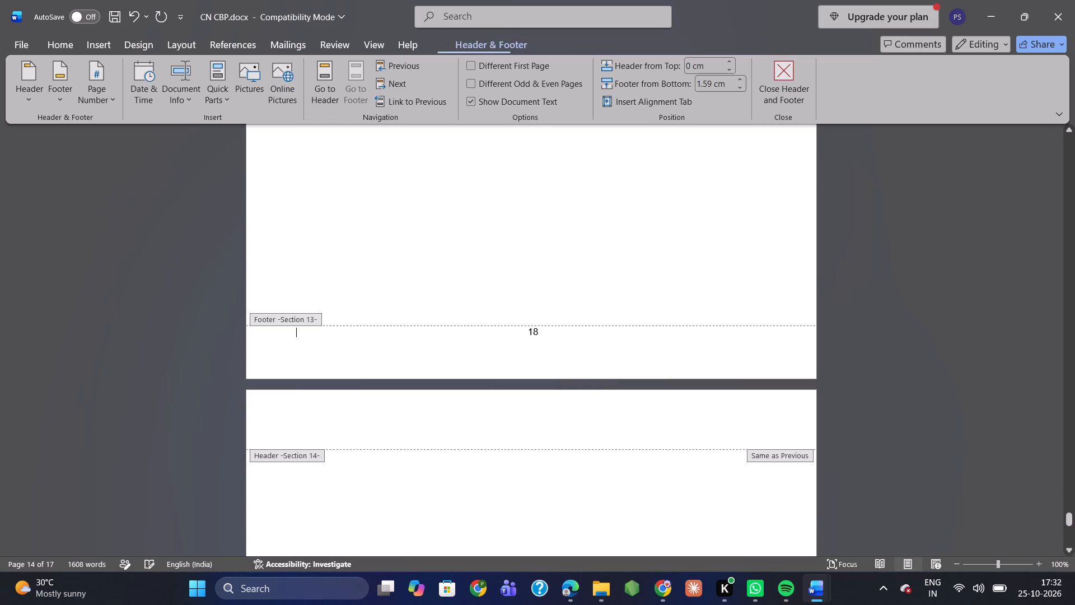
{"action": "left_click", "coordinate": [545, 334]}
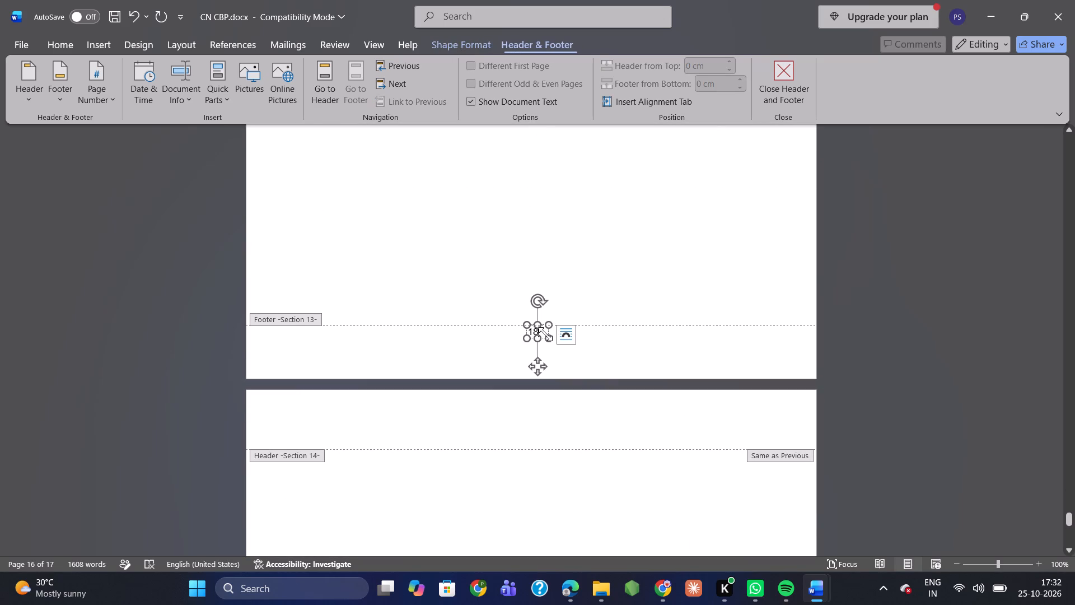
{"action": "key", "text": "BackSpace"}
{"action": "key", "text": "BackSpace"}
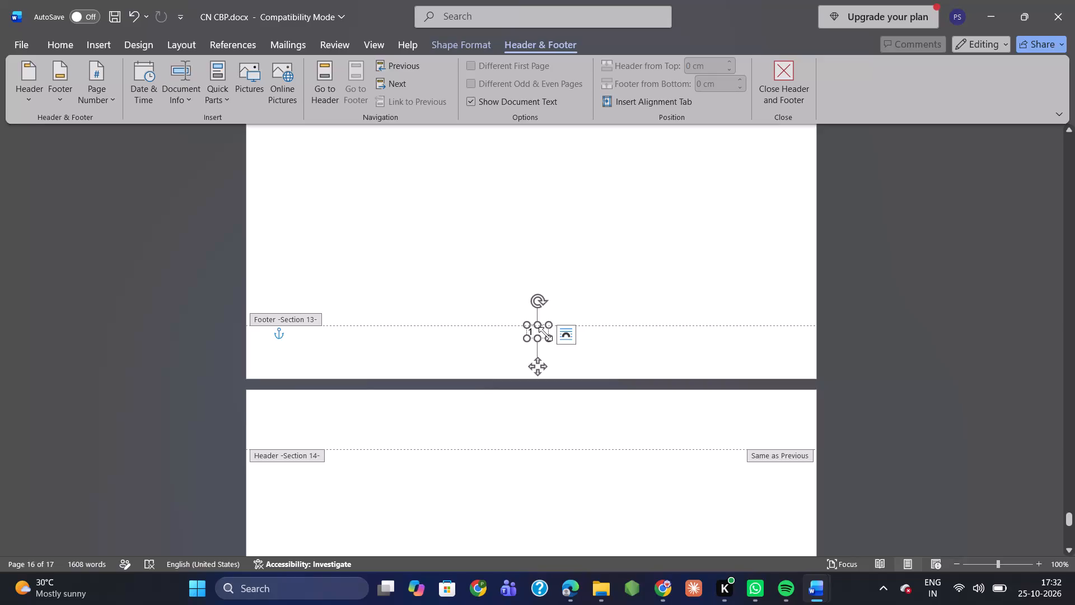
{"action": "key", "text": "2"}
{"action": "key", "text": "Return"}
{"action": "left_click", "coordinate": [885, 338]}
Check the footer page numbers from the references page back through the test outputs, source code and protocol diagrams.
{"action": "scroll", "coordinate": [885, 338], "scroll_direction": "up", "scroll_amount": 3}
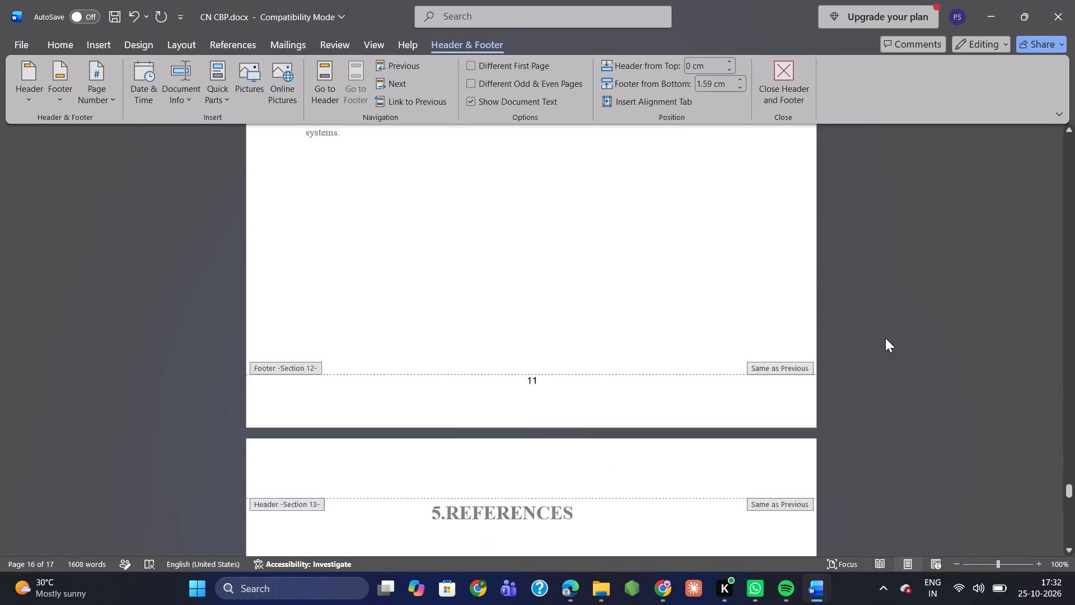
{"action": "scroll", "coordinate": [885, 338], "scroll_direction": "up", "scroll_amount": 4}
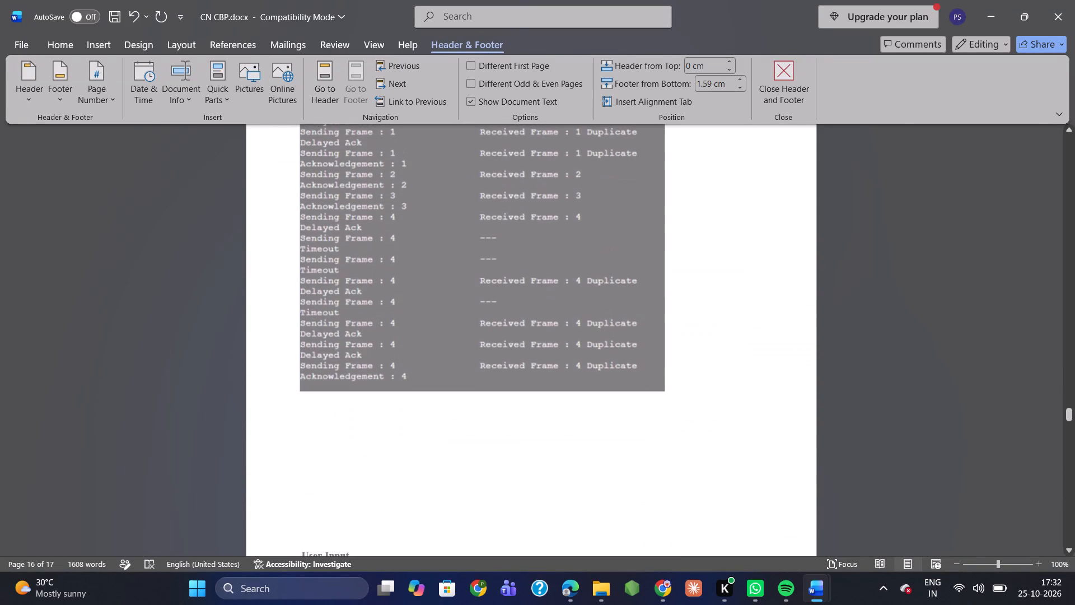
{"action": "scroll", "coordinate": [885, 338], "scroll_direction": "down", "scroll_amount": 1}
{"action": "scroll", "coordinate": [885, 338], "scroll_direction": "up", "scroll_amount": 1, "text": "ctrl"}
{"action": "scroll", "coordinate": [885, 338], "scroll_direction": "down", "scroll_amount": 1, "text": "ctrl"}
{"action": "scroll", "coordinate": [885, 338], "scroll_direction": "down", "scroll_amount": 3}
{"action": "scroll", "coordinate": [885, 338], "scroll_direction": "up", "scroll_amount": 1}
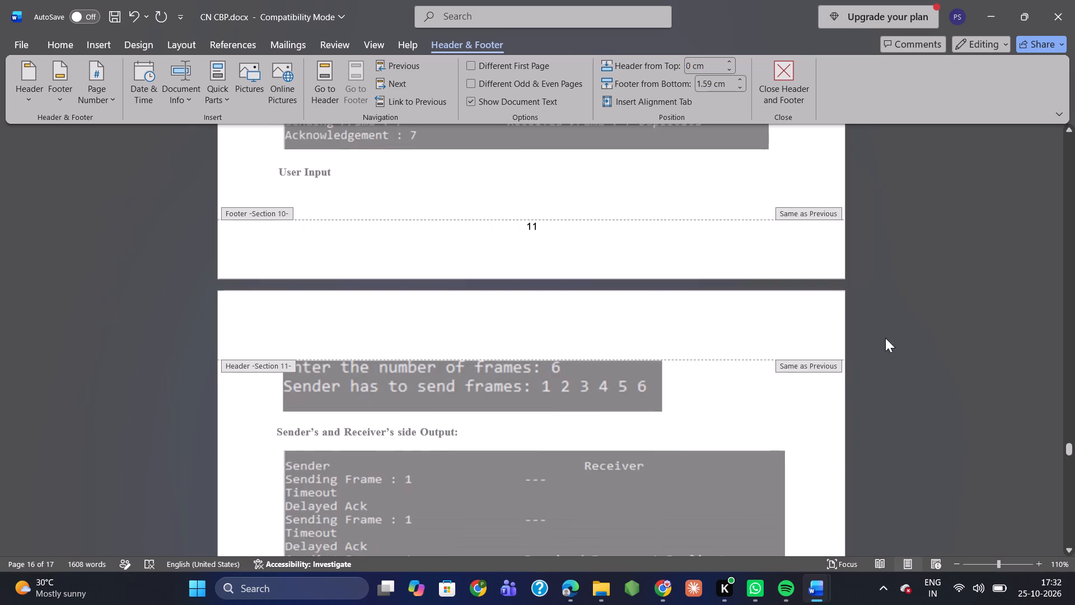
{"action": "scroll", "coordinate": [885, 338], "scroll_direction": "up", "scroll_amount": 4}
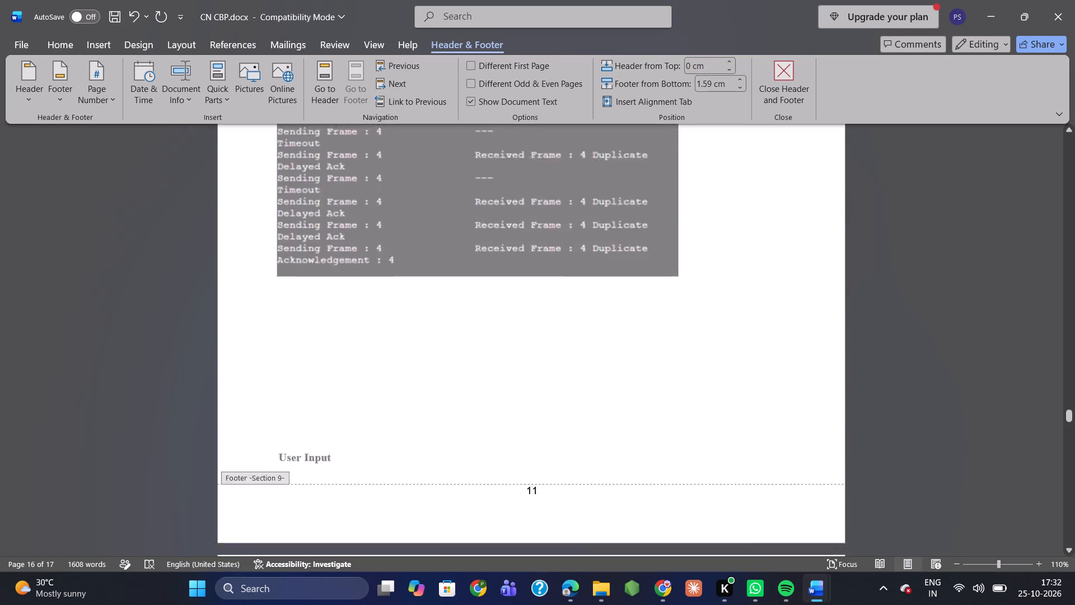
{"action": "scroll", "coordinate": [885, 338], "scroll_direction": "up", "scroll_amount": 6}
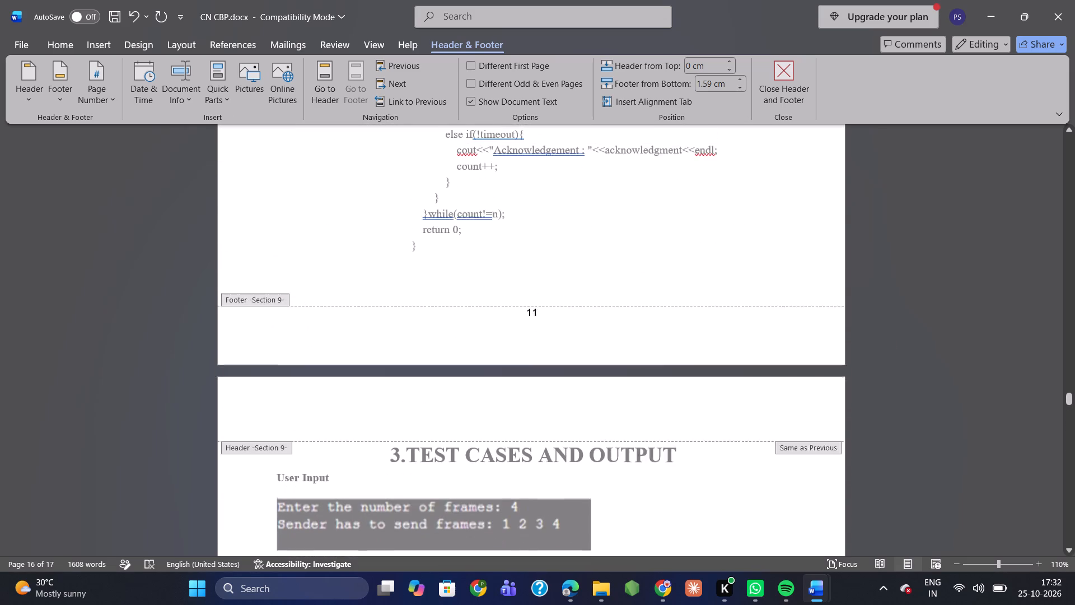
{"action": "scroll", "coordinate": [885, 338], "scroll_direction": "up", "scroll_amount": 4}
{"action": "scroll", "coordinate": [885, 338], "scroll_direction": "down", "scroll_amount": 1}
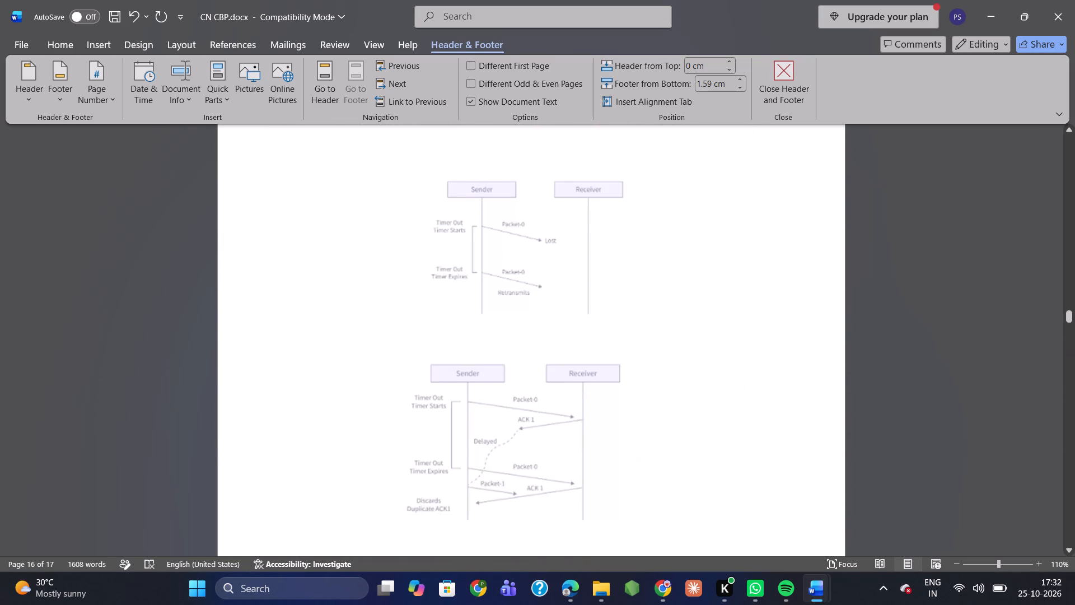
{"action": "scroll", "coordinate": [885, 338], "scroll_direction": "down", "scroll_amount": 1}
{"action": "scroll", "coordinate": [885, 338], "scroll_direction": "up", "scroll_amount": 2}
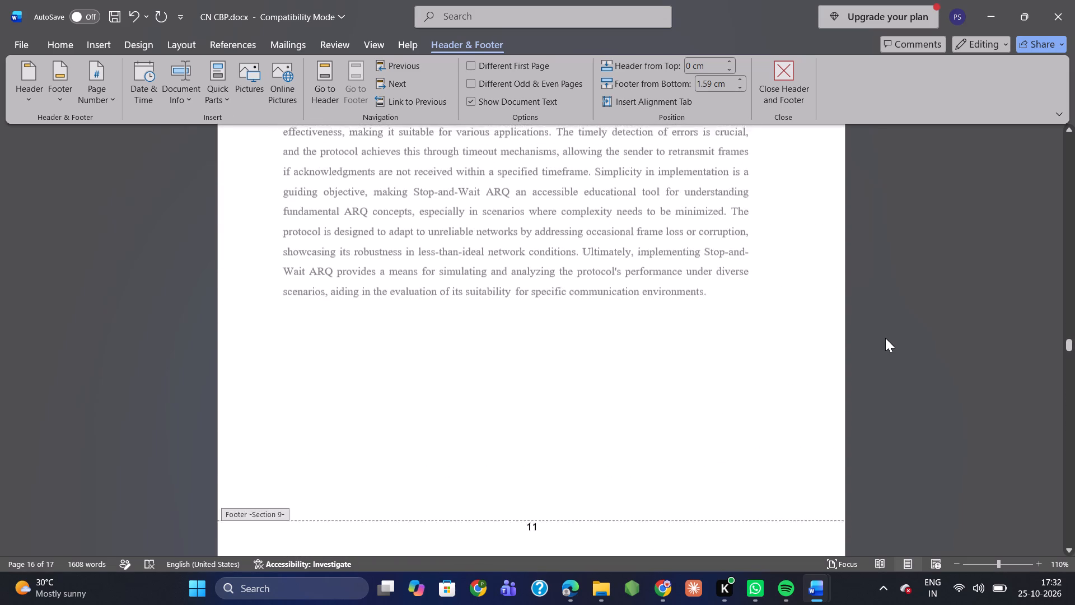
Set the footer page number to 5 on the page just before the source code and save the document.
{"action": "scroll", "coordinate": [885, 338], "scroll_direction": "up", "scroll_amount": 2}
{"action": "scroll", "coordinate": [885, 338], "scroll_direction": "down", "scroll_amount": 1}
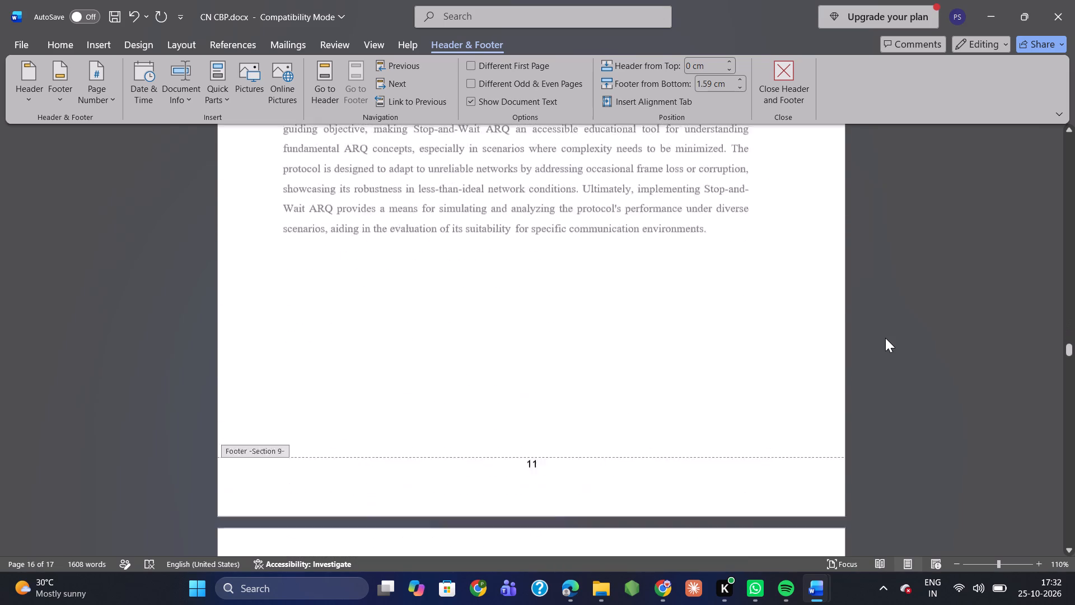
{"action": "scroll", "coordinate": [885, 338], "scroll_direction": "down", "scroll_amount": 1}
{"action": "left_click", "coordinate": [548, 369]}
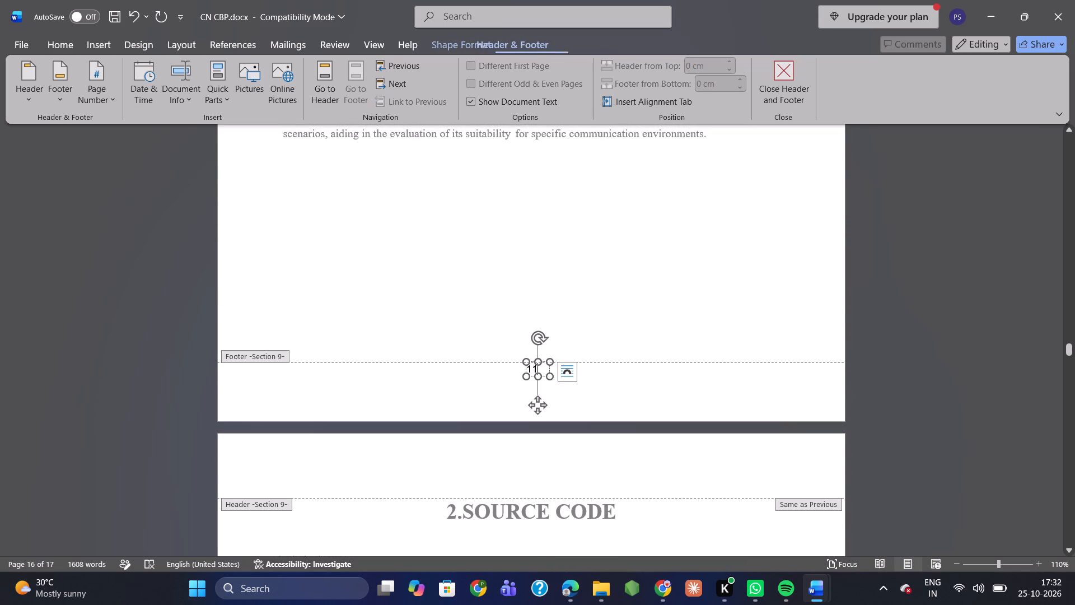
{"action": "key", "text": "BackSpace"}
{"action": "key", "text": "BackSpace"}
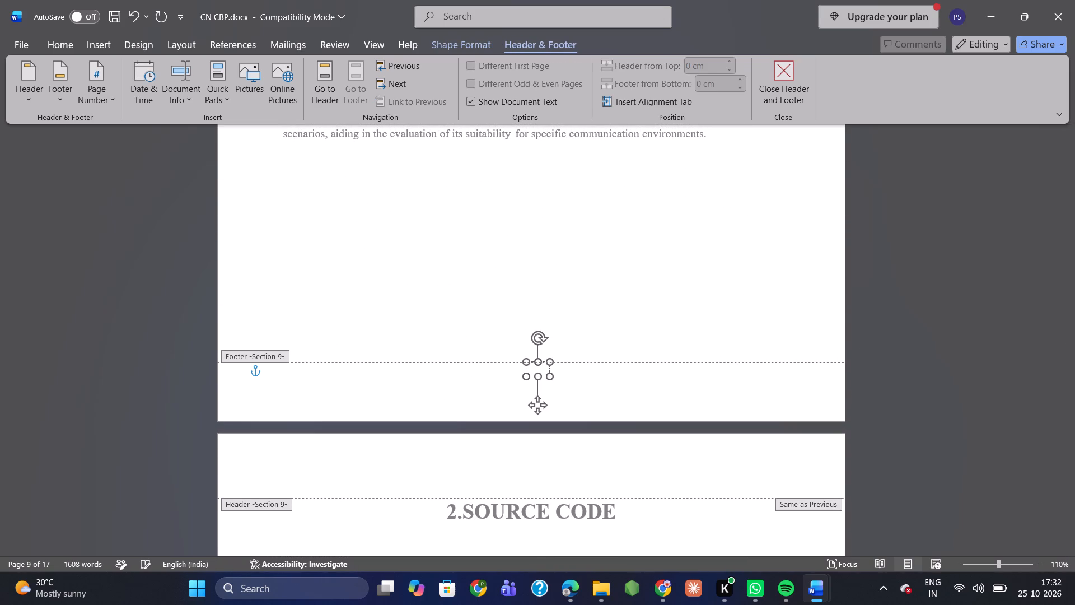
{"action": "key", "text": "5"}
{"action": "key", "text": "Return"}
{"action": "key", "text": "ctrl+s"}
{"action": "left_click", "coordinate": [629, 394]}
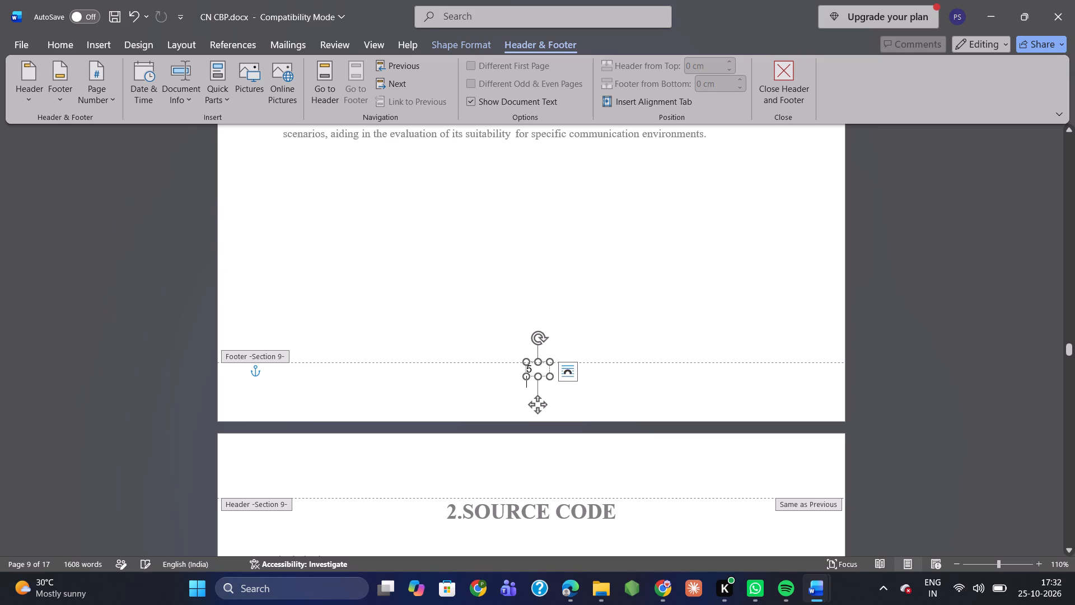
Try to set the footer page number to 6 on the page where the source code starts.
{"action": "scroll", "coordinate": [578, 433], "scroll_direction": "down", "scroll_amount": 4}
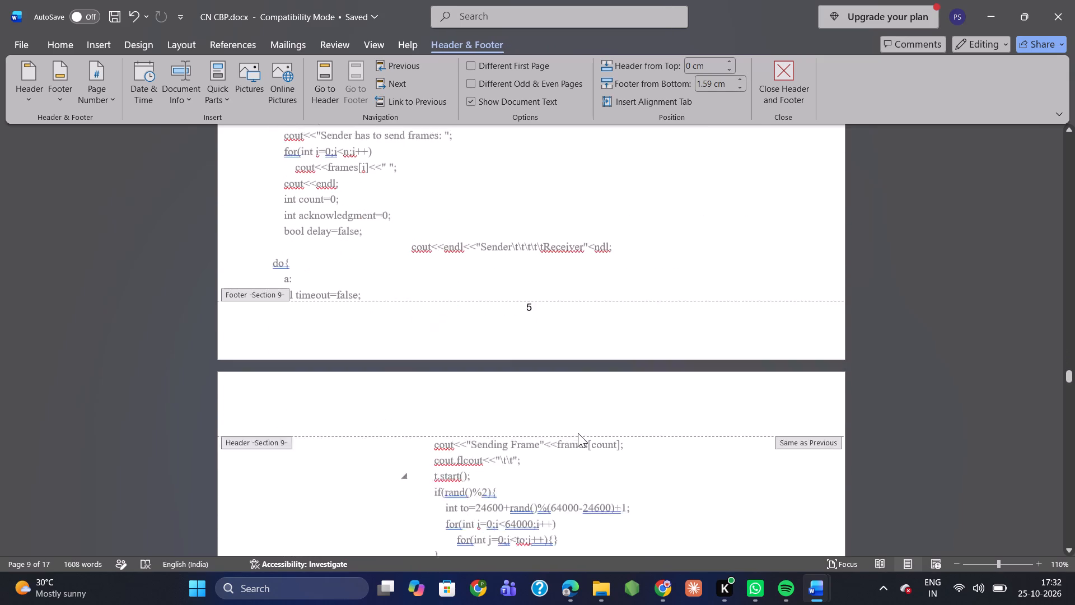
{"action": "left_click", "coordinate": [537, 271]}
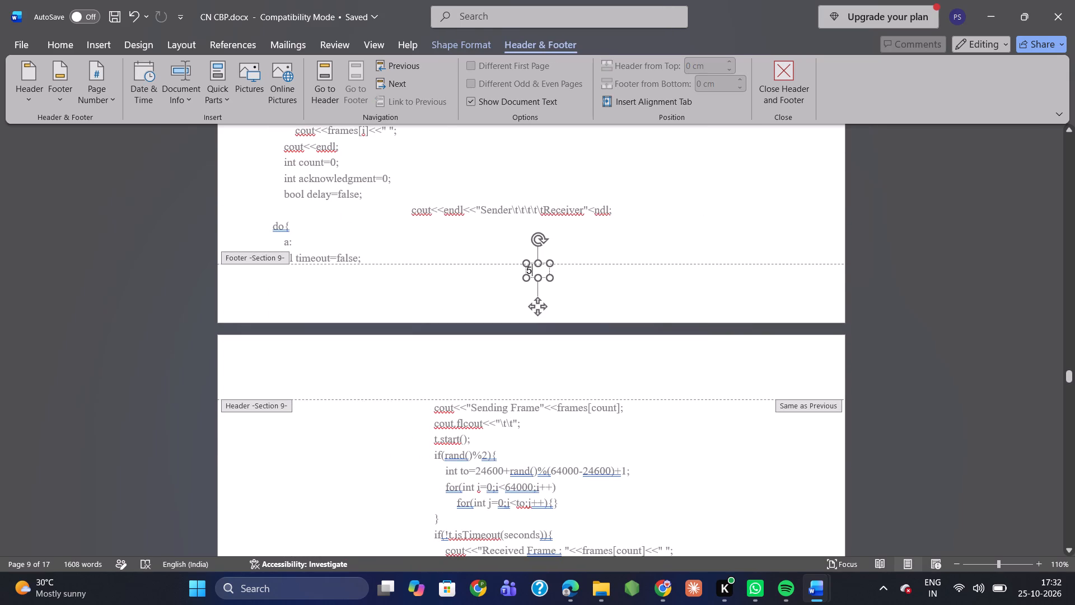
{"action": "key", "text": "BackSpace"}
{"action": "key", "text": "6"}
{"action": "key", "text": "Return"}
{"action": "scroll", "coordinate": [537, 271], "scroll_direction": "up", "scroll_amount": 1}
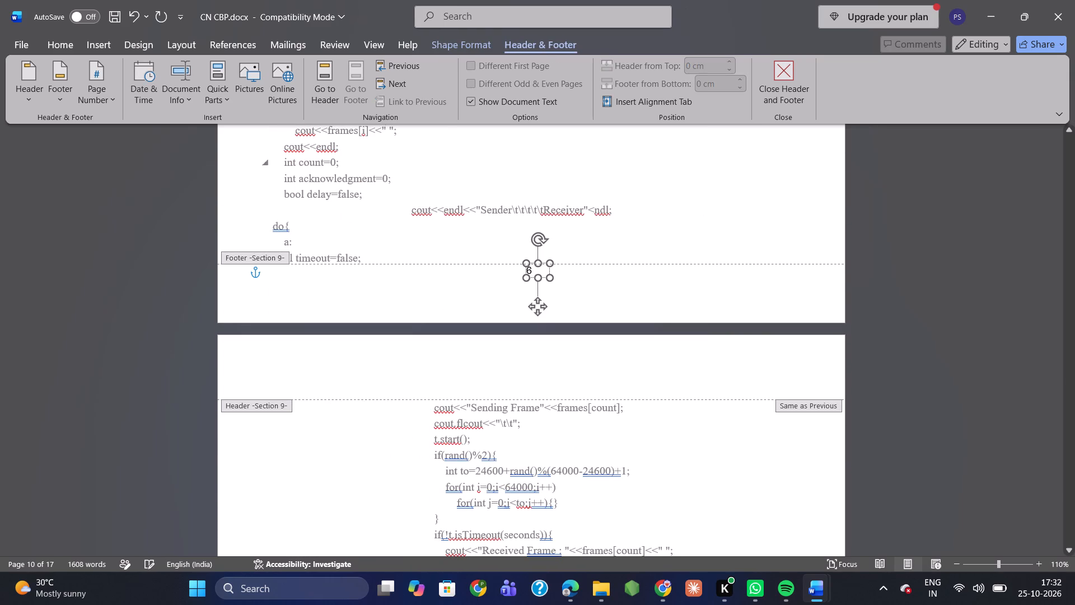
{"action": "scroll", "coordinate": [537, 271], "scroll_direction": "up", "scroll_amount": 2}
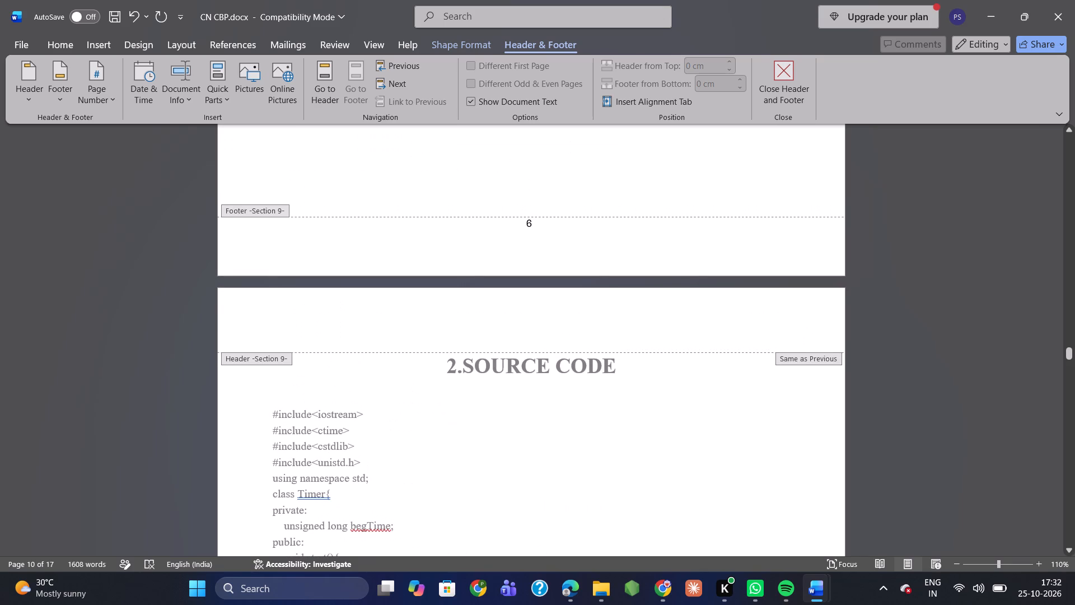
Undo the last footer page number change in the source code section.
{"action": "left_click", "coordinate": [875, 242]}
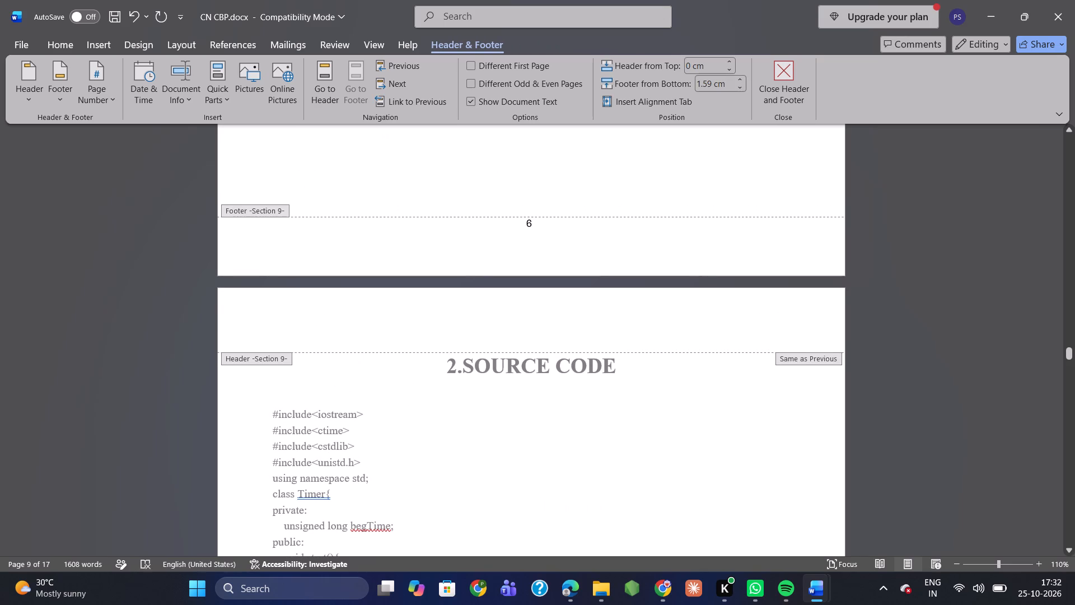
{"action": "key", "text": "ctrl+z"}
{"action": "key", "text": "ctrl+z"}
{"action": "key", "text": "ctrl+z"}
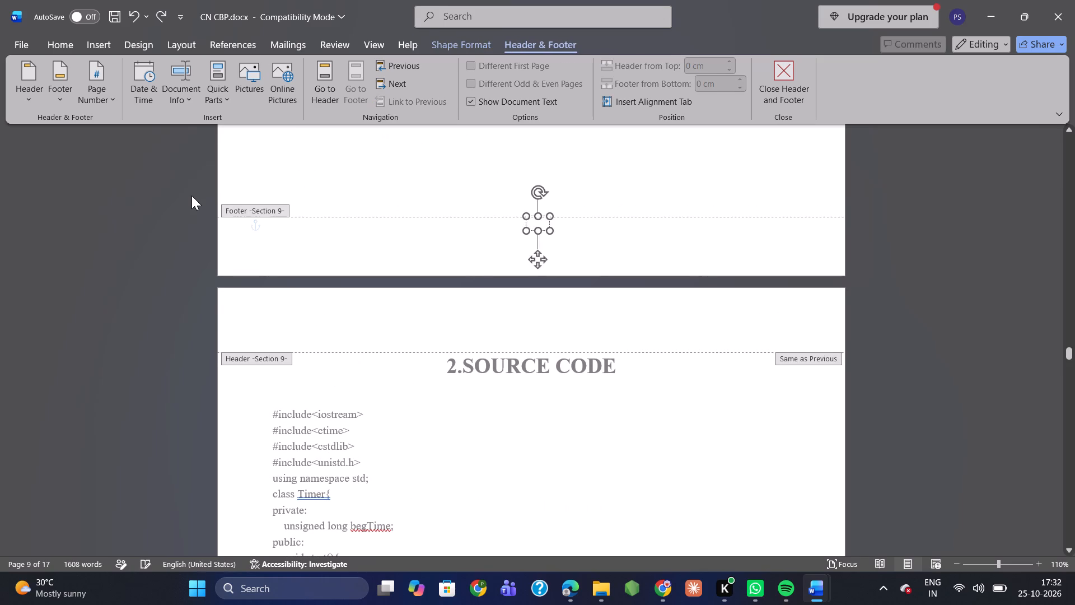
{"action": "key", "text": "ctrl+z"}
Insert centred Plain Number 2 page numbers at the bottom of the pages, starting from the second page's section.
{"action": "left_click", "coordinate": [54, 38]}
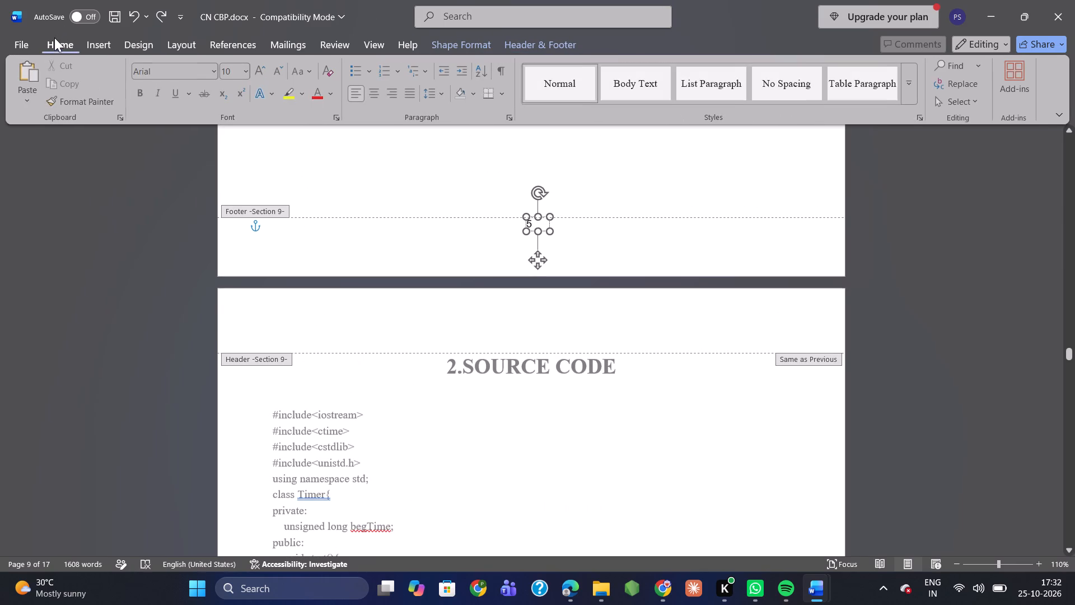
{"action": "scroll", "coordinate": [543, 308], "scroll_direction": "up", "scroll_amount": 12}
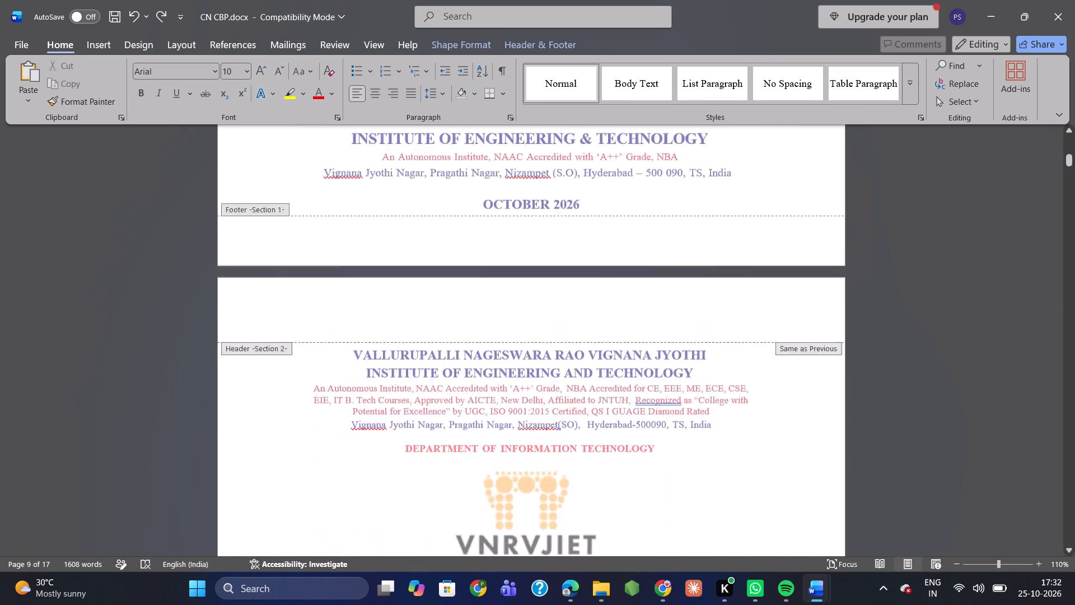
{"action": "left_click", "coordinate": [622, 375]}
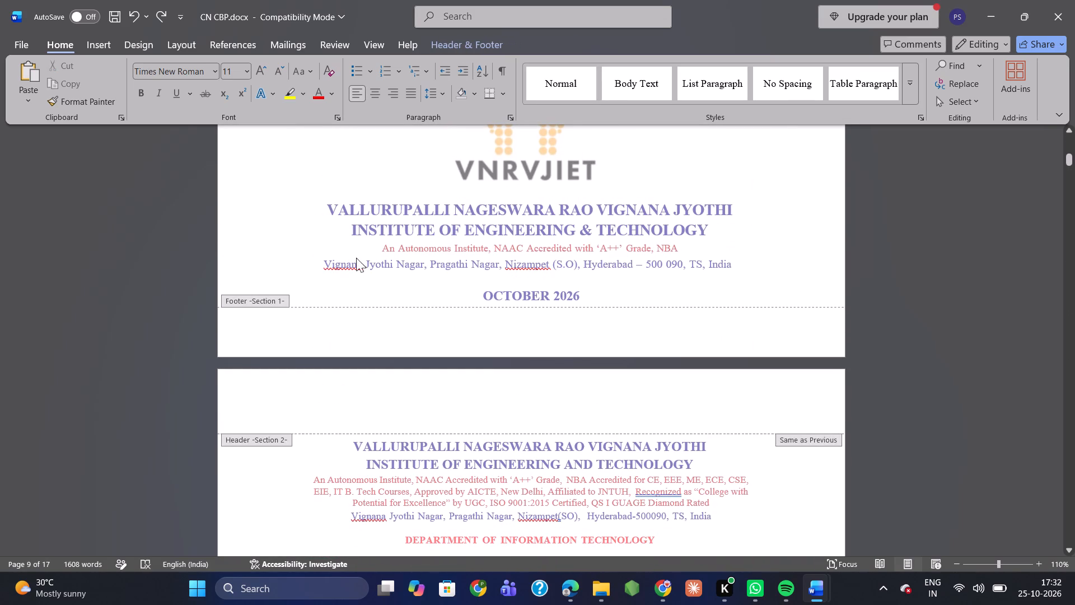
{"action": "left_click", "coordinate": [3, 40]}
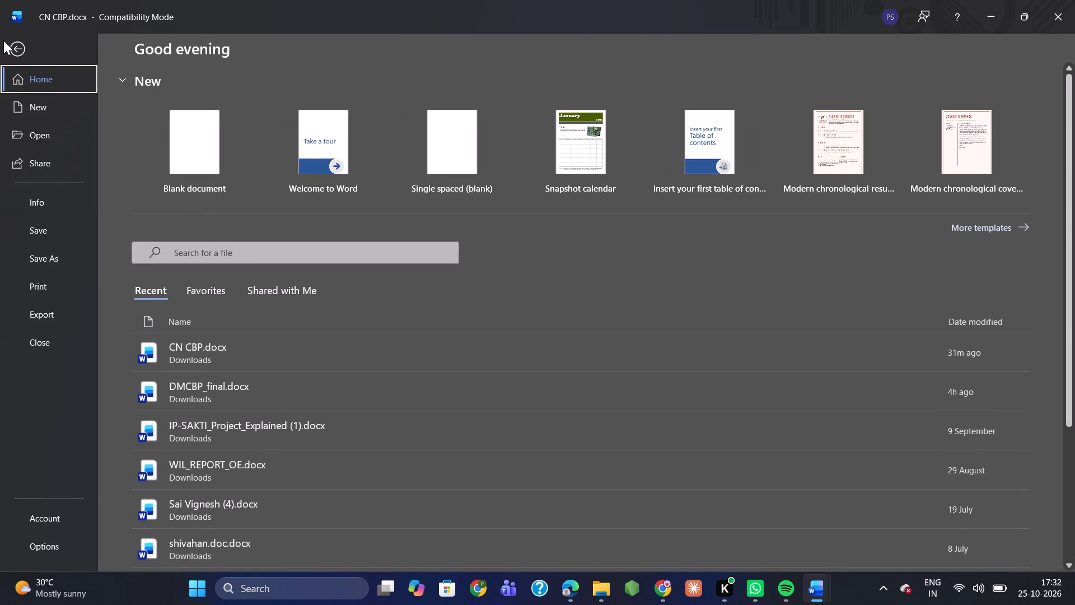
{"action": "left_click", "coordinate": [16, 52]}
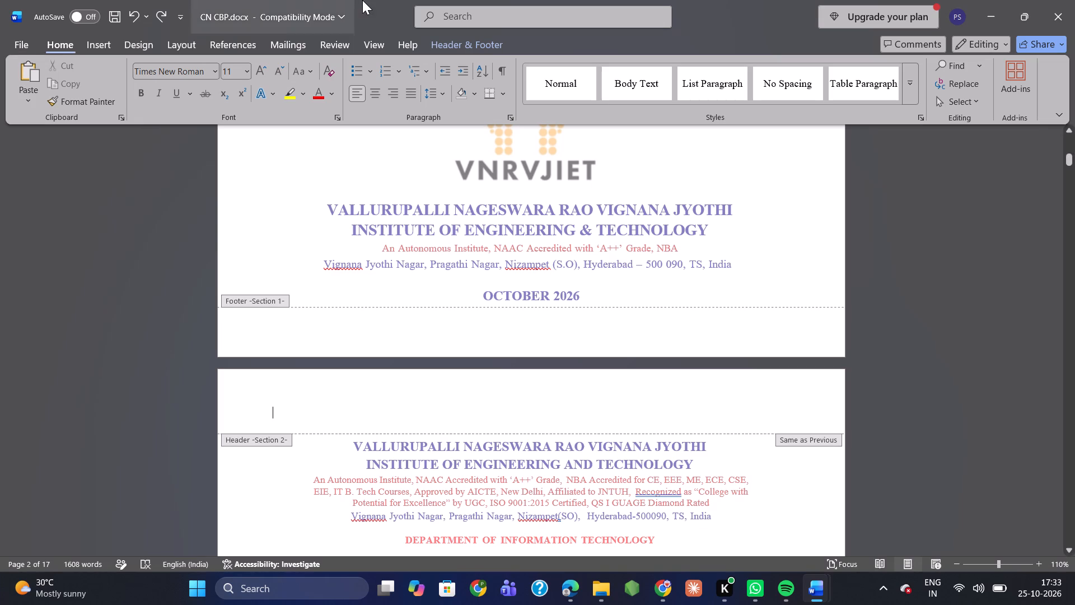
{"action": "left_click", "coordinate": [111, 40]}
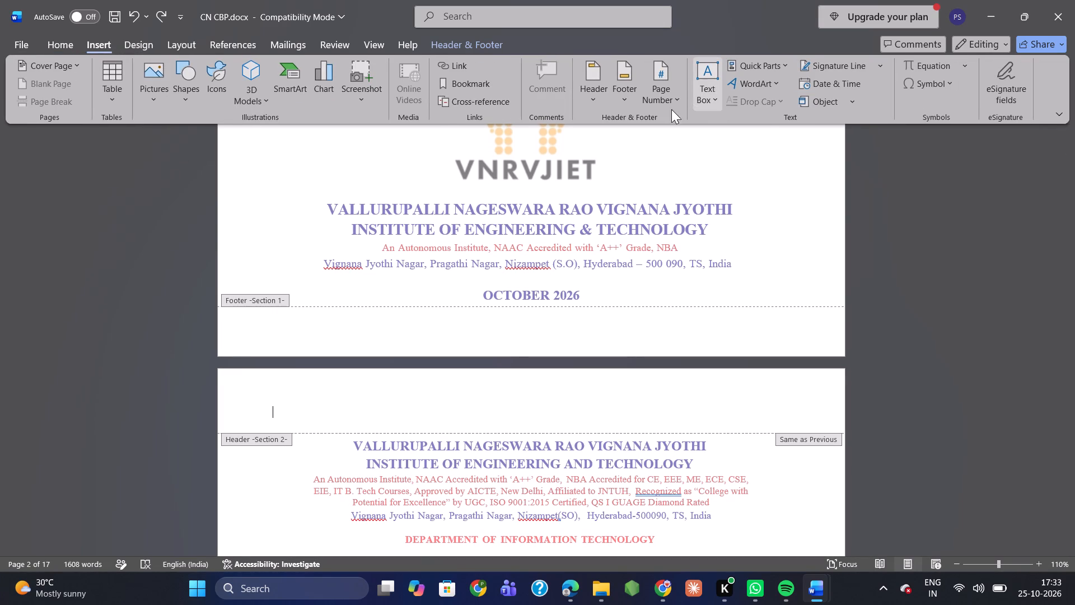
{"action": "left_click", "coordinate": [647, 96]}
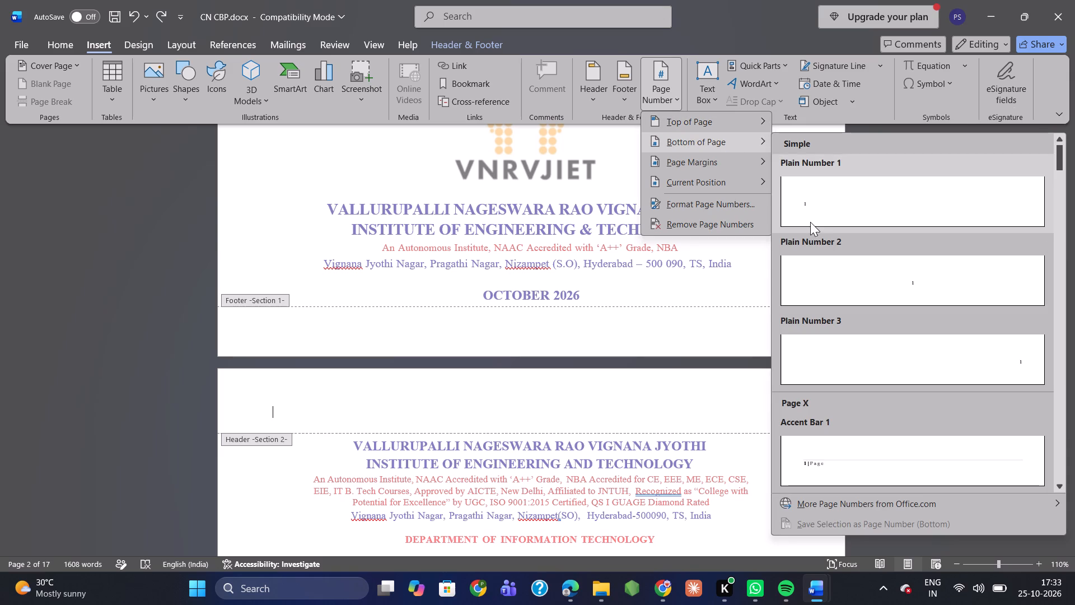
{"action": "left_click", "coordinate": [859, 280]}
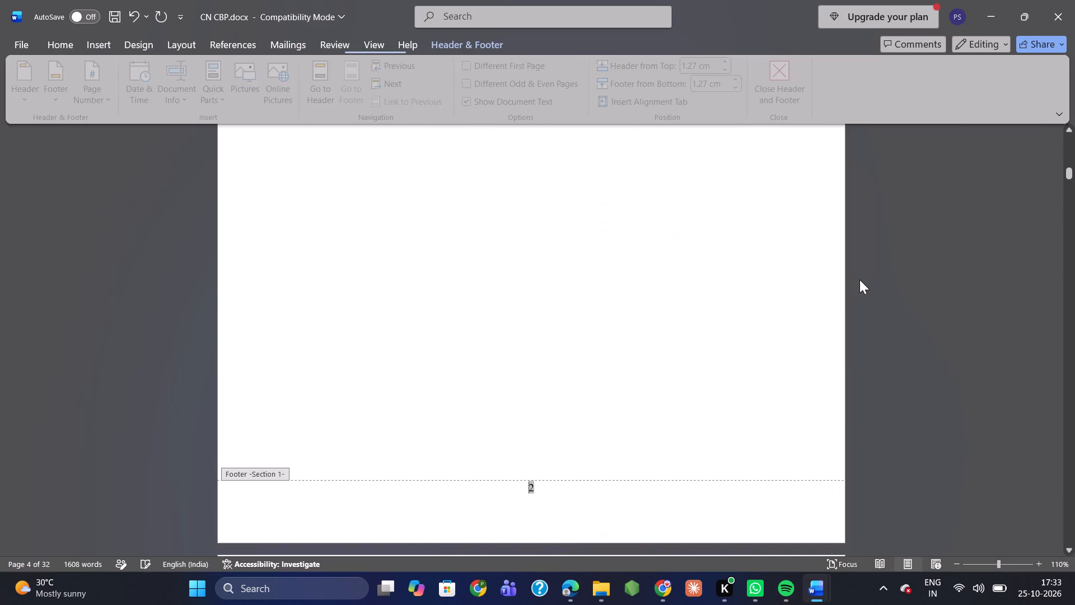
Check the footer page numbers from the title page through the contents table, introduction, outputs, conclusion and references to the last page.
{"action": "scroll", "coordinate": [859, 280], "scroll_direction": "up", "scroll_amount": 3}
{"action": "scroll", "coordinate": [859, 280], "scroll_direction": "down", "scroll_amount": 1}
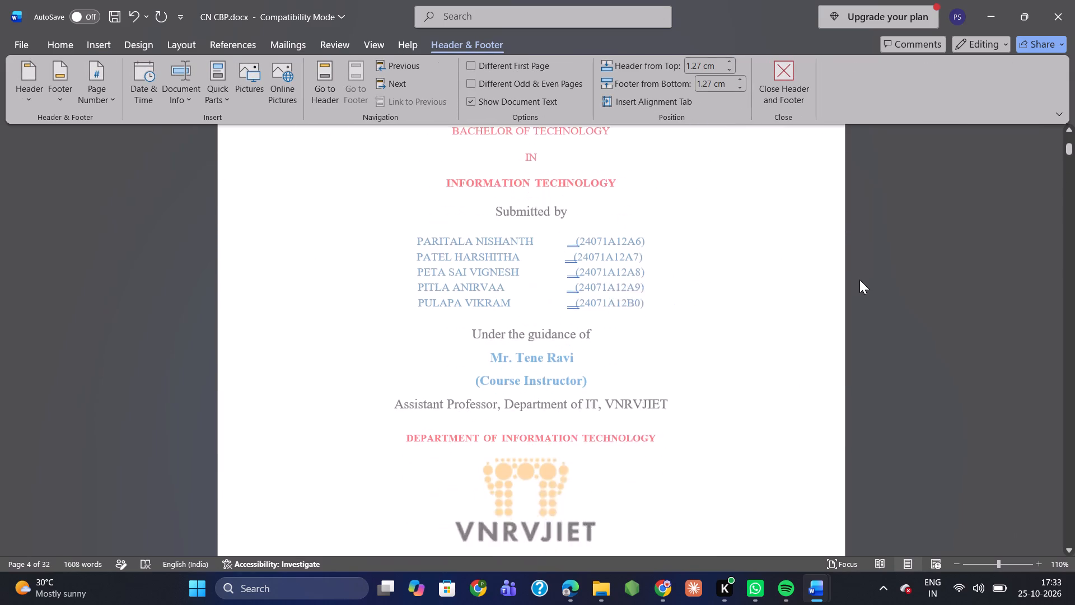
{"action": "scroll", "coordinate": [859, 280], "scroll_direction": "down", "scroll_amount": 5}
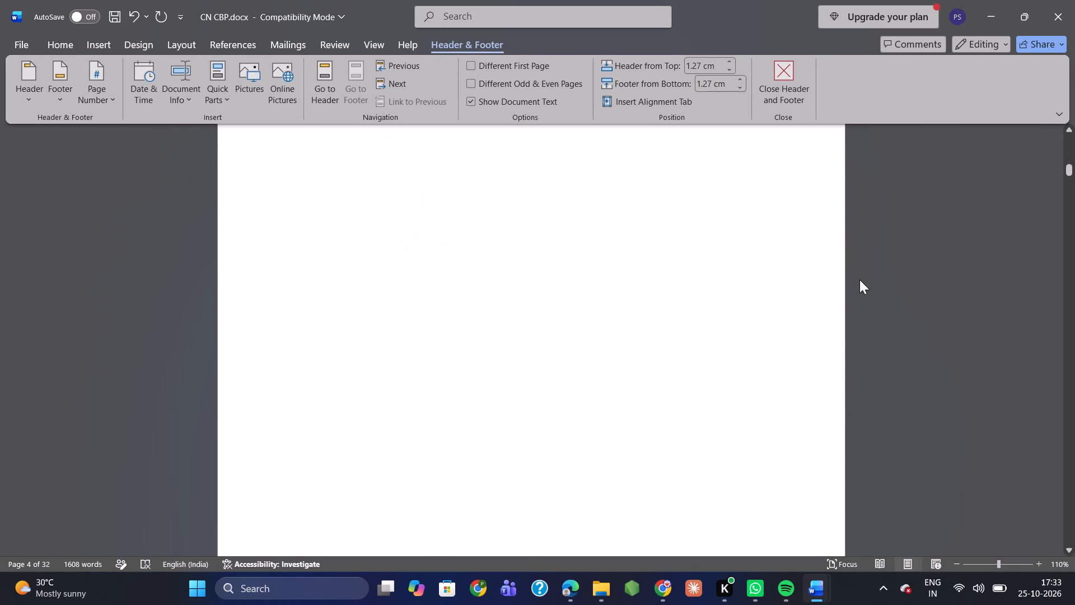
{"action": "scroll", "coordinate": [859, 280], "scroll_direction": "down", "scroll_amount": 4}
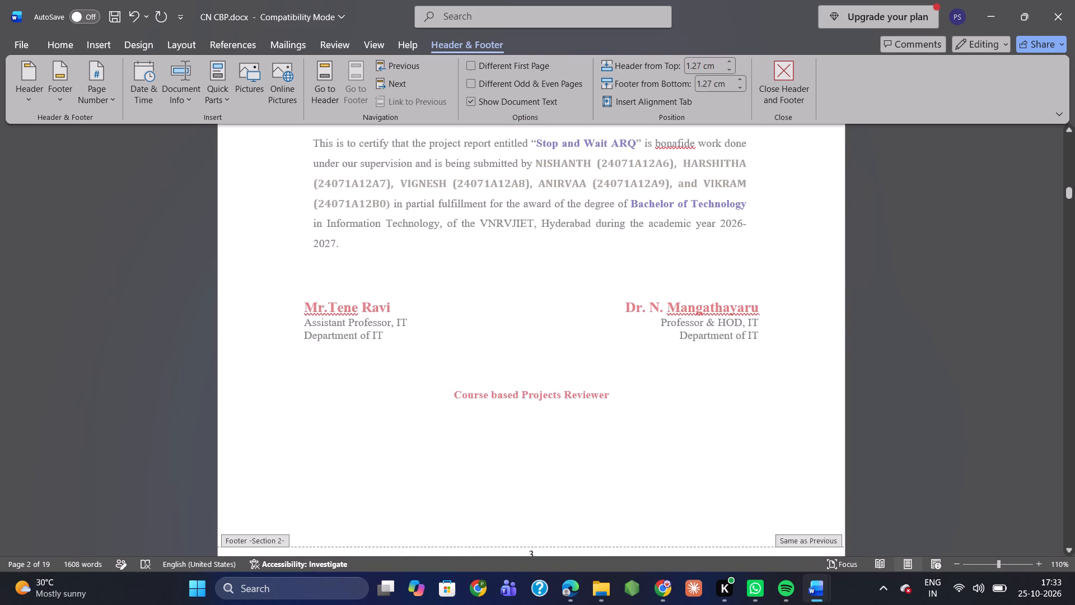
{"action": "scroll", "coordinate": [859, 280], "scroll_direction": "down", "scroll_amount": 7}
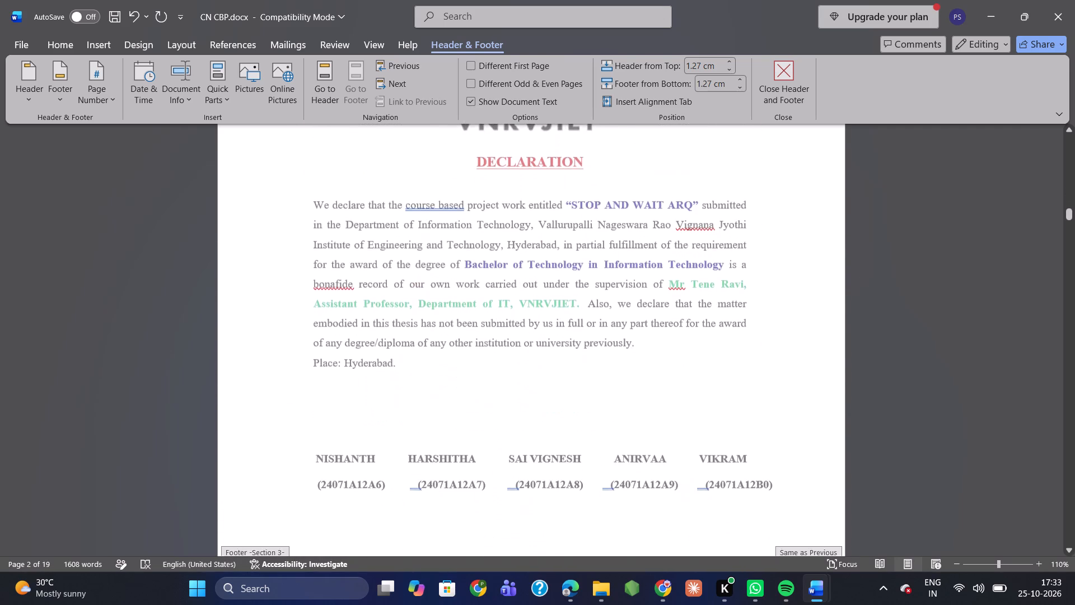
{"action": "scroll", "coordinate": [859, 280], "scroll_direction": "down", "scroll_amount": 5}
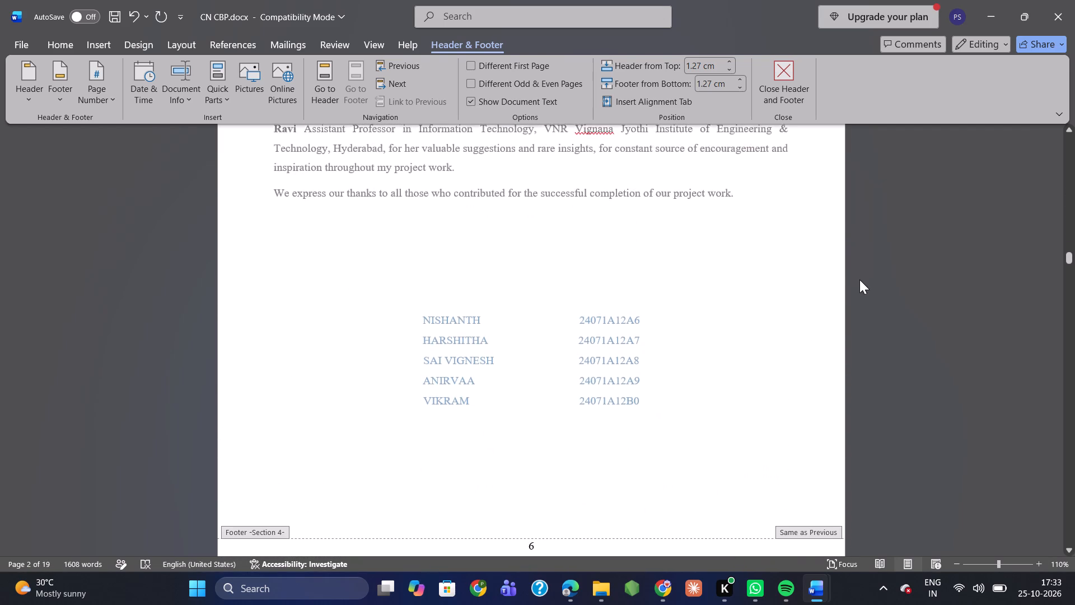
{"action": "scroll", "coordinate": [859, 280], "scroll_direction": "down", "scroll_amount": 5}
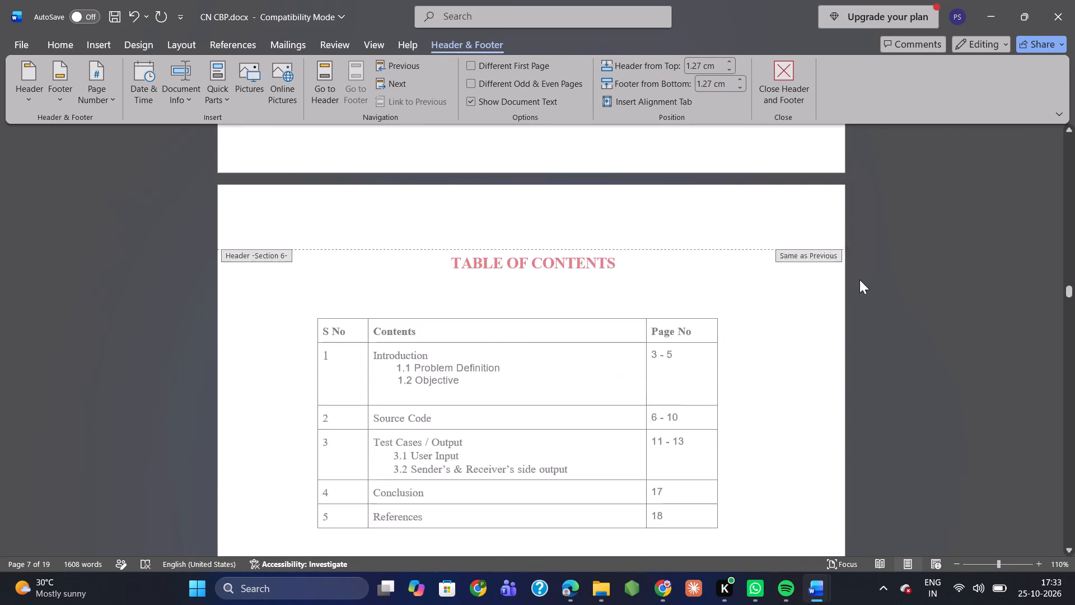
{"action": "scroll", "coordinate": [859, 280], "scroll_direction": "down", "scroll_amount": 3}
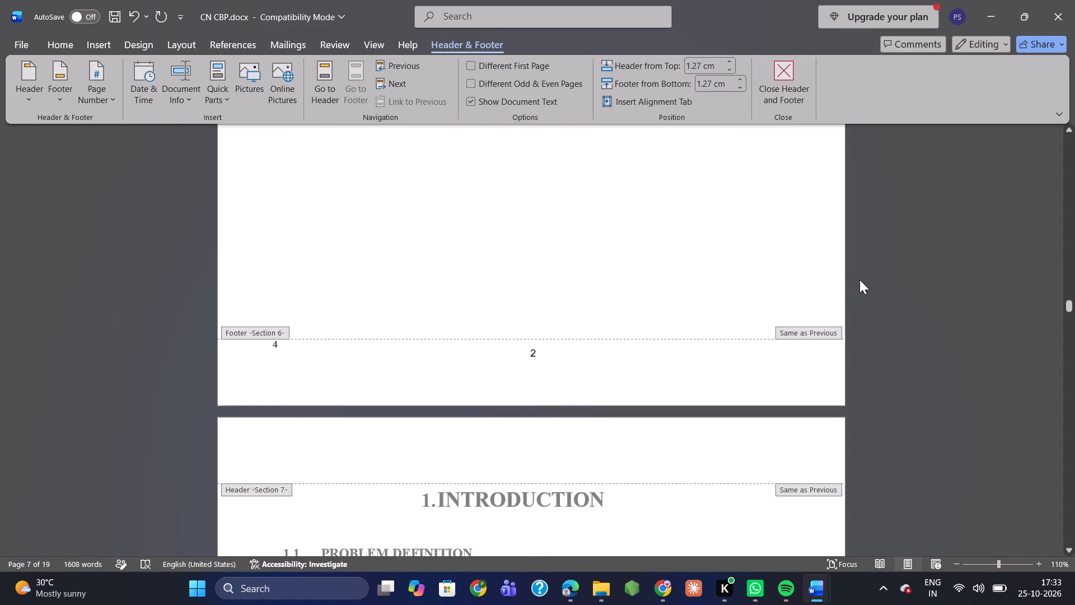
{"action": "scroll", "coordinate": [859, 280], "scroll_direction": "down", "scroll_amount": 4}
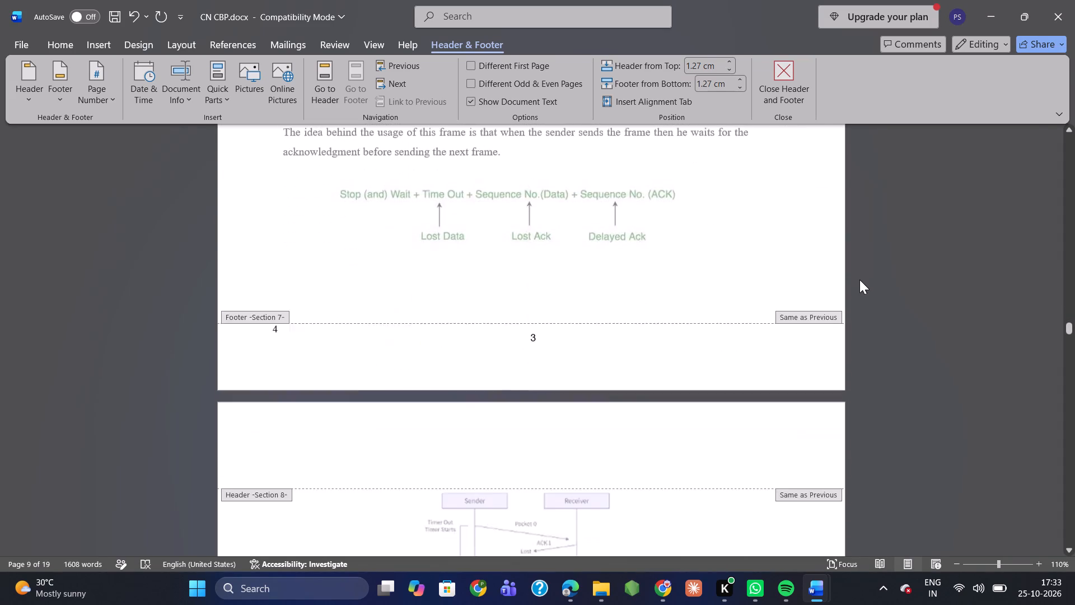
{"action": "scroll", "coordinate": [859, 280], "scroll_direction": "down", "scroll_amount": 5}
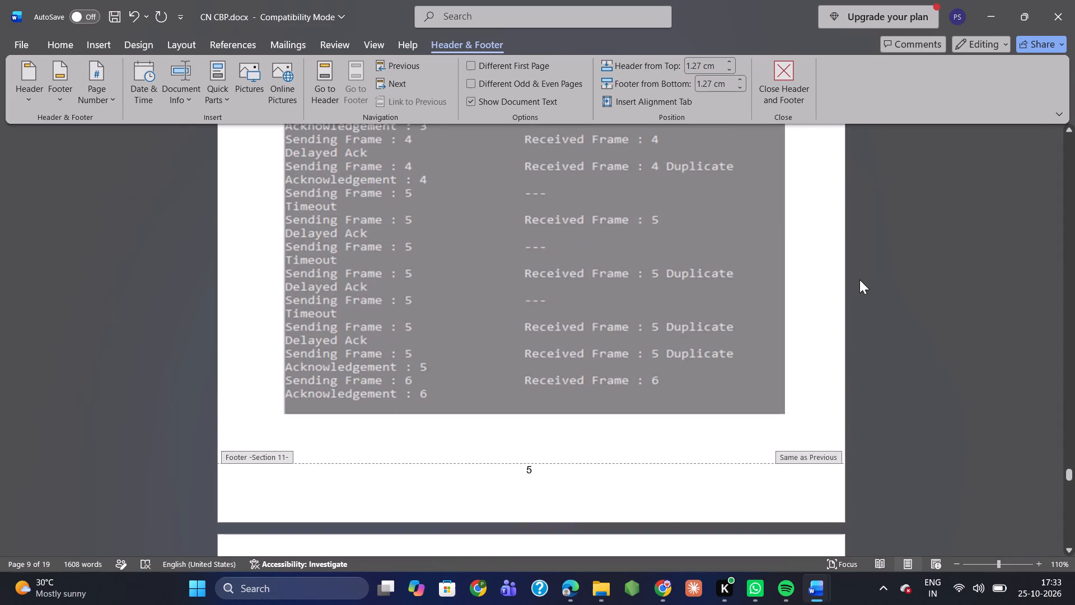
{"action": "scroll", "coordinate": [859, 280], "scroll_direction": "down", "scroll_amount": 7}
{"action": "scroll", "coordinate": [859, 280], "scroll_direction": "up", "scroll_amount": 2}
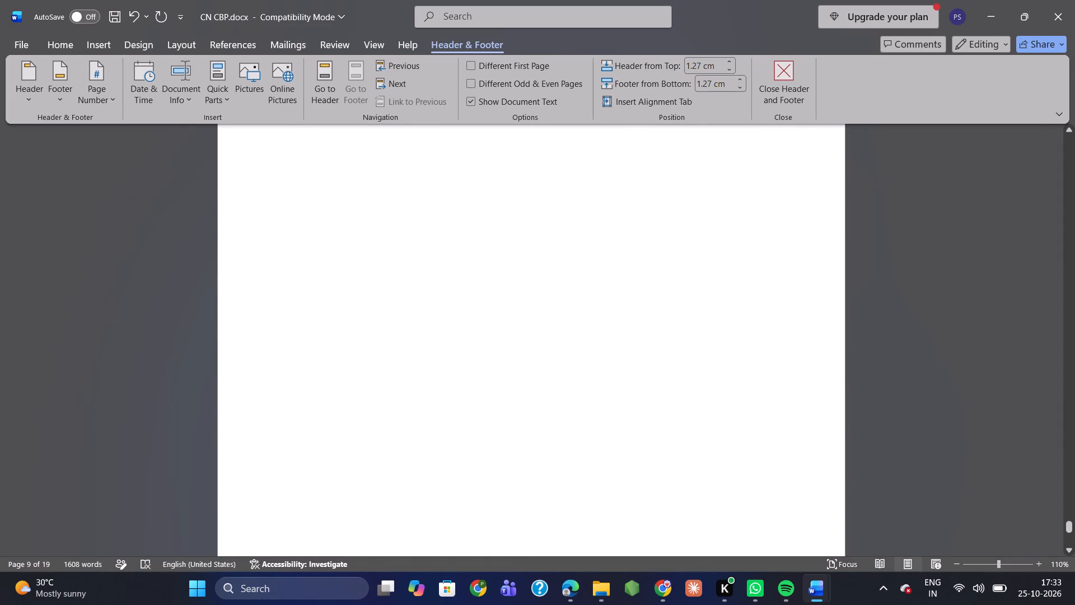
{"action": "scroll", "coordinate": [859, 280], "scroll_direction": "up", "scroll_amount": 7}
{"action": "scroll", "coordinate": [859, 280], "scroll_direction": "down", "scroll_amount": 3}
{"action": "right_click", "coordinate": [859, 280]}
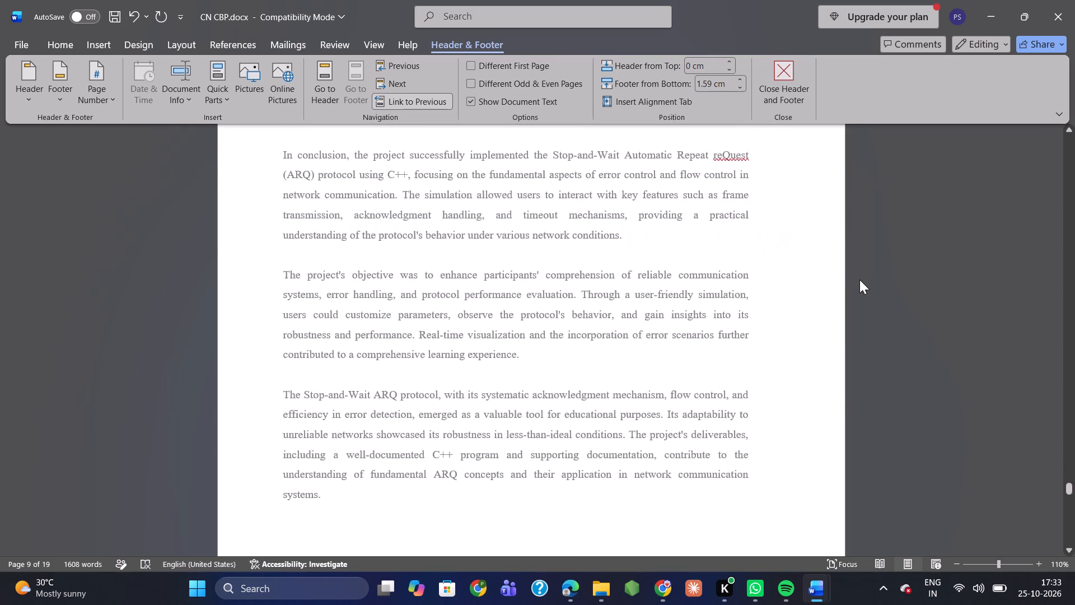
{"action": "scroll", "coordinate": [859, 280], "scroll_direction": "up", "scroll_amount": 1}
{"action": "scroll", "coordinate": [859, 280], "scroll_direction": "down", "scroll_amount": 1}
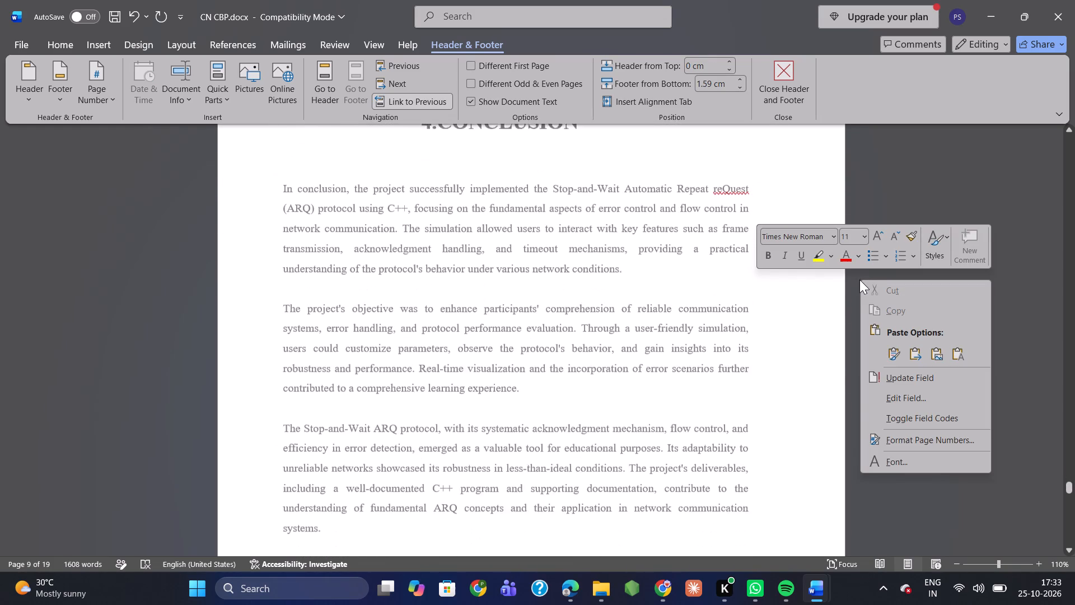
{"action": "scroll", "coordinate": [859, 280], "scroll_direction": "down", "scroll_amount": 4}
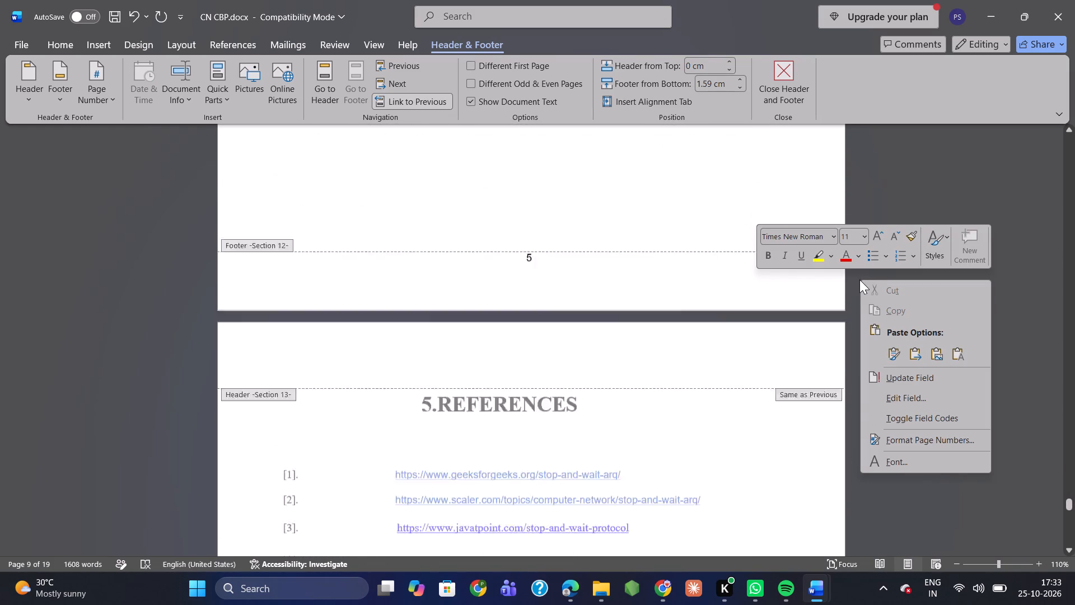
{"action": "scroll", "coordinate": [859, 280], "scroll_direction": "down", "scroll_amount": 7}
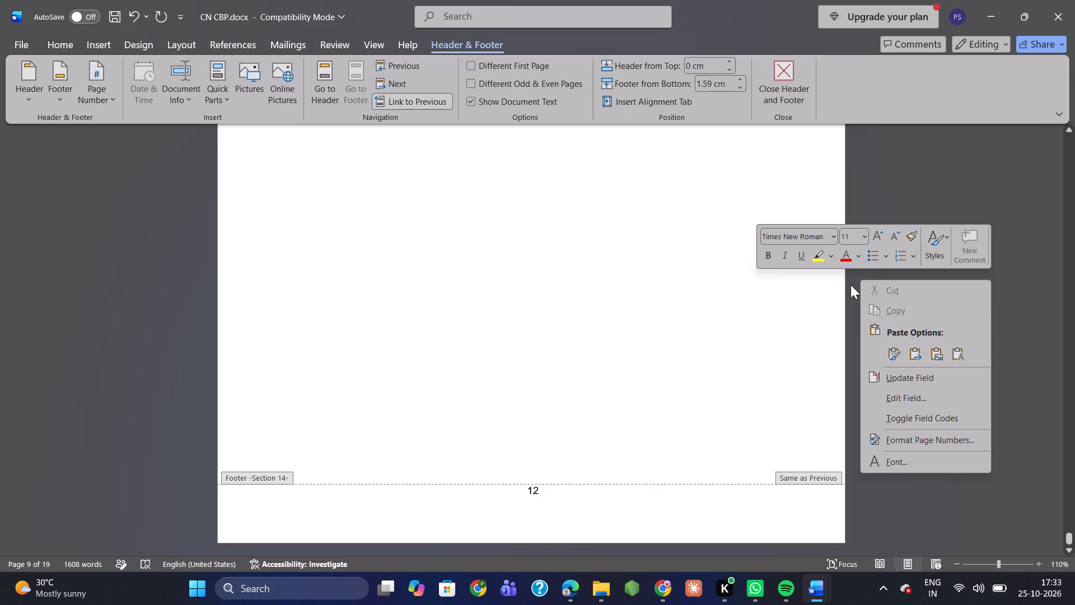
{"action": "left_click", "coordinate": [933, 99]}
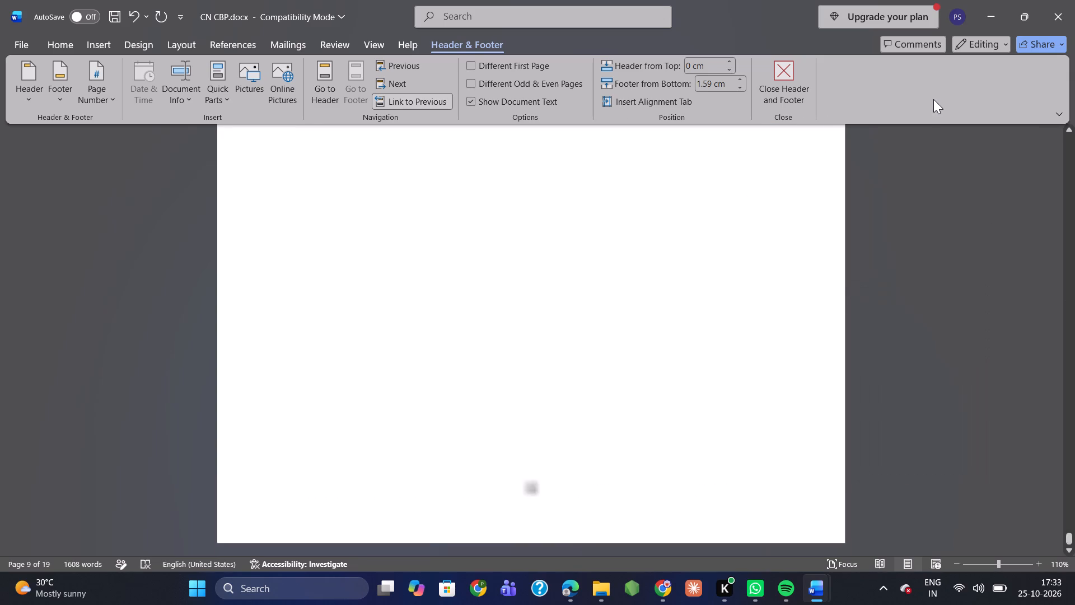
{"action": "scroll", "coordinate": [934, 238], "scroll_direction": "down", "scroll_amount": 4}
Undo the bottom page numbering together with the preceding run of footer number, contents table and section content edits.
{"action": "key", "text": "ctrl+z"}
{"action": "key", "text": "ctrl+z"}
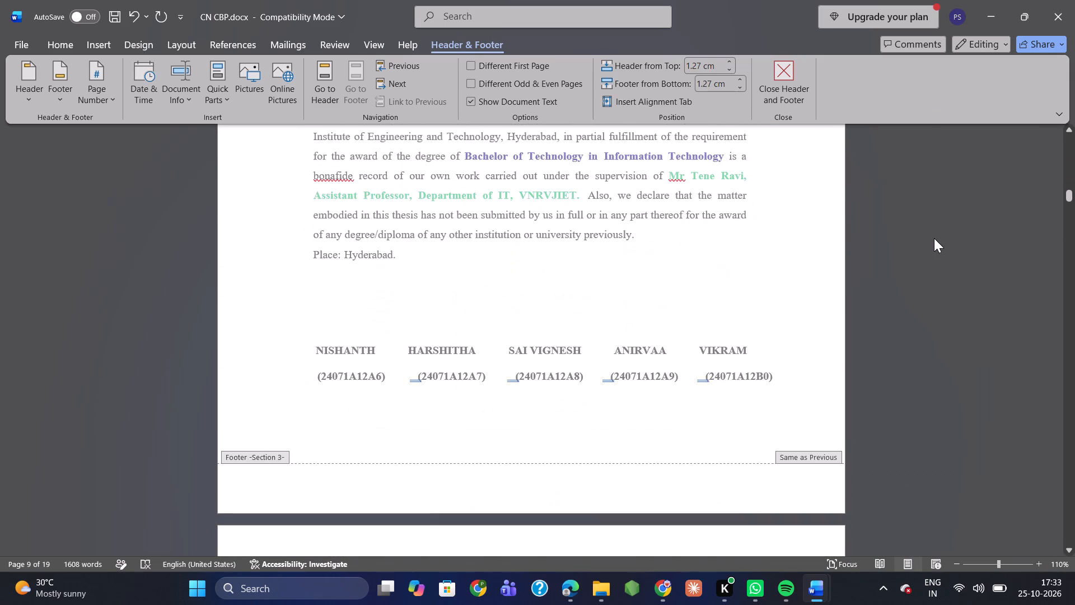
{"action": "key", "text": "ctrl+z"}
{"action": "key", "text": "ctrl+z"}
{"action": "key", "text": "ctrl+z"}
{"action": "key", "text": "ctrl+z"}
{"action": "key", "text": "ctrl+z"}
{"action": "key", "text": "ctrl+z"}
{"action": "key", "text": "ctrl+z"}
{"action": "key", "text": "ctrl+z"}
{"action": "key", "text": "ctrl+z"}
{"action": "key", "text": "ctrl+z"}
{"action": "key", "text": "ctrl+z"}
{"action": "key", "text": "ctrl+z"}
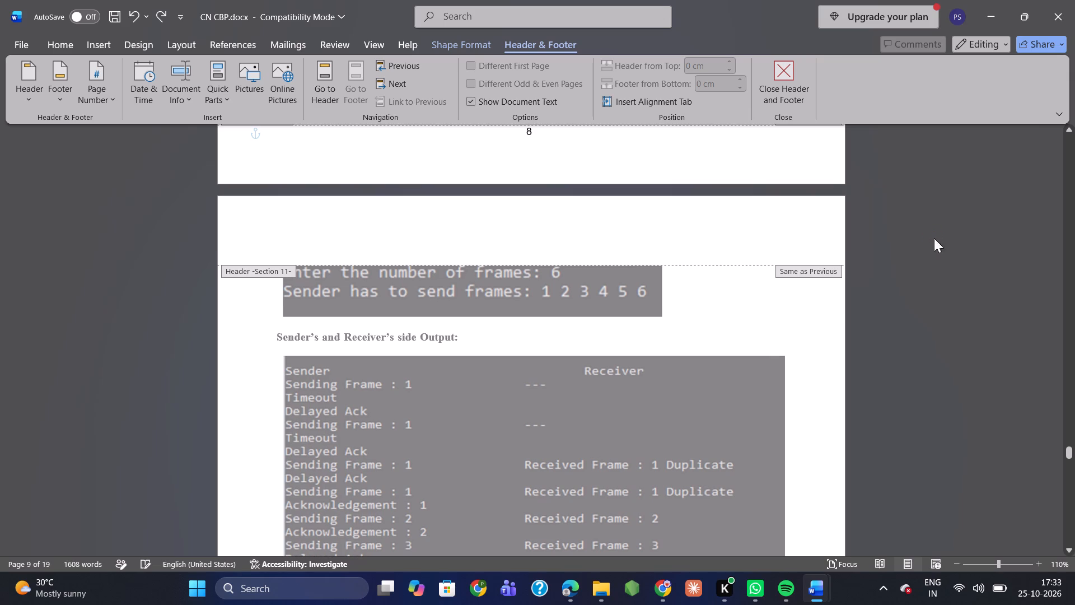
{"action": "key", "text": "ctrl+z"}
{"action": "key", "text": "ctrl+z"}
{"action": "key", "text": "ctrl+z"}
{"action": "key", "text": "ctrl+z"}
{"action": "key", "text": "ctrl+z"}
{"action": "key", "text": "ctrl+z"}
{"action": "key", "text": "ctrl+z"}
{"action": "key", "text": "ctrl+z"}
{"action": "key", "text": "ctrl+z"}
{"action": "key", "text": "ctrl+z"}
{"action": "key", "text": "ctrl+z"}
{"action": "key", "text": "ctrl+z"}
{"action": "key", "text": "ctrl+z"}
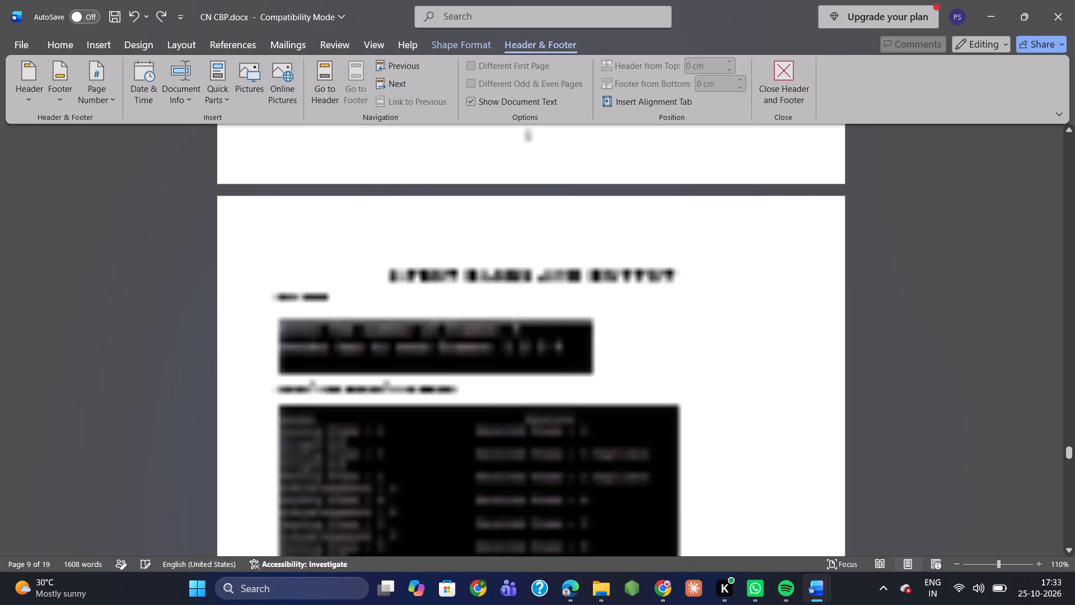
{"action": "key", "text": "ctrl+z"}
{"action": "key", "text": "ctrl+z"}
{"action": "key", "text": "ctrl+z"}
{"action": "key", "text": "ctrl+z"}
{"action": "key", "text": "ctrl+z"}
{"action": "key", "text": "ctrl+z"}
{"action": "key", "text": "ctrl+z"}
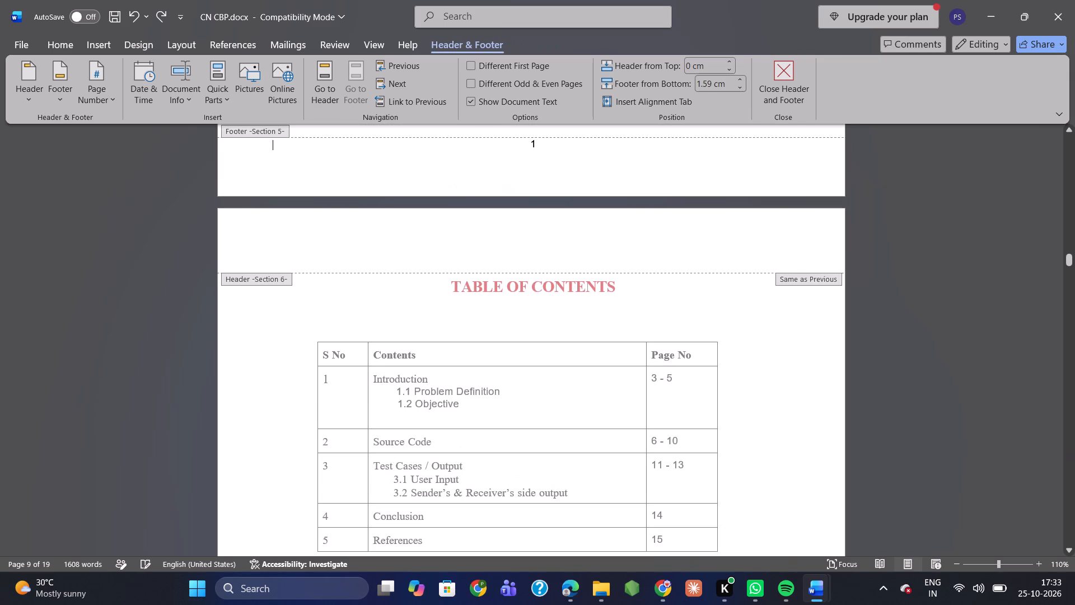
{"action": "key", "text": "ctrl+z"}
{"action": "key", "text": "ctrl+z"}
{"action": "key", "text": "ctrl+z"}
{"action": "key", "text": "ctrl+z"}
{"action": "key", "text": "ctrl+z"}
{"action": "key", "text": "ctrl+z"}
{"action": "key", "text": "ctrl+z"}
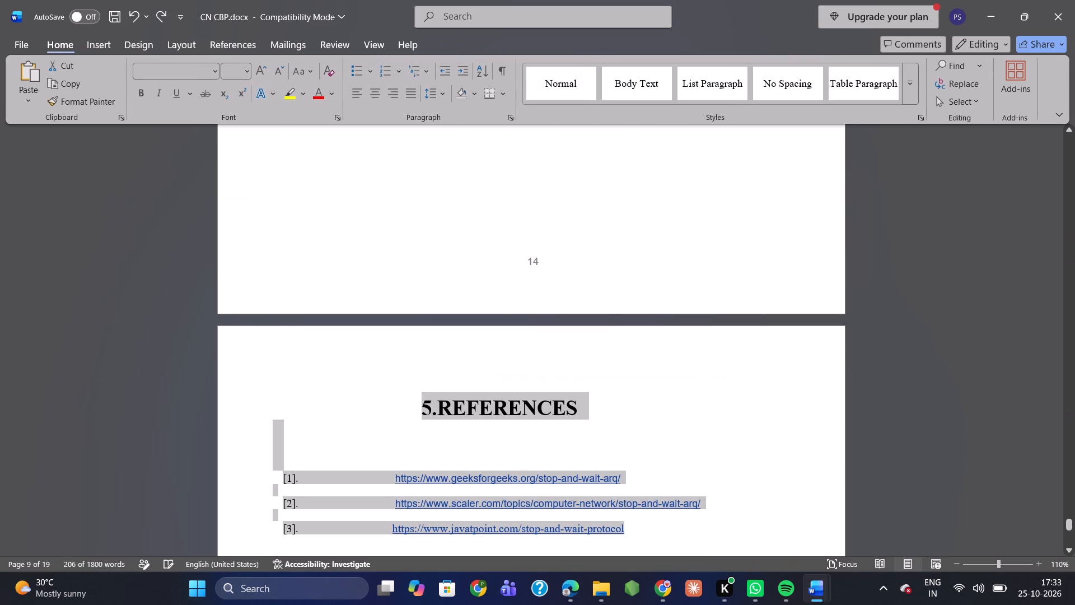
Examine the content and footer numbers around the test cases, conclusion and references sections.
{"action": "left_click", "coordinate": [934, 238]}
{"action": "scroll", "coordinate": [934, 238], "scroll_direction": "down", "scroll_amount": 6}
{"action": "scroll", "coordinate": [934, 238], "scroll_direction": "up", "scroll_amount": 1}
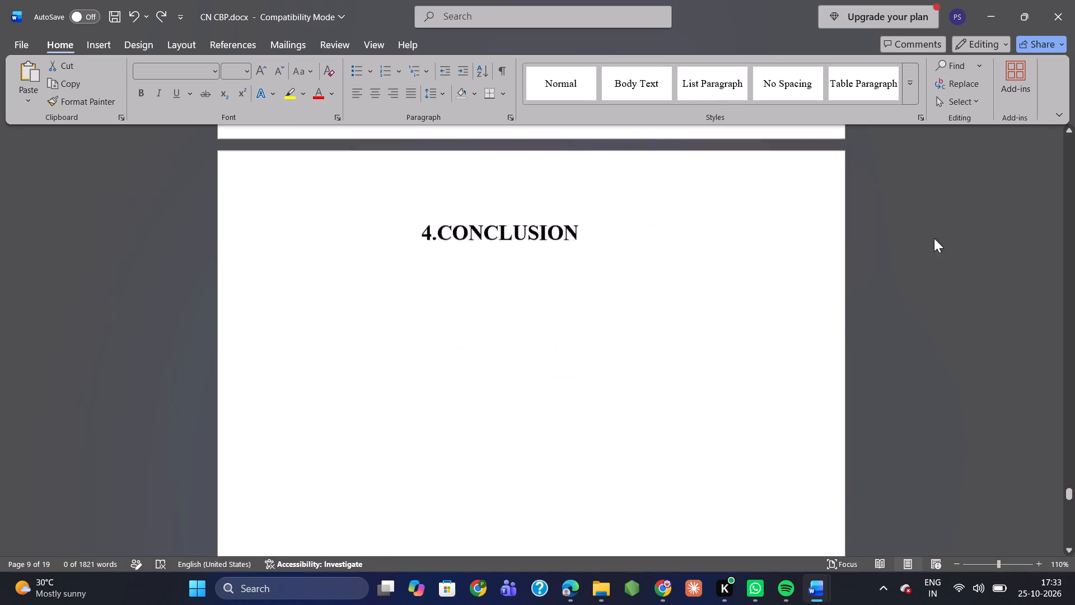
{"action": "scroll", "coordinate": [934, 238], "scroll_direction": "up", "scroll_amount": 3}
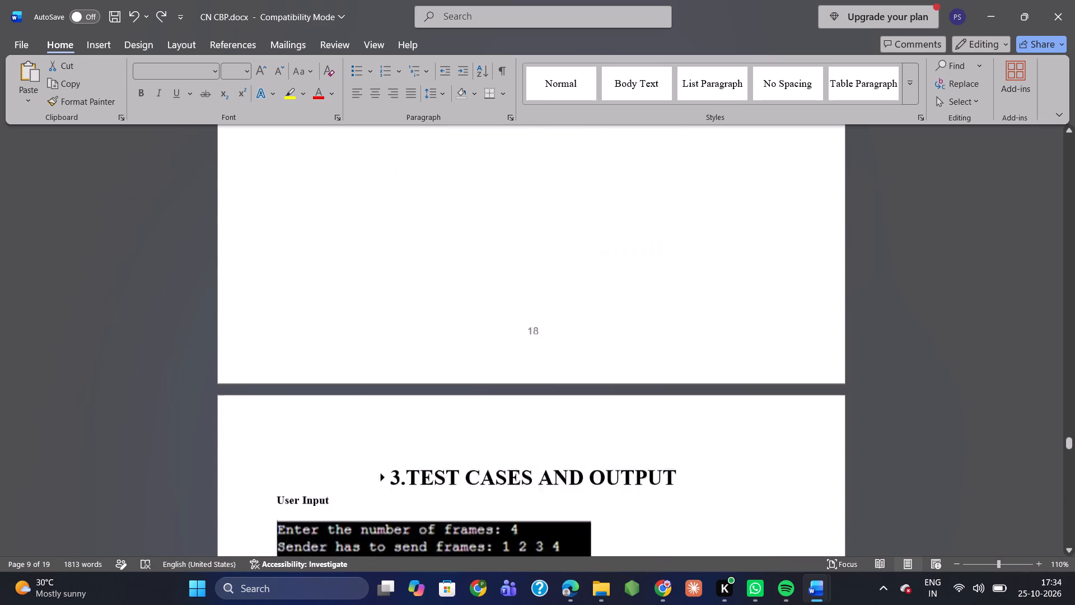
{"action": "scroll", "coordinate": [934, 238], "scroll_direction": "up", "scroll_amount": 2}
{"action": "scroll", "coordinate": [870, 291], "scroll_direction": "down", "scroll_amount": 1}
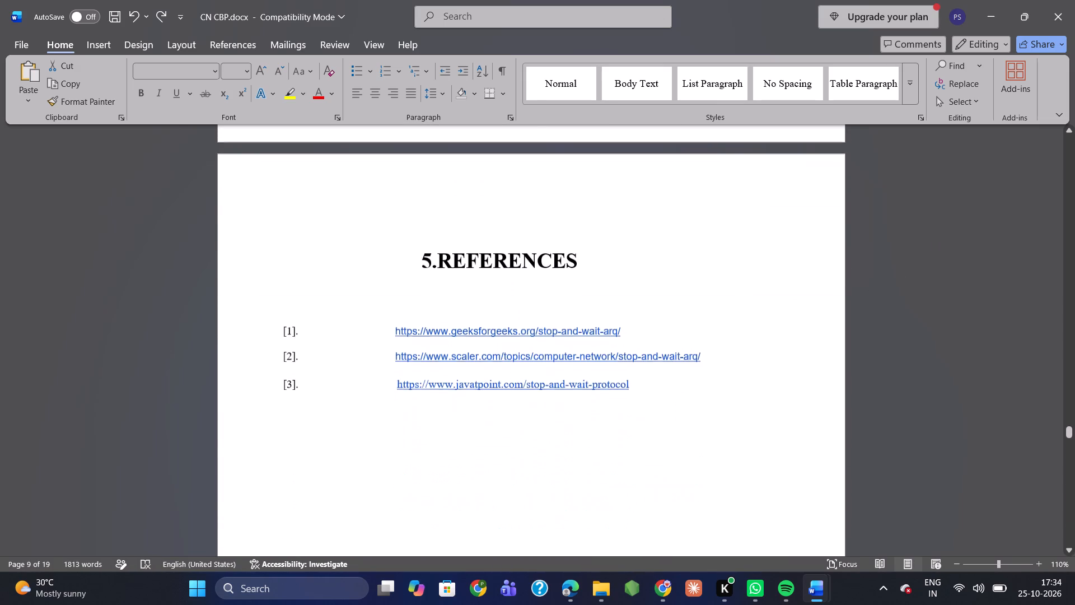
{"action": "scroll", "coordinate": [870, 291], "scroll_direction": "down", "scroll_amount": 2}
Open the conclusion page's footer for editing and change its page number to 7.
{"action": "right_click", "coordinate": [870, 291]}
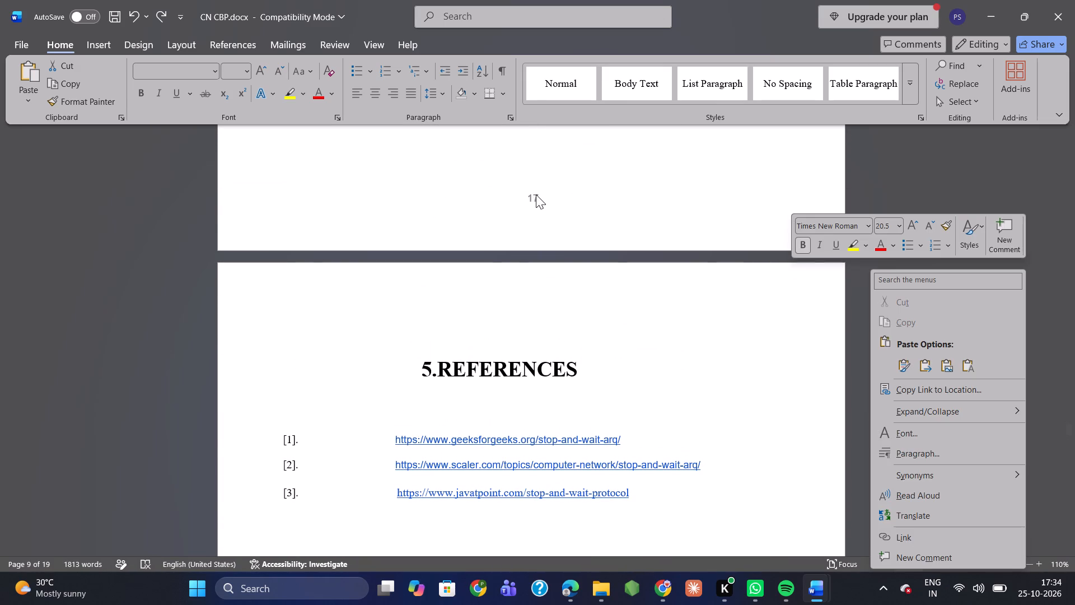
{"action": "left_click", "coordinate": [537, 196]}
{"action": "right_click", "coordinate": [537, 196]}
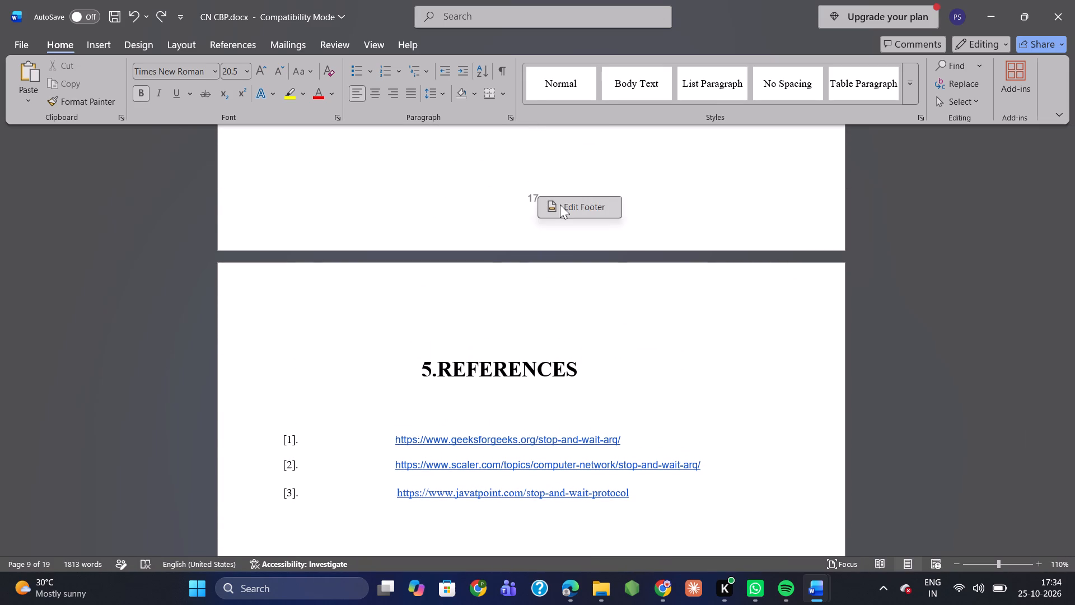
{"action": "left_click", "coordinate": [560, 204]}
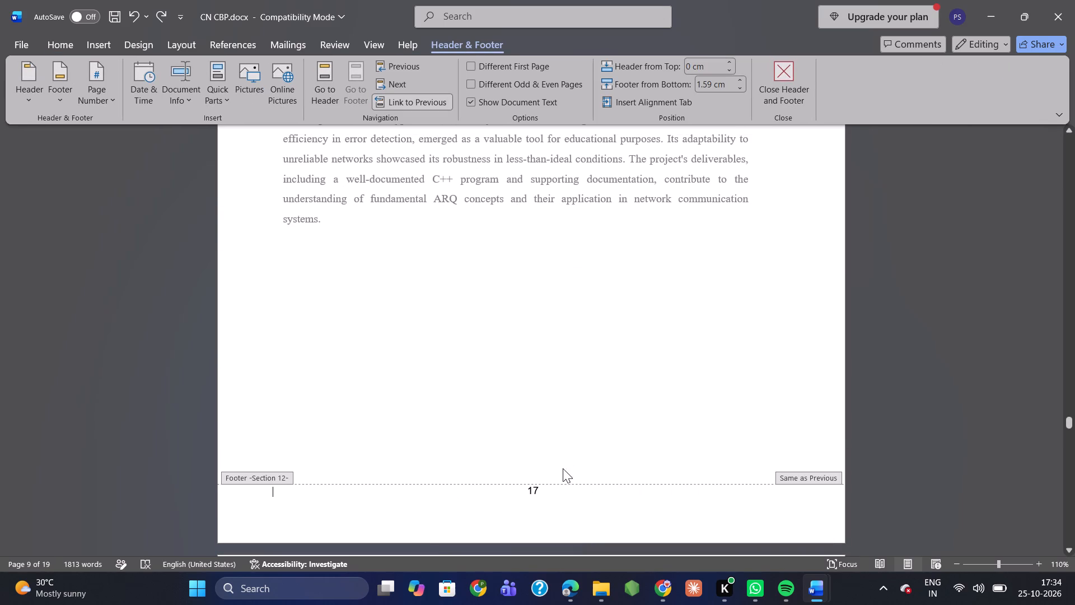
{"action": "left_click", "coordinate": [539, 491]}
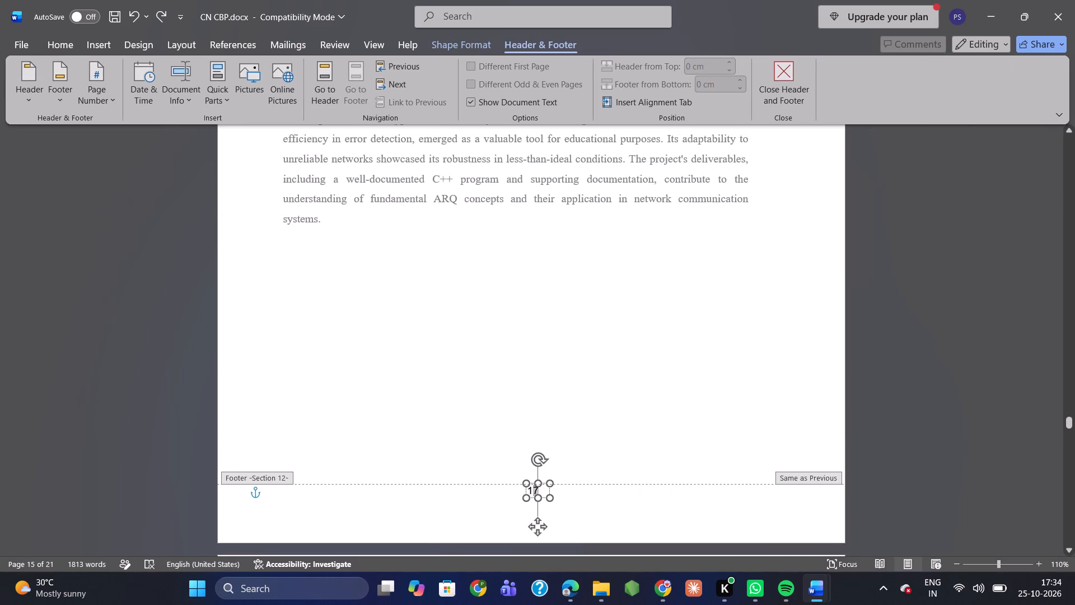
{"action": "key", "text": "BackSpace"}
{"action": "key", "text": "BackSpace"}
{"action": "key", "text": "Right"}
{"action": "key", "text": "BackSpace"}
Check the footer page numbers from the conclusion and references through the repeated test cases to the last page.
{"action": "scroll", "coordinate": [539, 491], "scroll_direction": "up", "scroll_amount": 3}
{"action": "scroll", "coordinate": [539, 491], "scroll_direction": "down", "scroll_amount": 1}
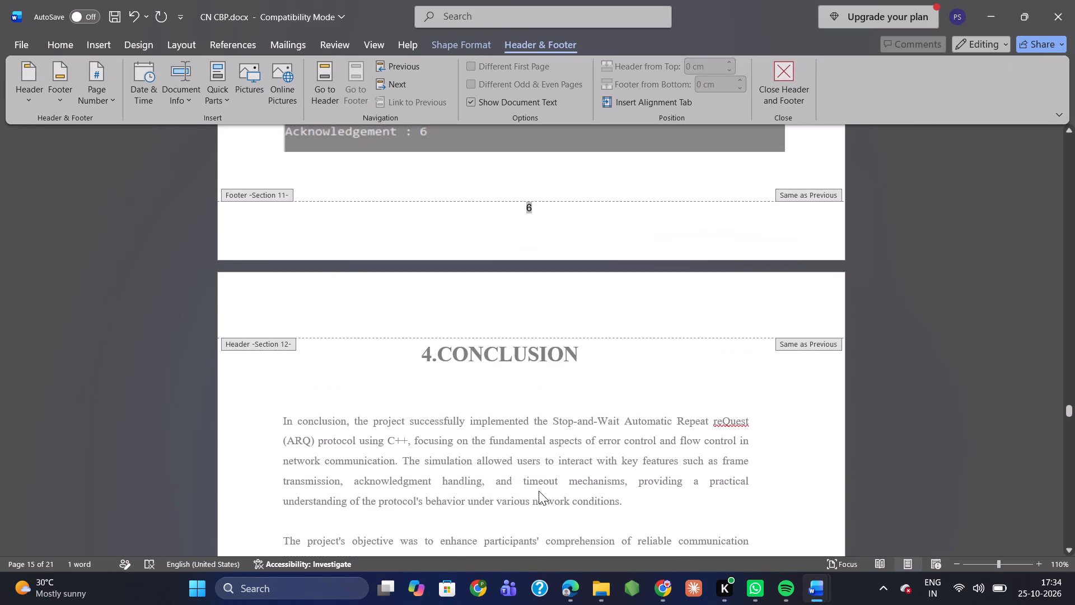
{"action": "scroll", "coordinate": [539, 491], "scroll_direction": "down", "scroll_amount": 5}
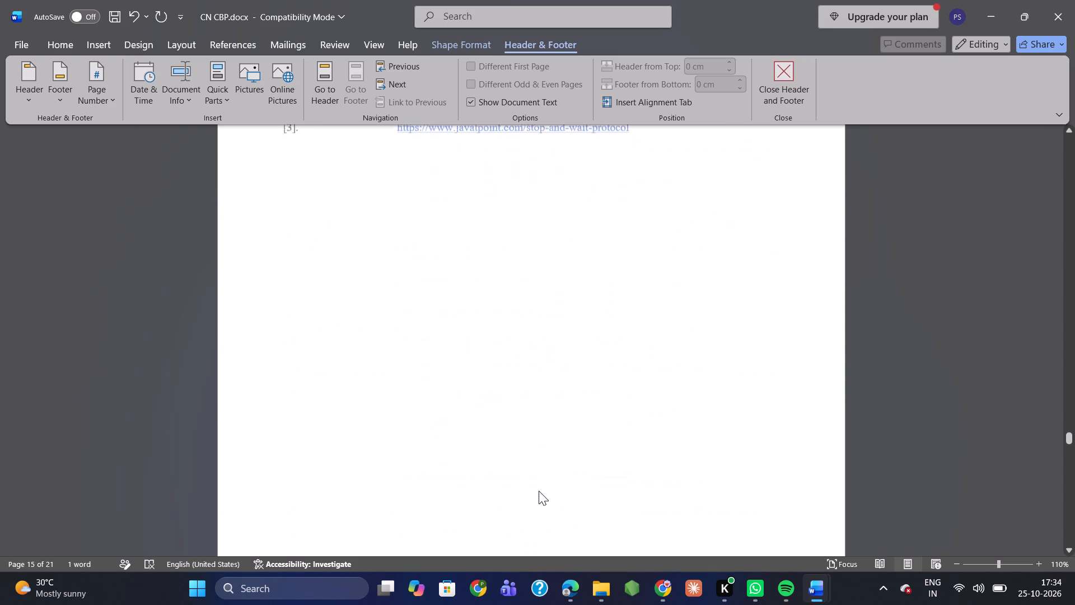
{"action": "scroll", "coordinate": [539, 491], "scroll_direction": "down", "scroll_amount": 6}
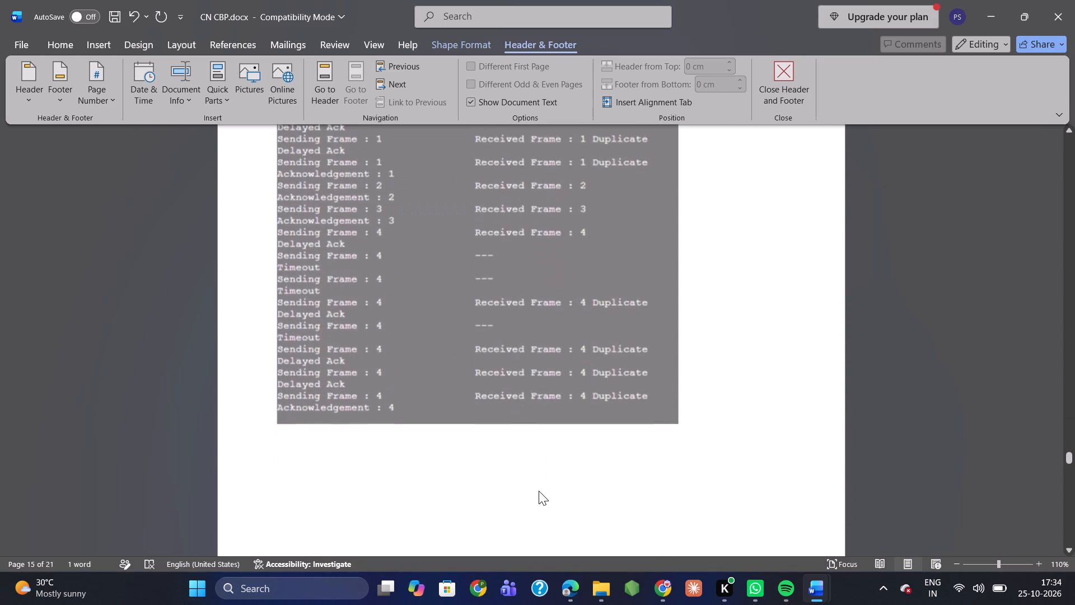
{"action": "scroll", "coordinate": [539, 491], "scroll_direction": "down", "scroll_amount": 3}
{"action": "scroll", "coordinate": [539, 491], "scroll_direction": "up", "scroll_amount": 1}
{"action": "scroll", "coordinate": [539, 491], "scroll_direction": "down", "scroll_amount": 3}
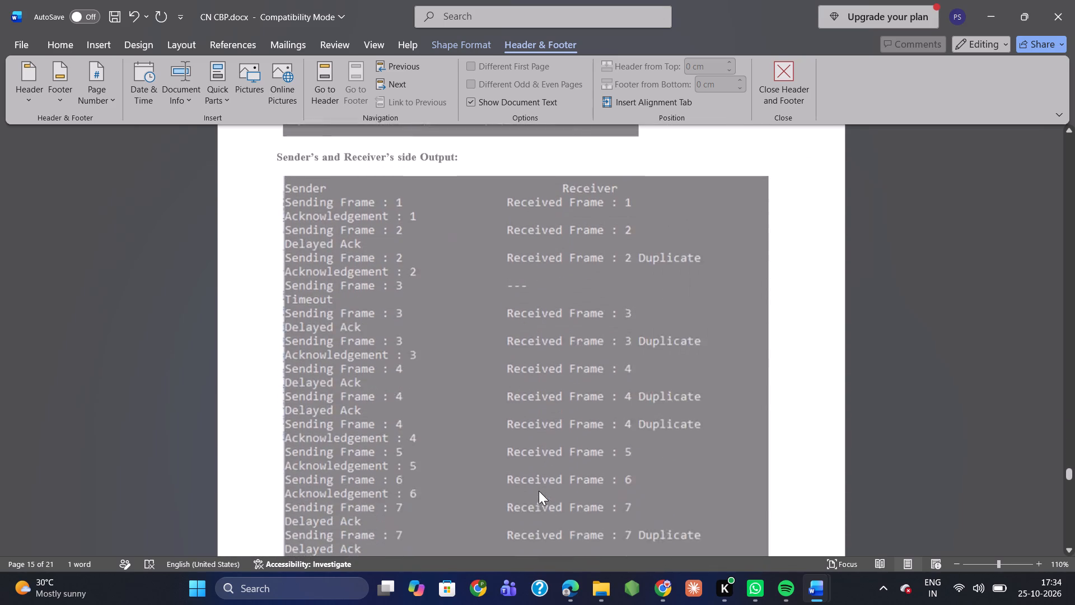
{"action": "scroll", "coordinate": [539, 491], "scroll_direction": "down", "scroll_amount": 14}
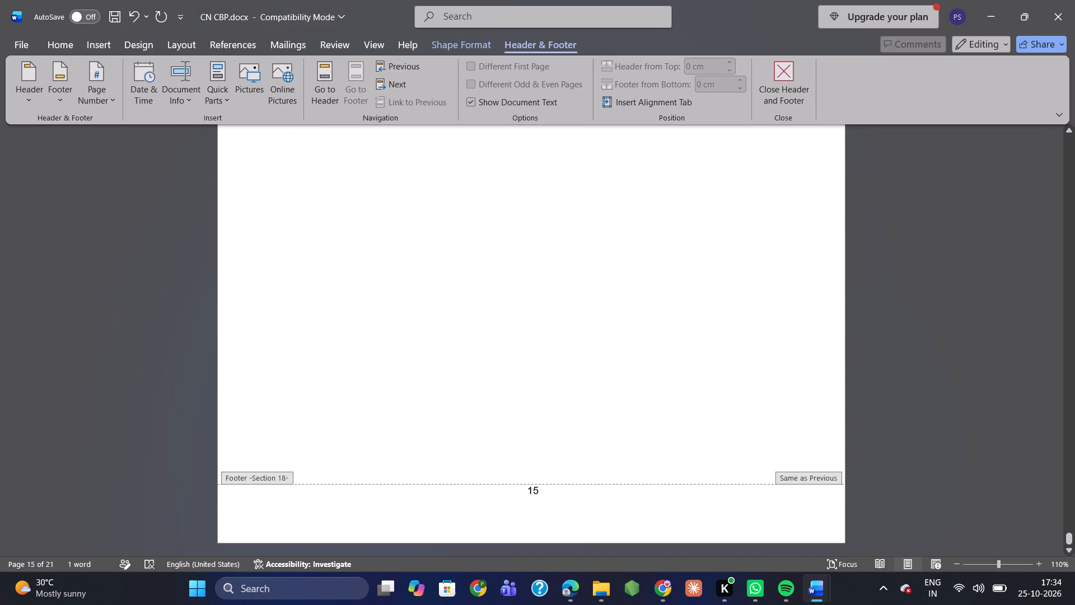
{"action": "scroll", "coordinate": [539, 491], "scroll_direction": "down", "scroll_amount": 10}
{"action": "scroll", "coordinate": [539, 491], "scroll_direction": "up", "scroll_amount": 5}
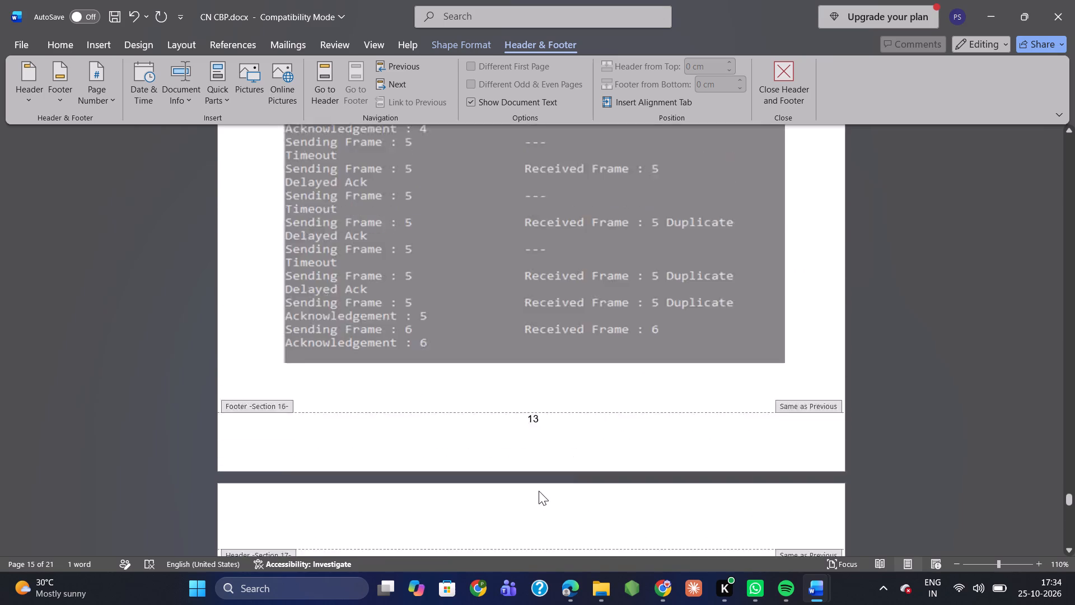
{"action": "scroll", "coordinate": [539, 491], "scroll_direction": "up", "scroll_amount": 7}
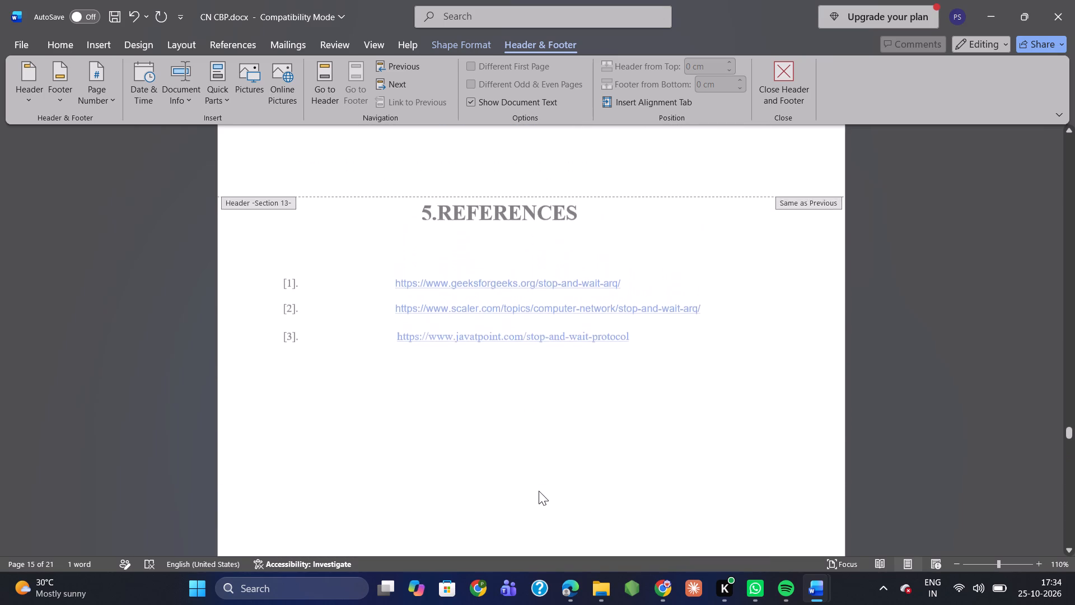
{"action": "scroll", "coordinate": [539, 491], "scroll_direction": "up", "scroll_amount": 6}
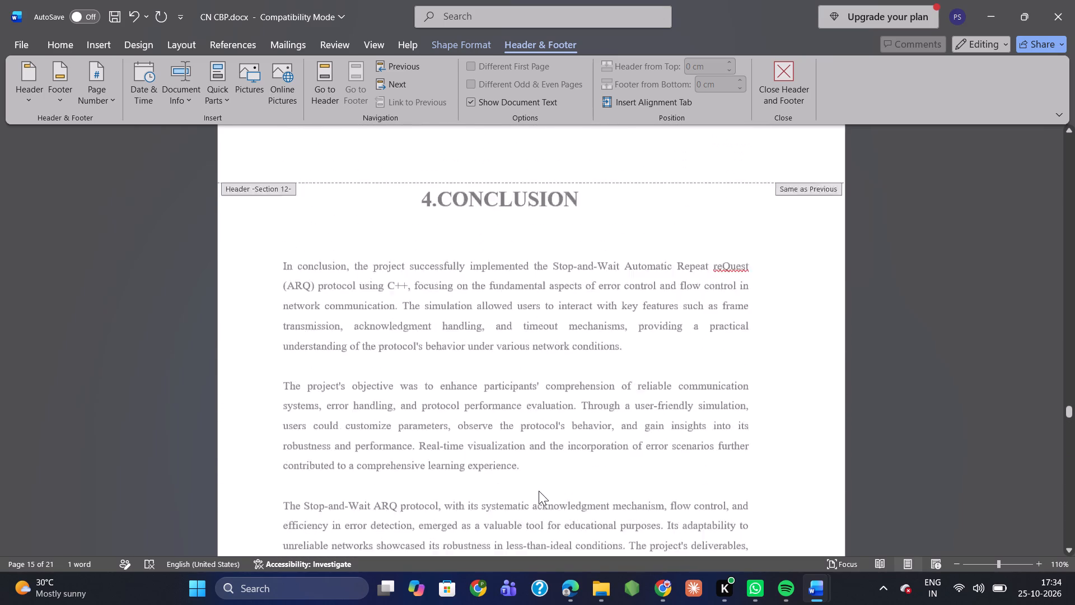
{"action": "scroll", "coordinate": [539, 491], "scroll_direction": "up", "scroll_amount": 5}
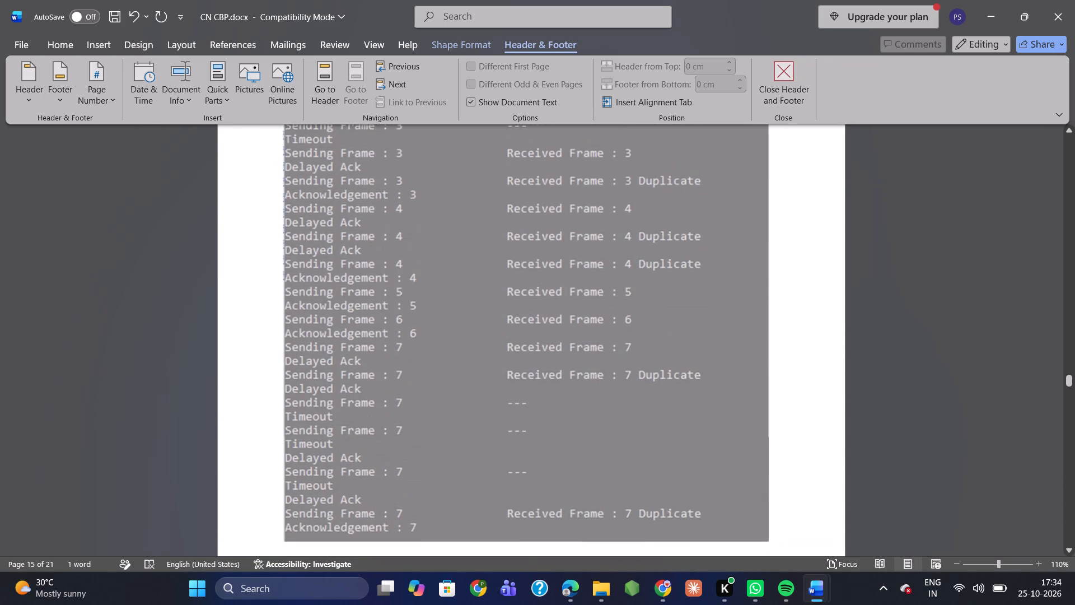
{"action": "scroll", "coordinate": [539, 491], "scroll_direction": "down", "scroll_amount": 10}
{"action": "scroll", "coordinate": [539, 491], "scroll_direction": "up", "scroll_amount": 1}
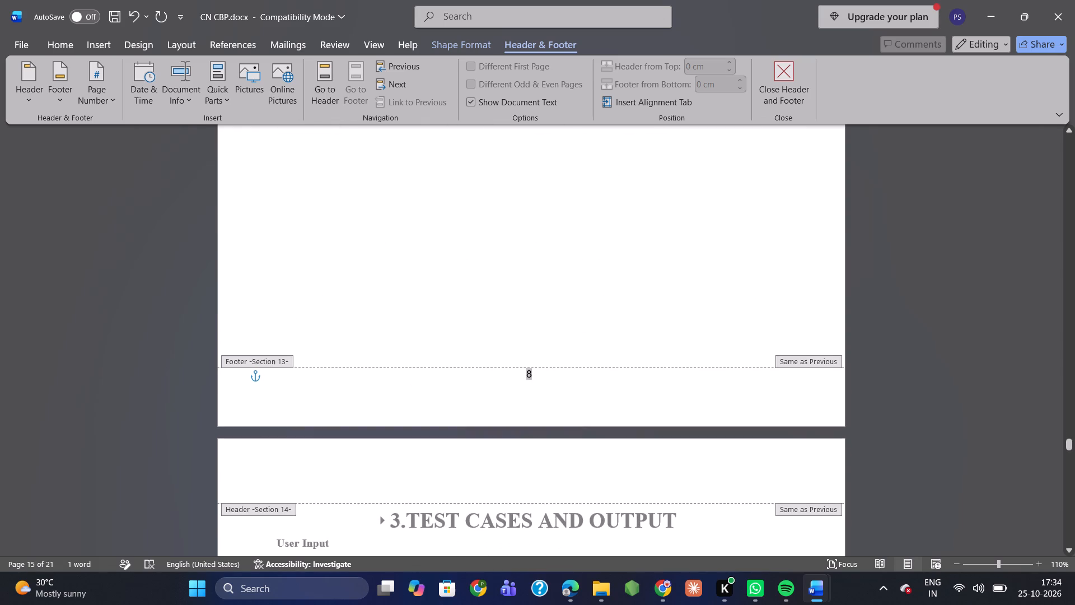
{"action": "scroll", "coordinate": [539, 491], "scroll_direction": "up", "scroll_amount": 1}
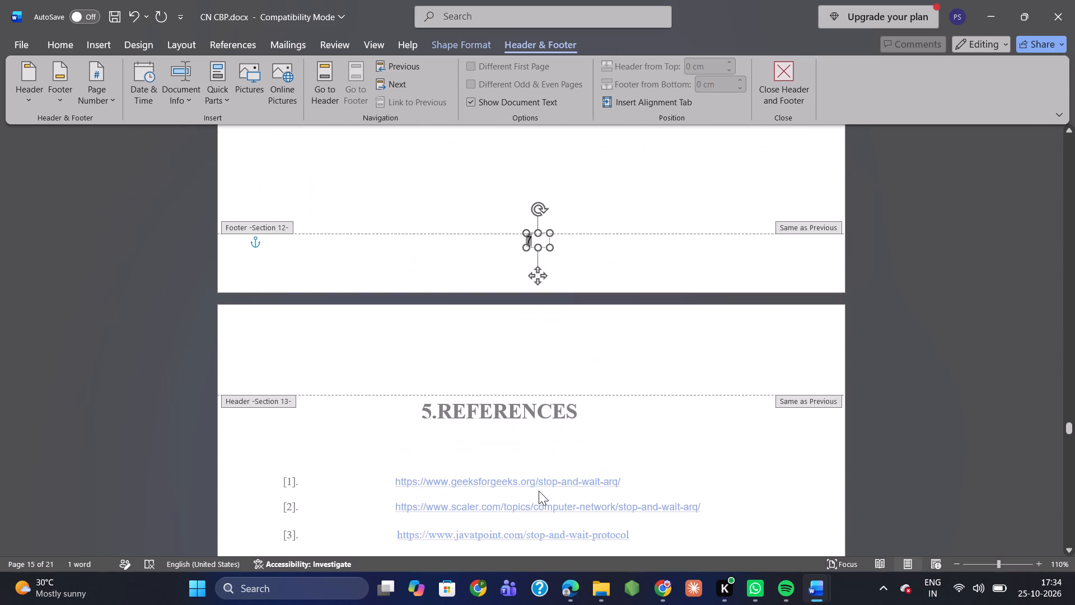
Examine the footer numbers around the references, test cases and introduction, up to the page carrying the 2.SOURCE CODE heading.
{"action": "key", "text": "Return"}
{"action": "scroll", "coordinate": [539, 491], "scroll_direction": "down", "scroll_amount": 4}
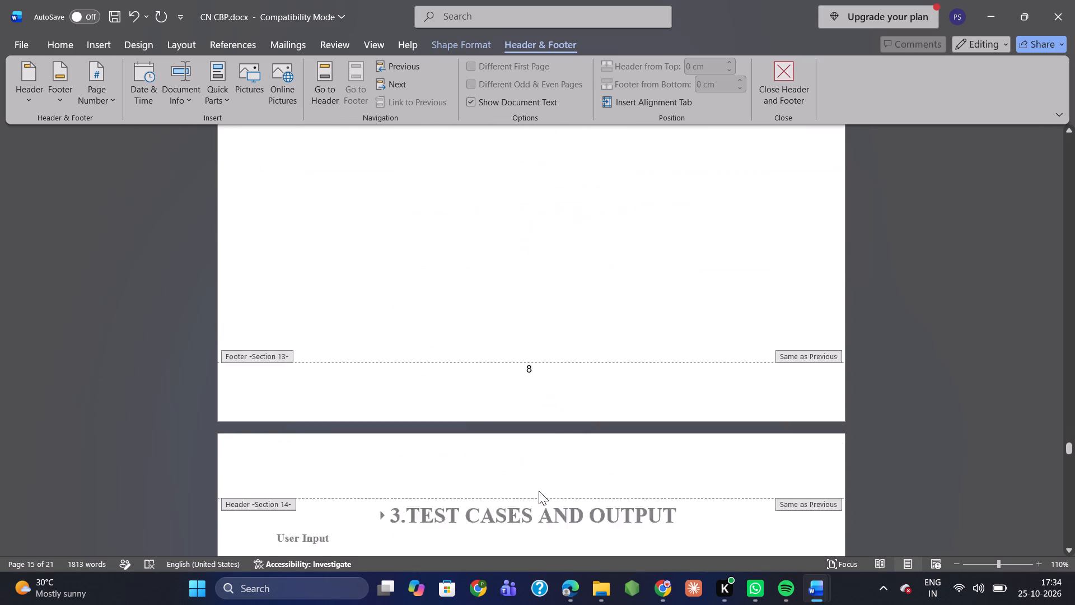
{"action": "scroll", "coordinate": [539, 491], "scroll_direction": "down", "scroll_amount": 1}
{"action": "left_click", "coordinate": [435, 283]}
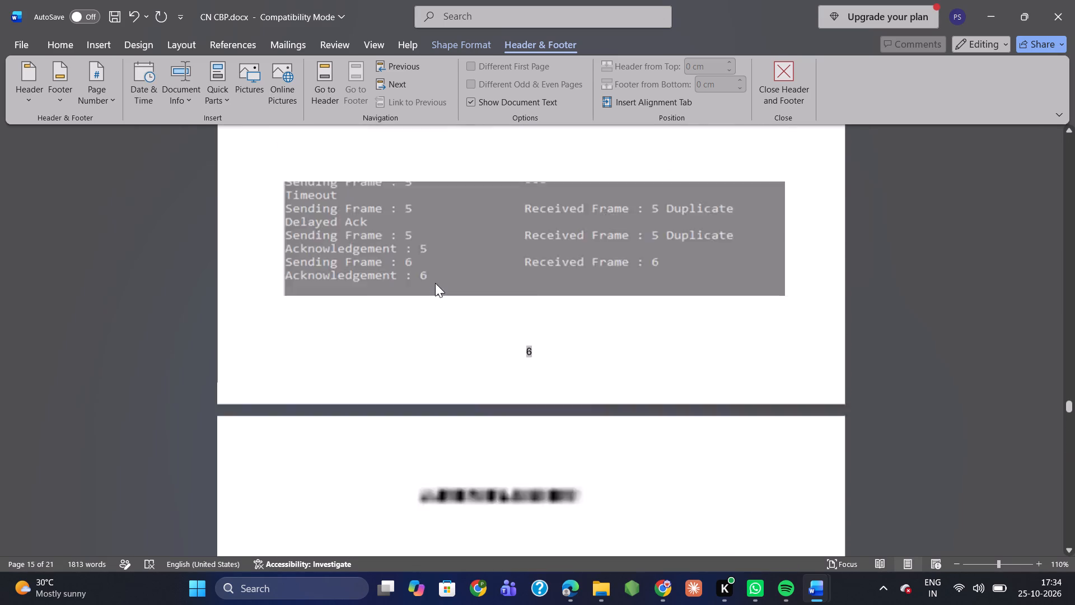
{"action": "scroll", "coordinate": [614, 260], "scroll_direction": "up", "scroll_amount": 2}
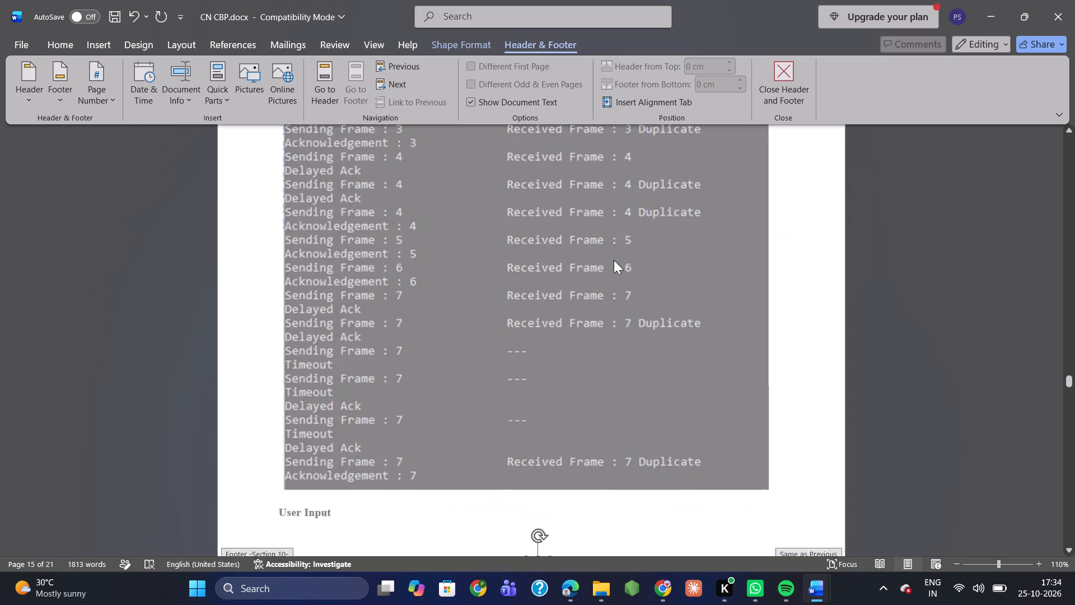
{"action": "scroll", "coordinate": [614, 260], "scroll_direction": "up", "scroll_amount": 12}
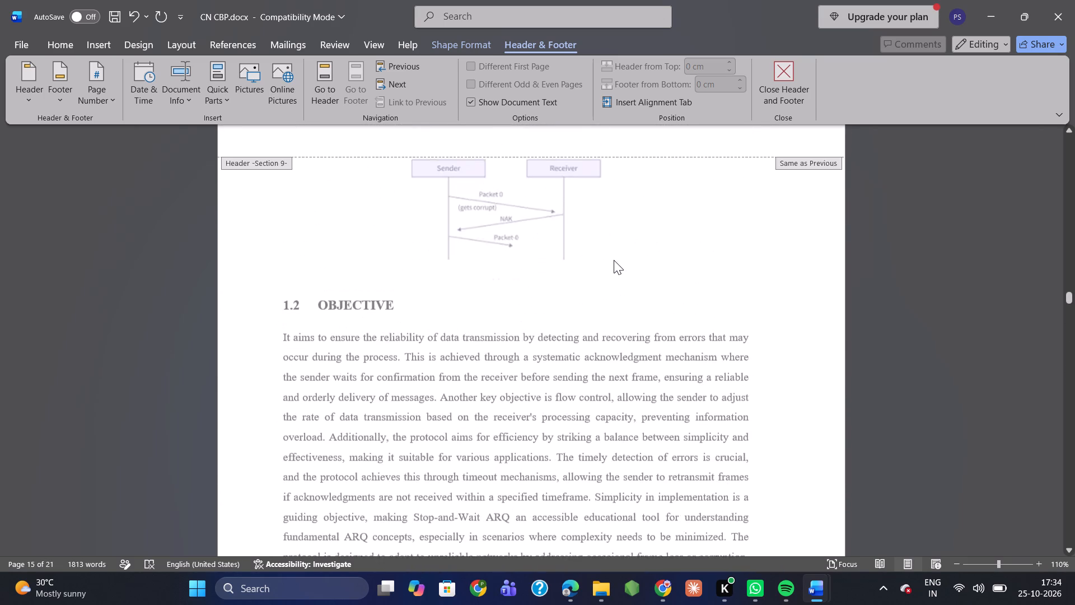
{"action": "scroll", "coordinate": [614, 260], "scroll_direction": "up", "scroll_amount": 8}
{"action": "scroll", "coordinate": [614, 260], "scroll_direction": "down", "scroll_amount": 2}
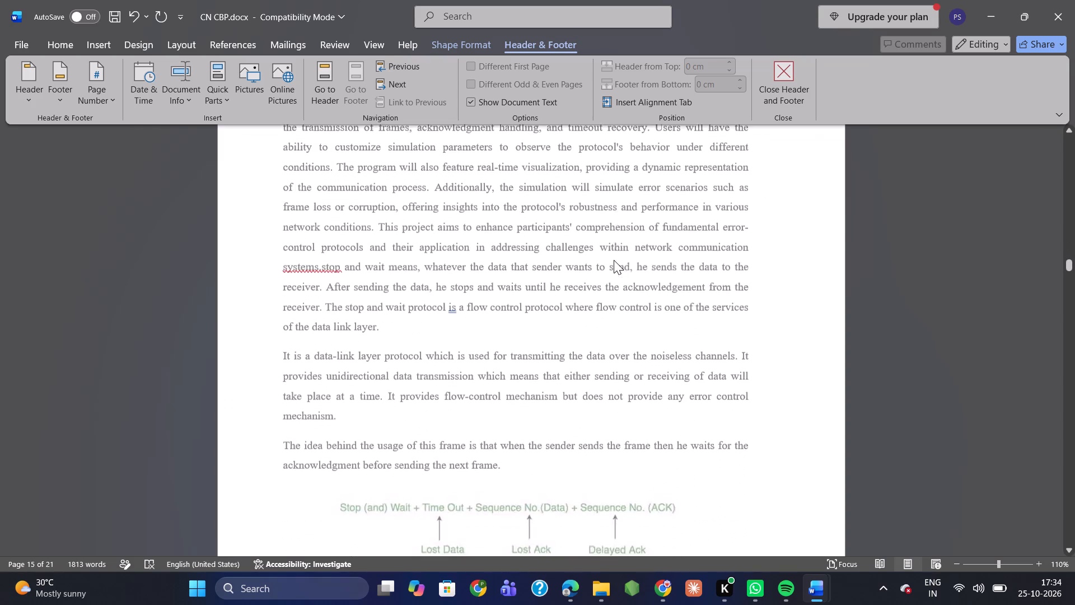
{"action": "scroll", "coordinate": [614, 260], "scroll_direction": "down", "scroll_amount": 5}
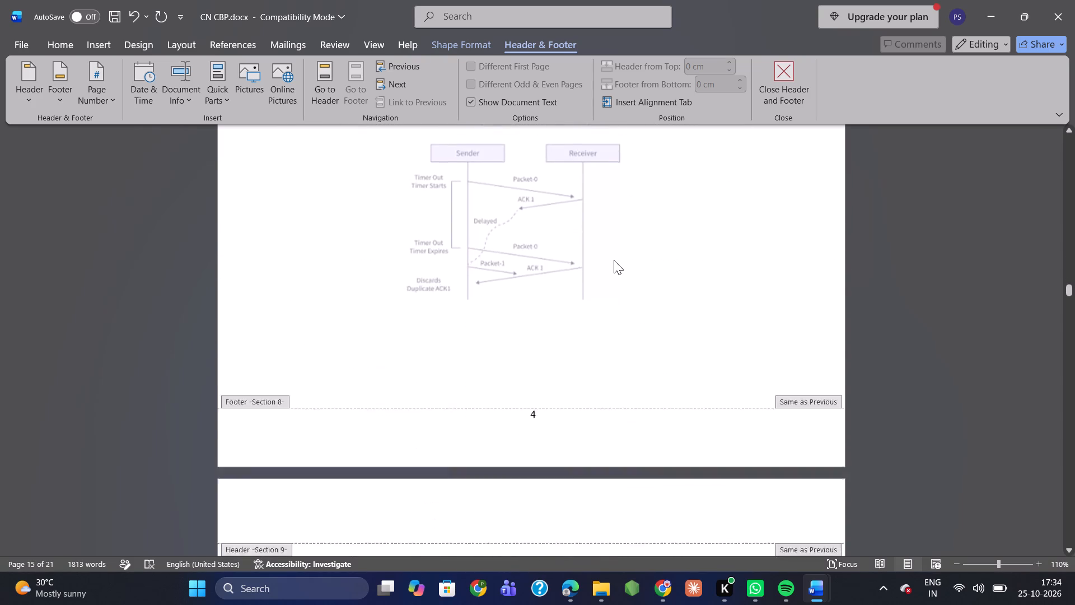
{"action": "scroll", "coordinate": [614, 260], "scroll_direction": "down", "scroll_amount": 2}
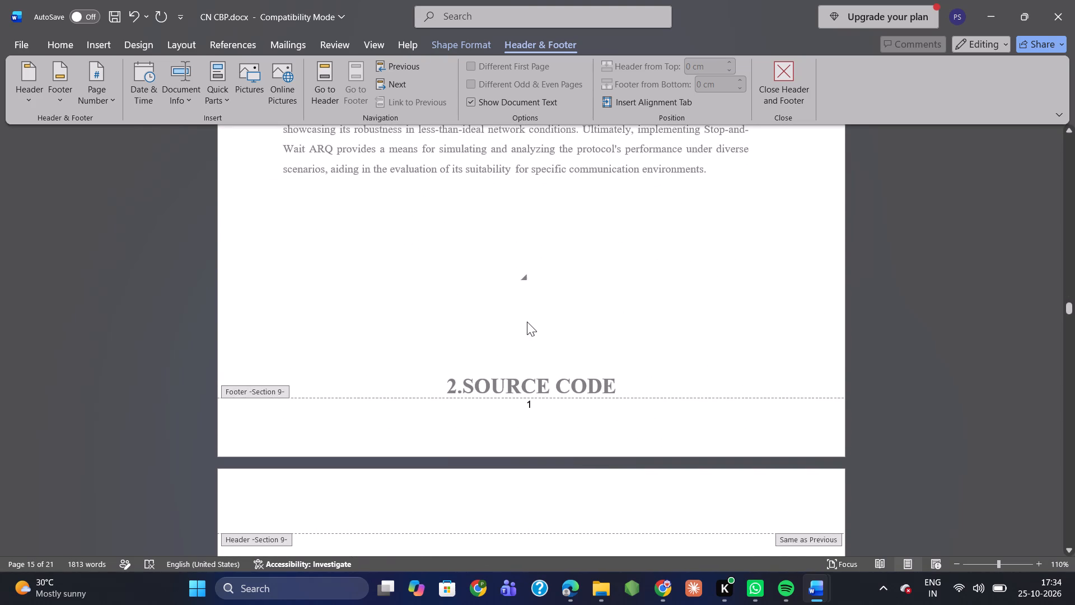
Replace the footer number on the page with the 2.SOURCE CODE heading with 5.
{"action": "left_click", "coordinate": [527, 322]}
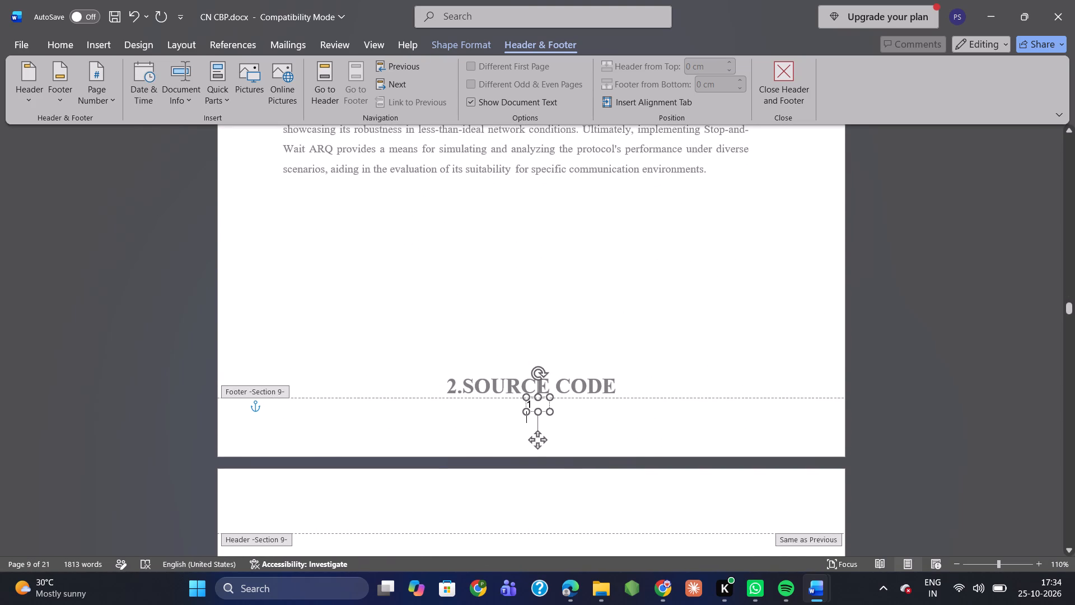
{"action": "scroll", "coordinate": [644, 306], "scroll_direction": "up", "scroll_amount": 3}
{"action": "scroll", "coordinate": [644, 306], "scroll_direction": "down", "scroll_amount": 2}
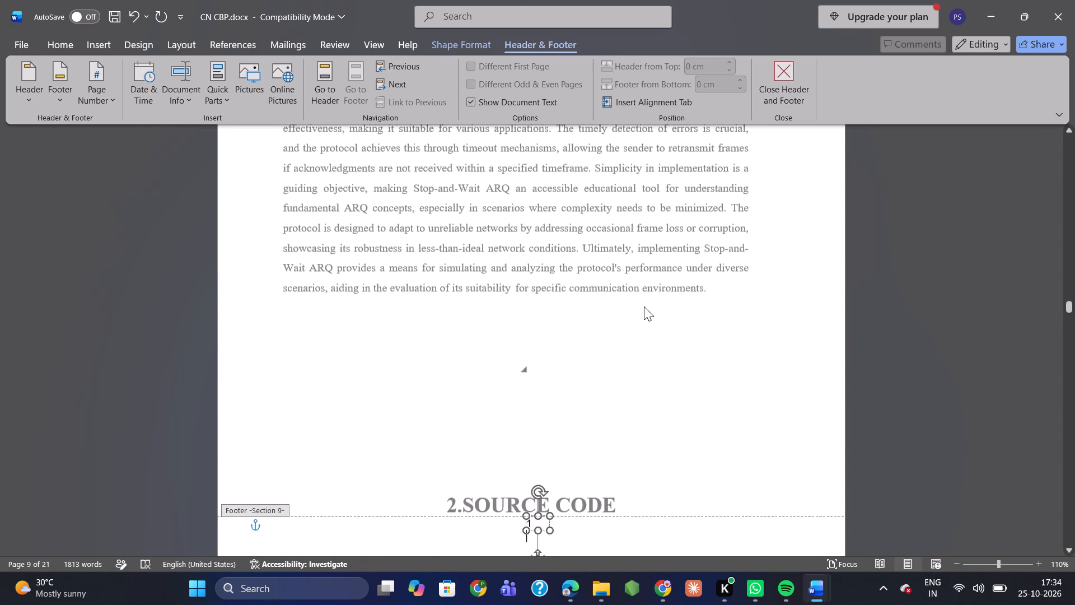
{"action": "scroll", "coordinate": [644, 306], "scroll_direction": "down", "scroll_amount": 2}
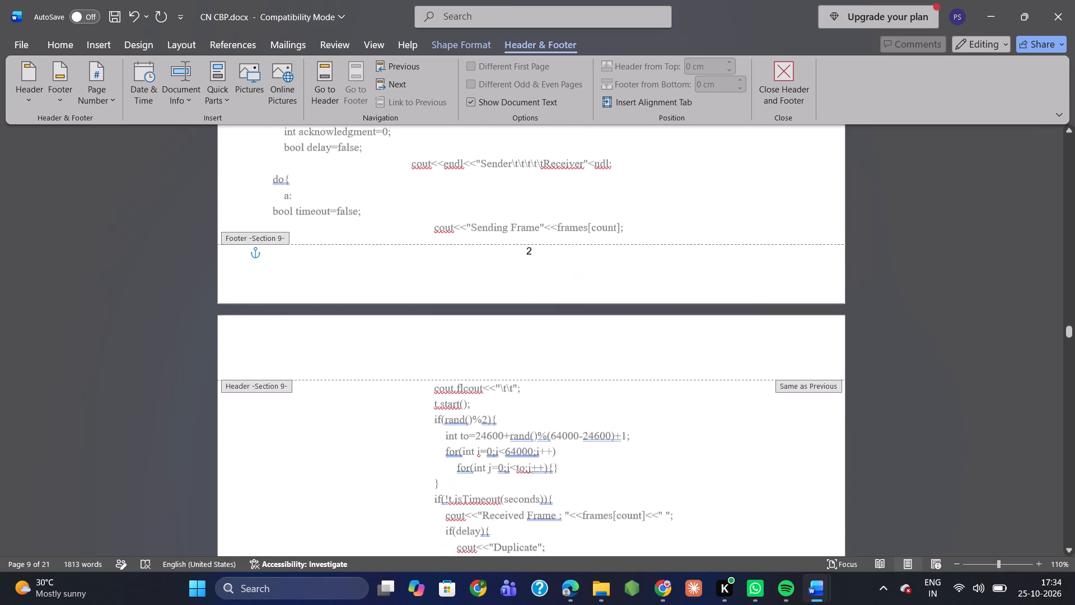
{"action": "scroll", "coordinate": [644, 306], "scroll_direction": "up", "scroll_amount": 2}
{"action": "left_click", "coordinate": [544, 320]}
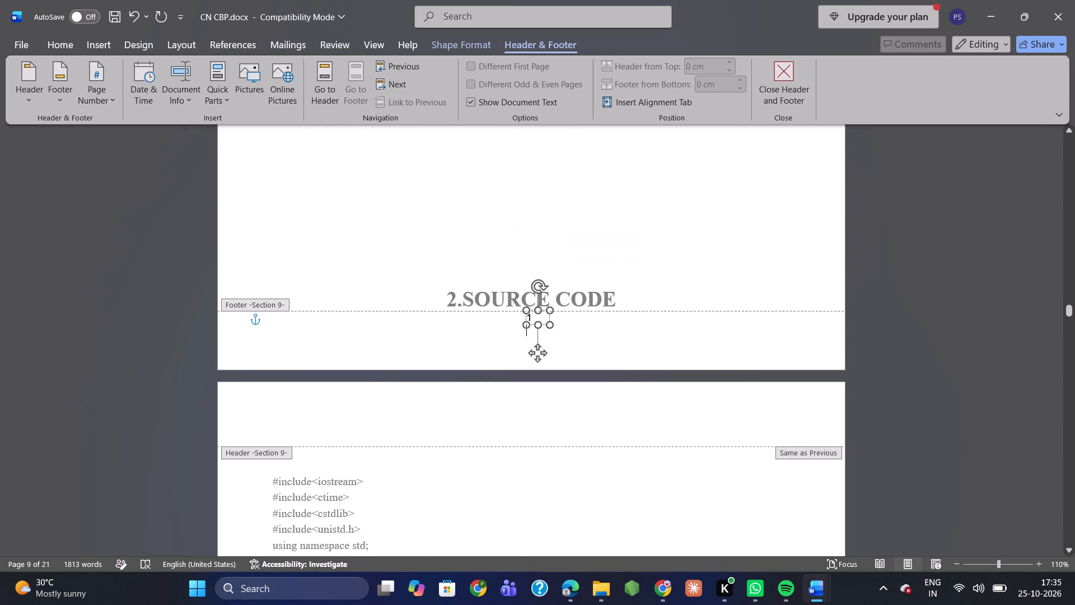
{"action": "key", "text": "BackSpace"}
{"action": "key", "text": "5"}
{"action": "key", "text": "Return"}
Enter 6 as the footer number on the first page of C++ source code.
{"action": "scroll", "coordinate": [544, 320], "scroll_direction": "down", "scroll_amount": 3}
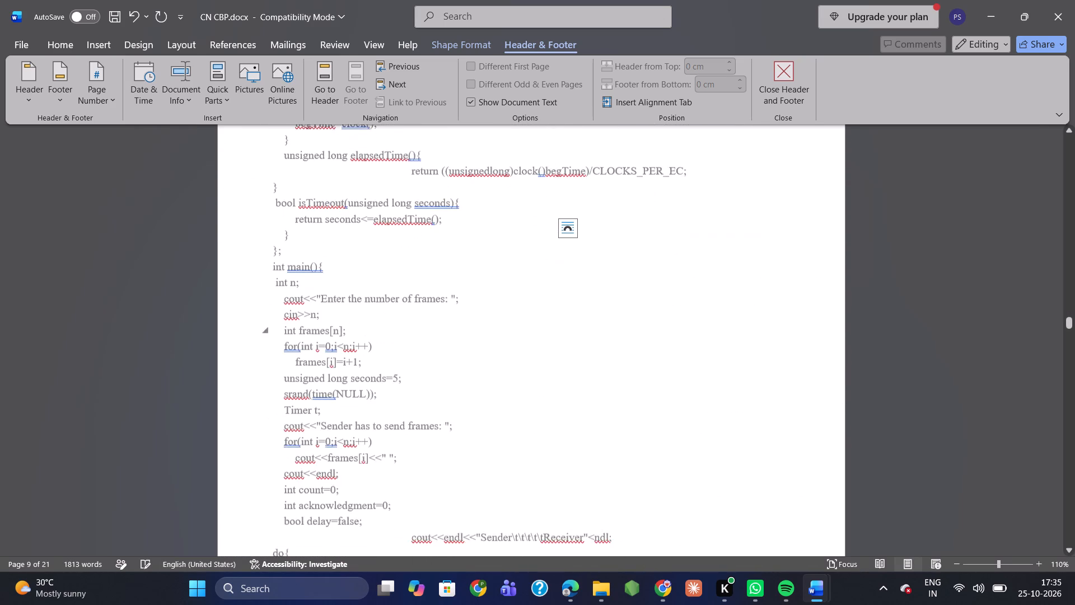
{"action": "scroll", "coordinate": [544, 320], "scroll_direction": "down", "scroll_amount": 2}
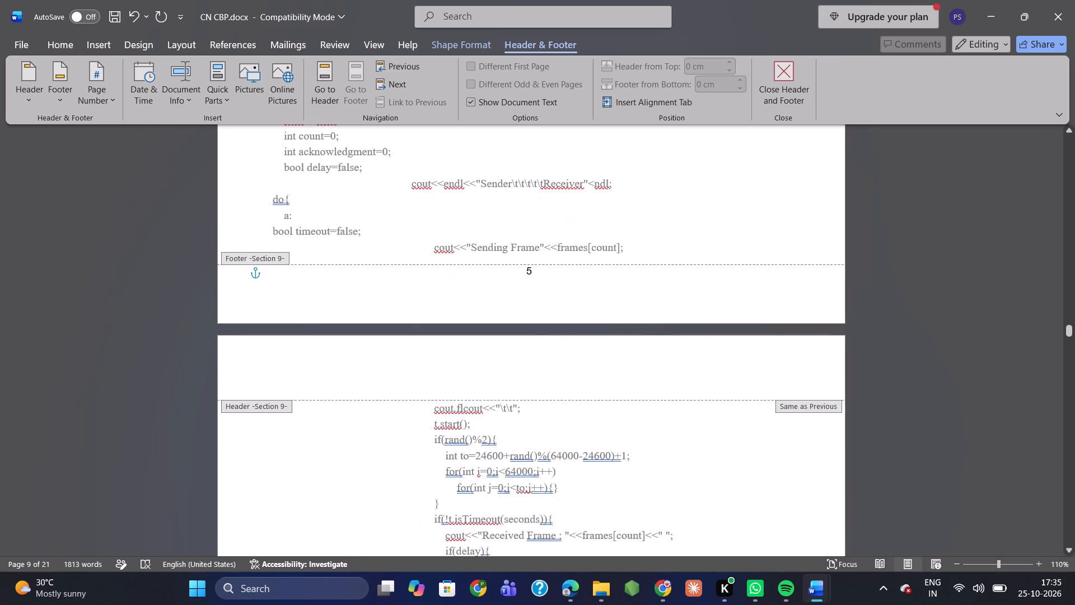
{"action": "left_click", "coordinate": [545, 280]}
{"action": "left_click", "coordinate": [539, 273]}
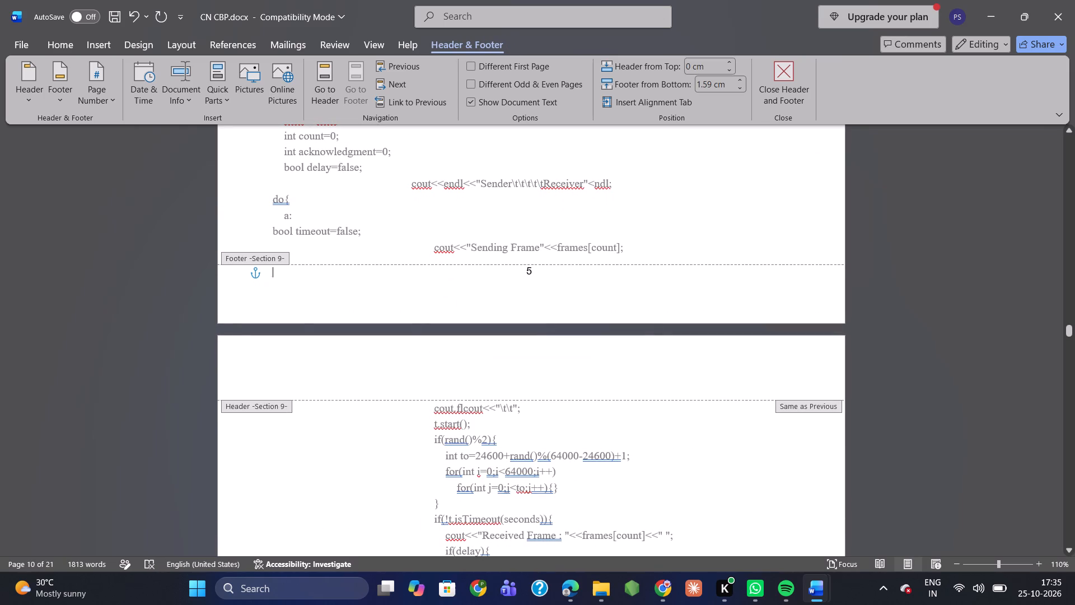
{"action": "key", "text": "BackSpace"}
{"action": "key", "text": "6"}
Enter 7 in the footer of the page where the 3.TEST CASES AND OUTPUT section starts.
{"action": "scroll", "coordinate": [539, 273], "scroll_direction": "down", "scroll_amount": 1}
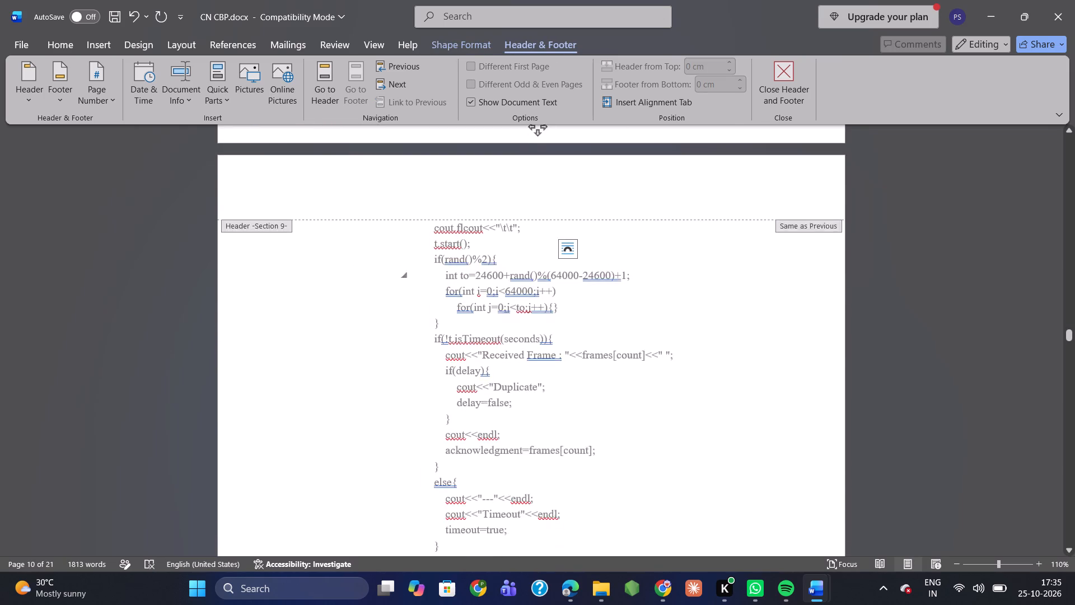
{"action": "scroll", "coordinate": [539, 273], "scroll_direction": "down", "scroll_amount": 2}
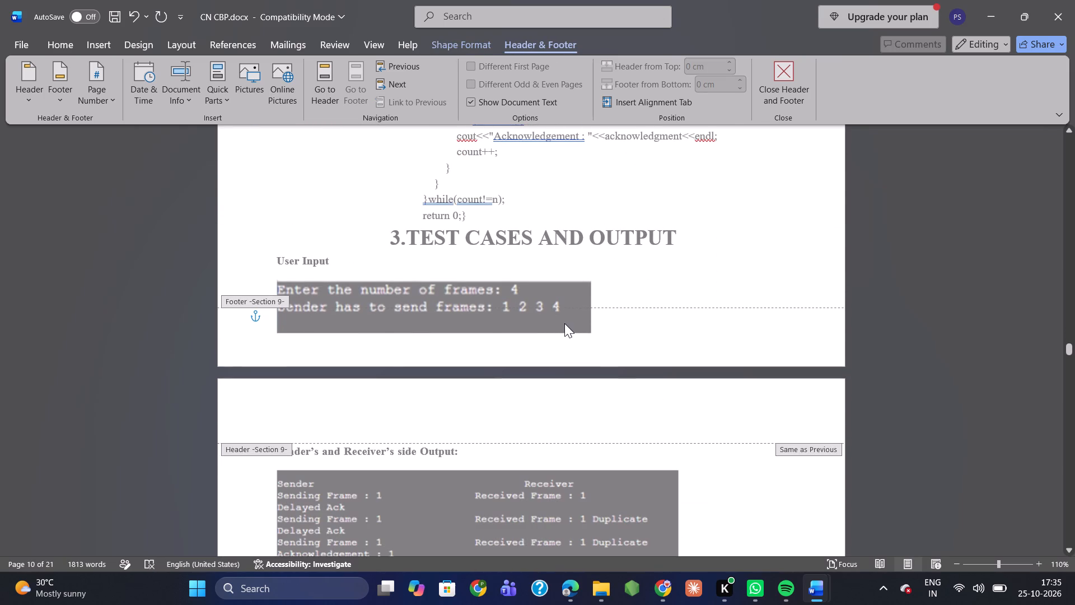
{"action": "left_click", "coordinate": [555, 320]}
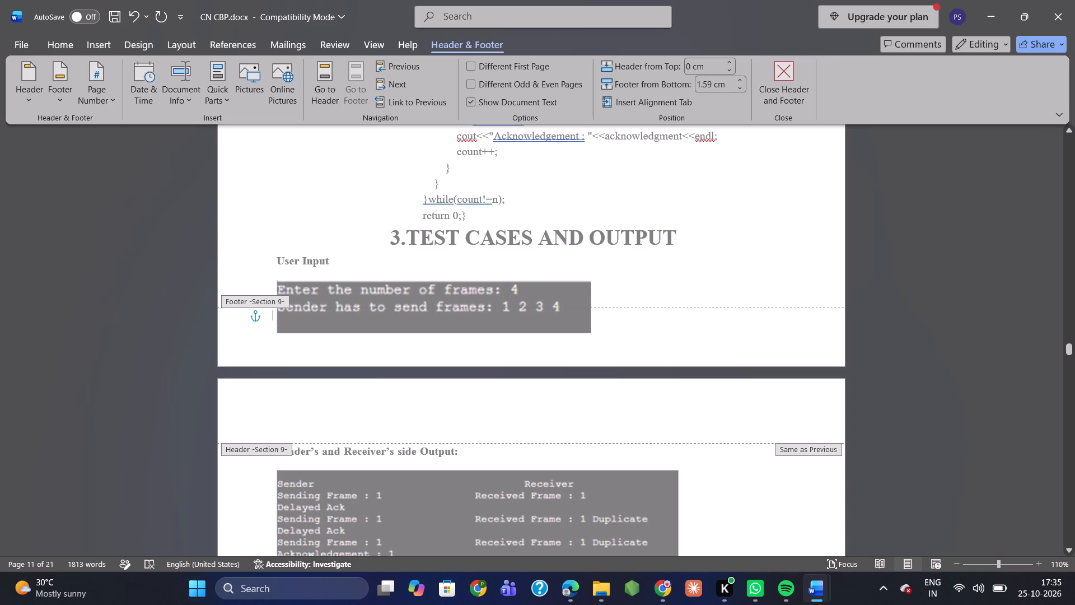
{"action": "key", "text": "BackSpace"}
{"action": "key", "text": "BackSpace"}
{"action": "key", "text": "7"}
{"action": "scroll", "coordinate": [550, 320], "scroll_direction": "down", "scroll_amount": 2}
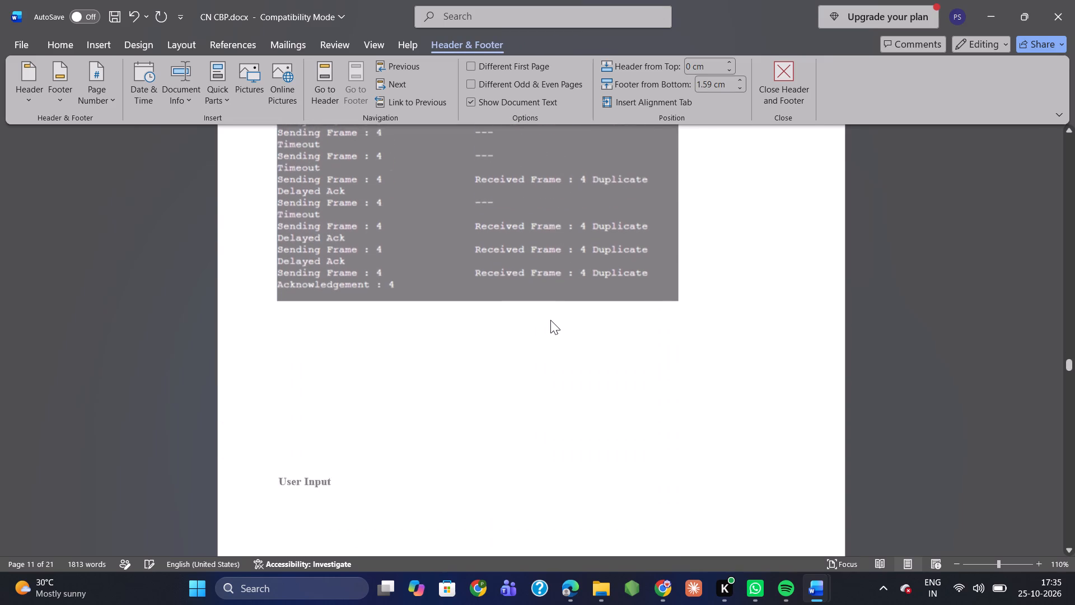
Close the CN CBP report, saving its changes in the Downloads folder.
{"action": "scroll", "coordinate": [550, 320], "scroll_direction": "down", "scroll_amount": 2}
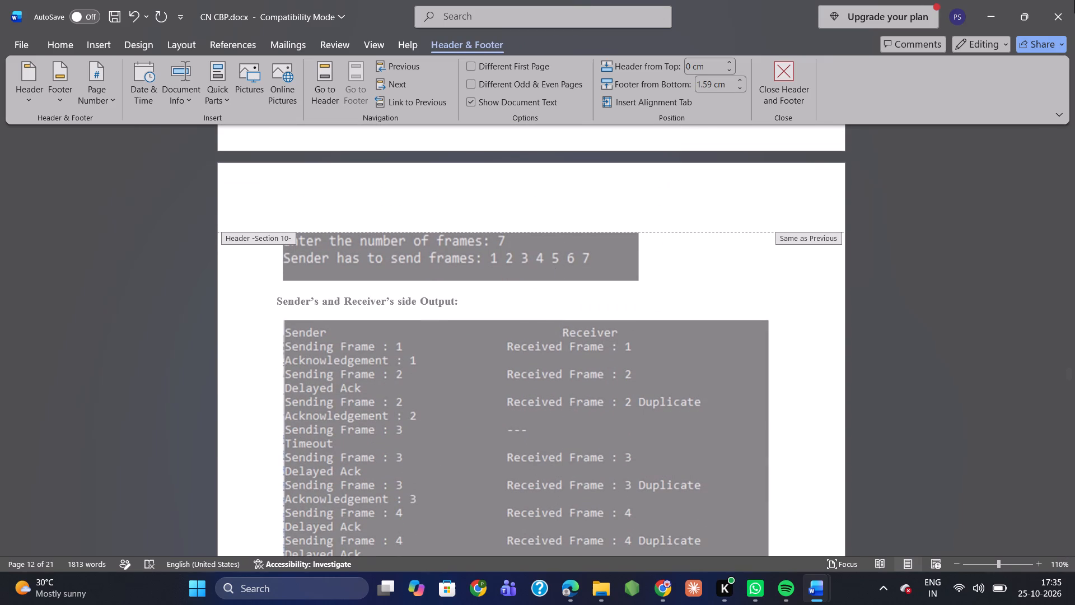
{"action": "left_click", "coordinate": [1074, 0]}
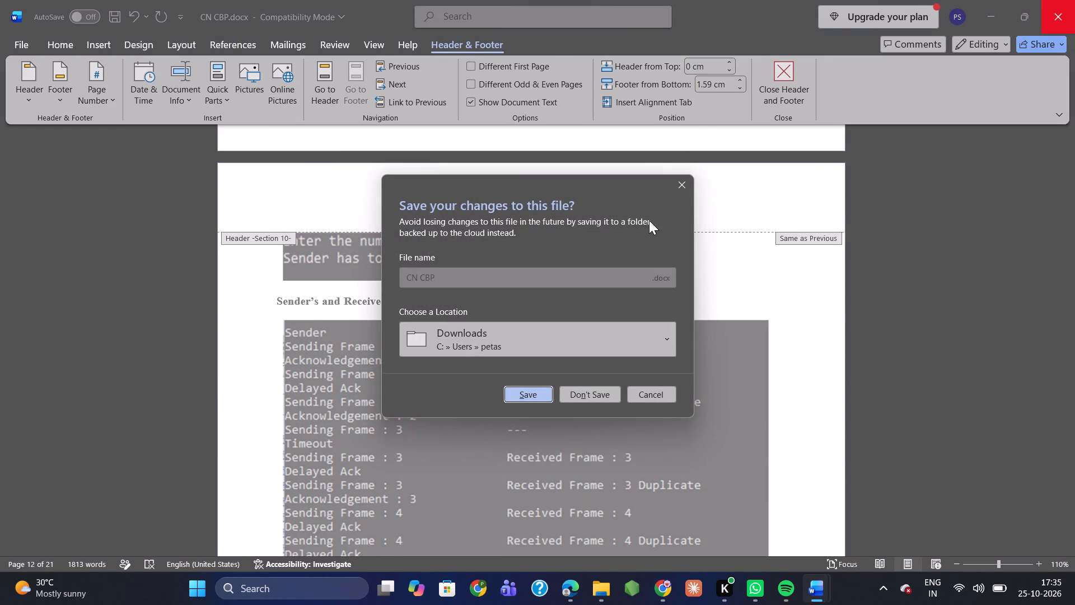
{"action": "left_click", "coordinate": [516, 396]}
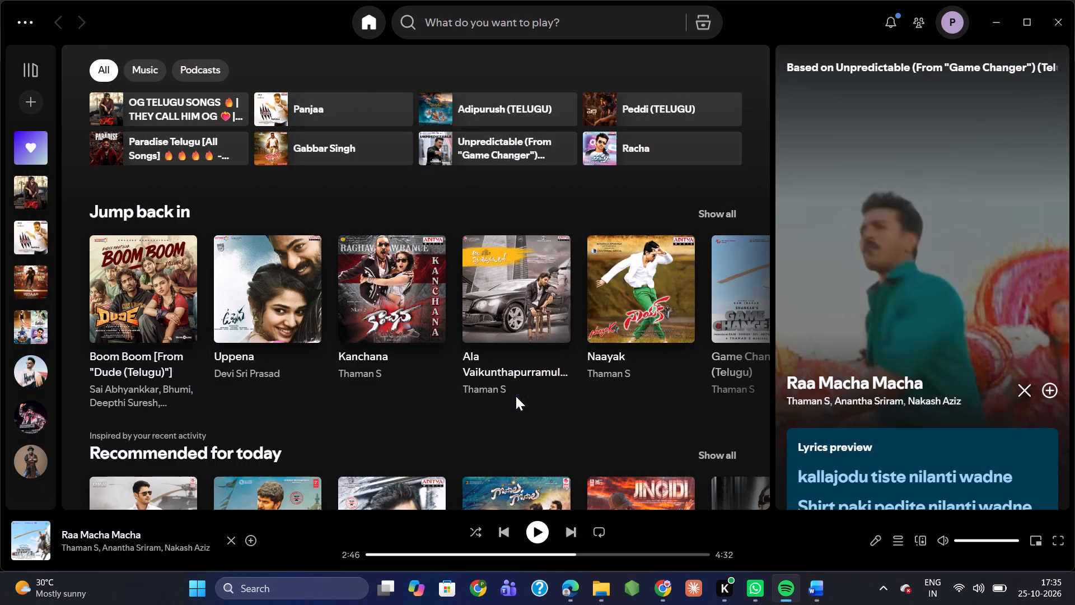
Switch to the DM CBP (1) document in Word and close it.
{"action": "left_click", "coordinate": [803, 588]}
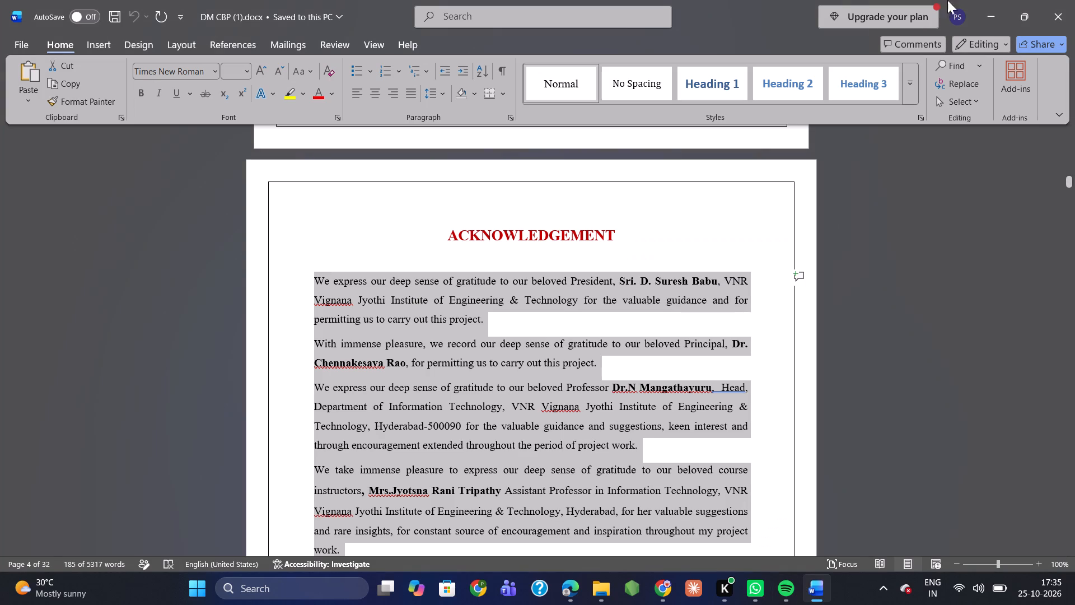
{"action": "left_click", "coordinate": [1074, 0]}
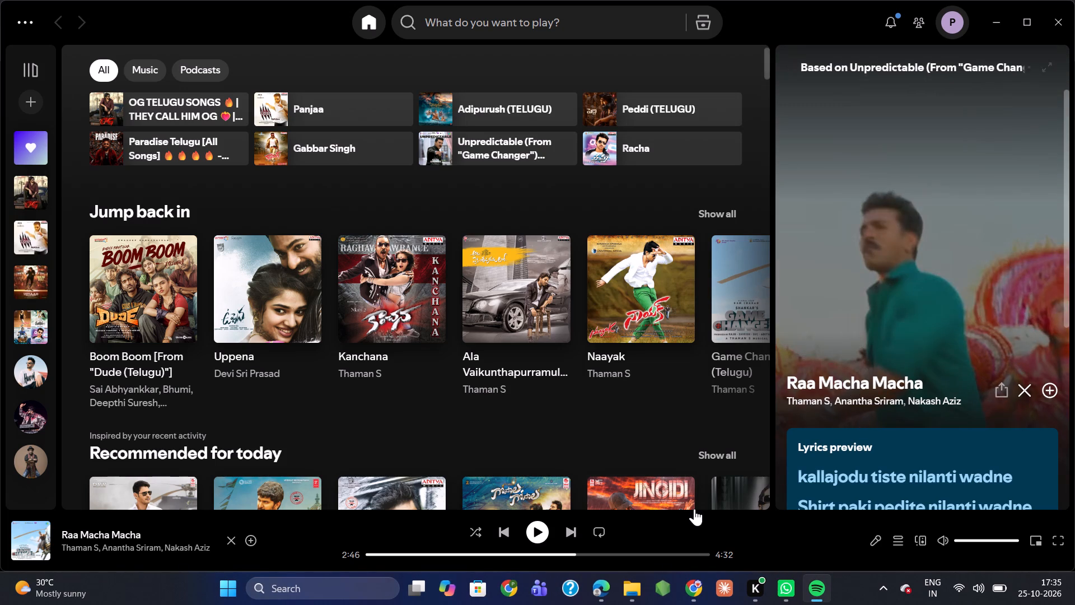
Reopen CN CBP.docx from the recent files in File Explorer and maximize its window.
{"action": "left_click", "coordinate": [629, 583]}
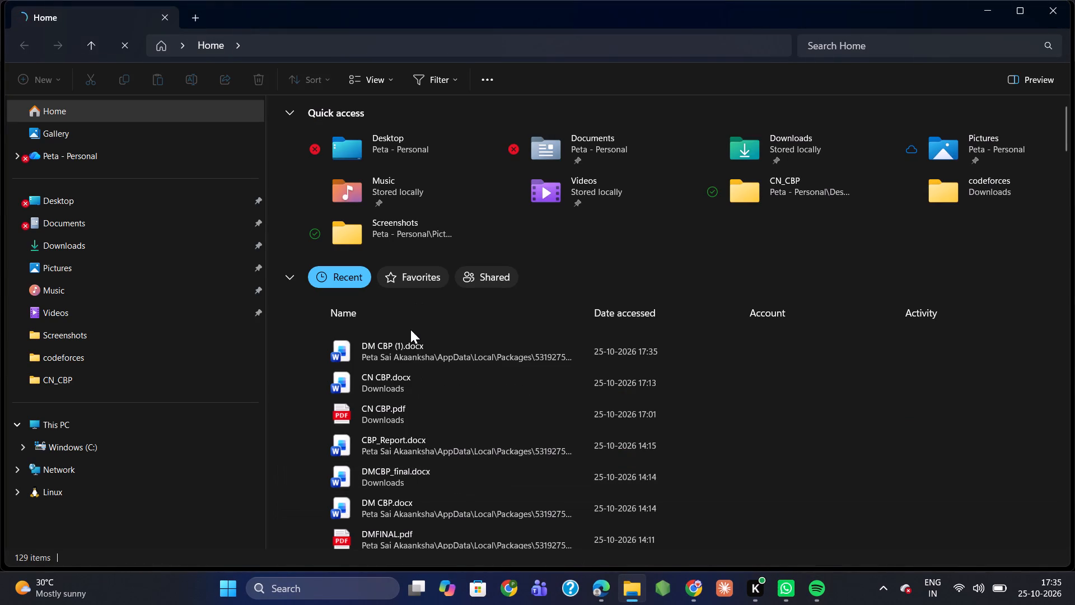
{"action": "double_click", "coordinate": [358, 375]}
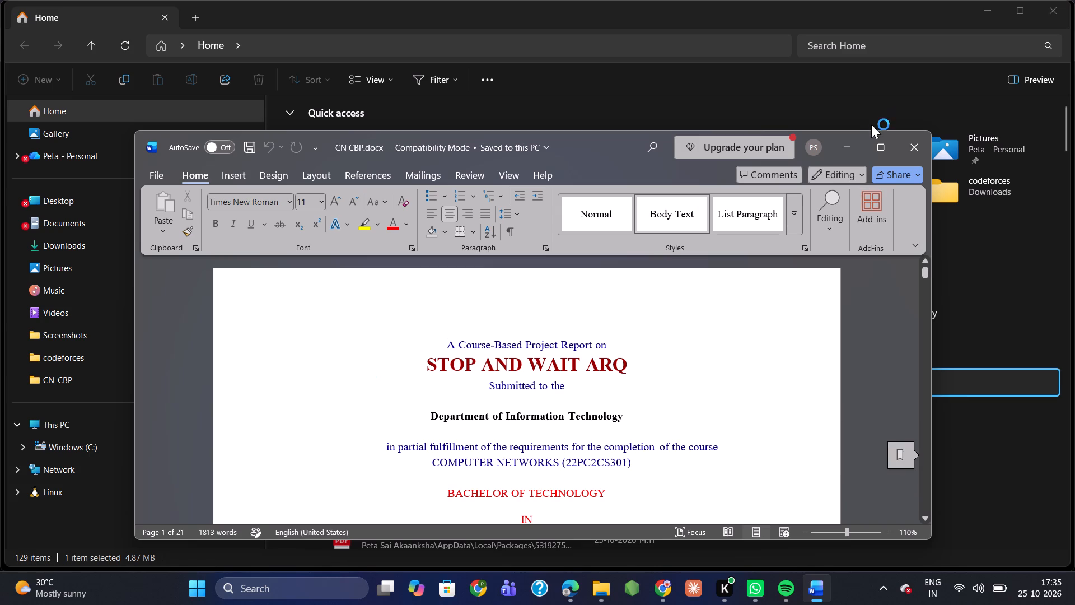
{"action": "left_click", "coordinate": [873, 139]}
Examine the page layout and footer numbers from the cover page through to the 2.SOURCE CODE heading.
{"action": "scroll", "coordinate": [646, 470], "scroll_direction": "down", "scroll_amount": 1}
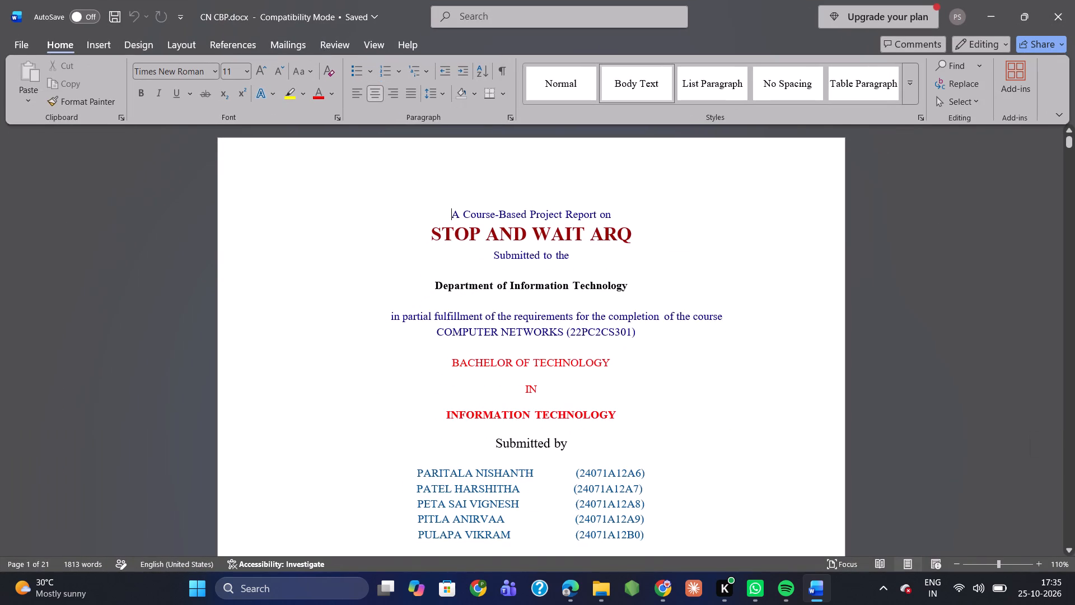
{"action": "scroll", "coordinate": [646, 470], "scroll_direction": "down", "scroll_amount": 4}
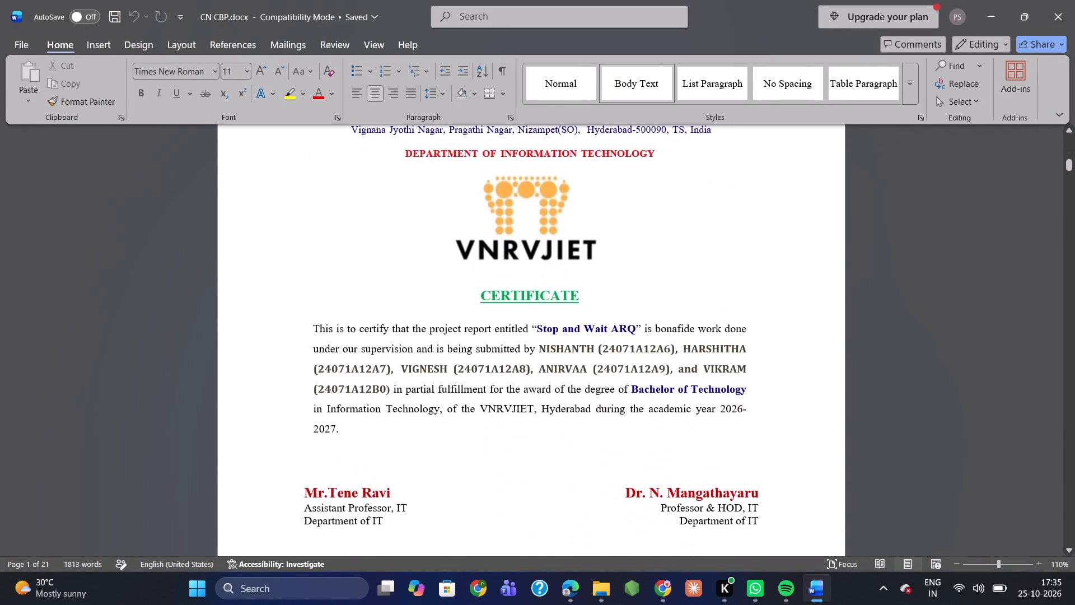
{"action": "scroll", "coordinate": [646, 470], "scroll_direction": "down", "scroll_amount": 7}
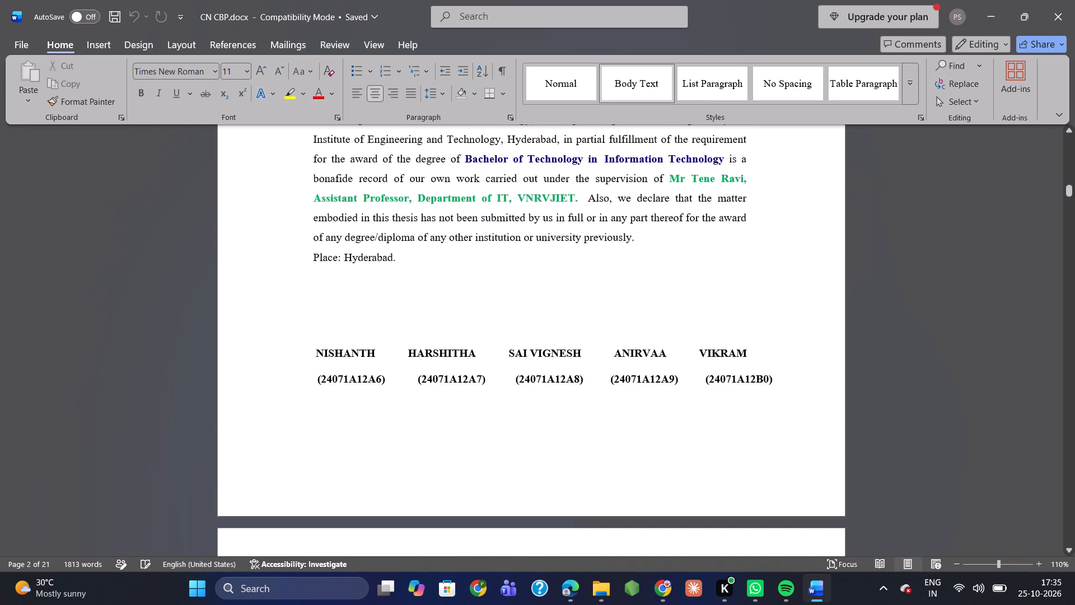
{"action": "scroll", "coordinate": [646, 470], "scroll_direction": "down", "scroll_amount": 5}
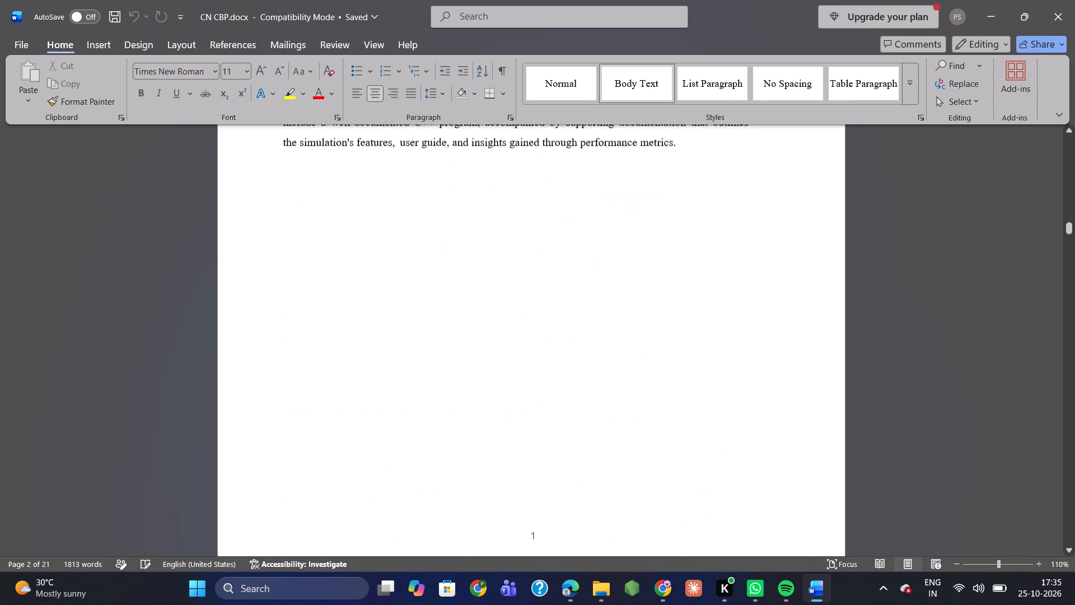
{"action": "scroll", "coordinate": [646, 470], "scroll_direction": "down", "scroll_amount": 1}
{"action": "scroll", "coordinate": [646, 470], "scroll_direction": "up", "scroll_amount": 1}
{"action": "scroll", "coordinate": [646, 470], "scroll_direction": "down", "scroll_amount": 2}
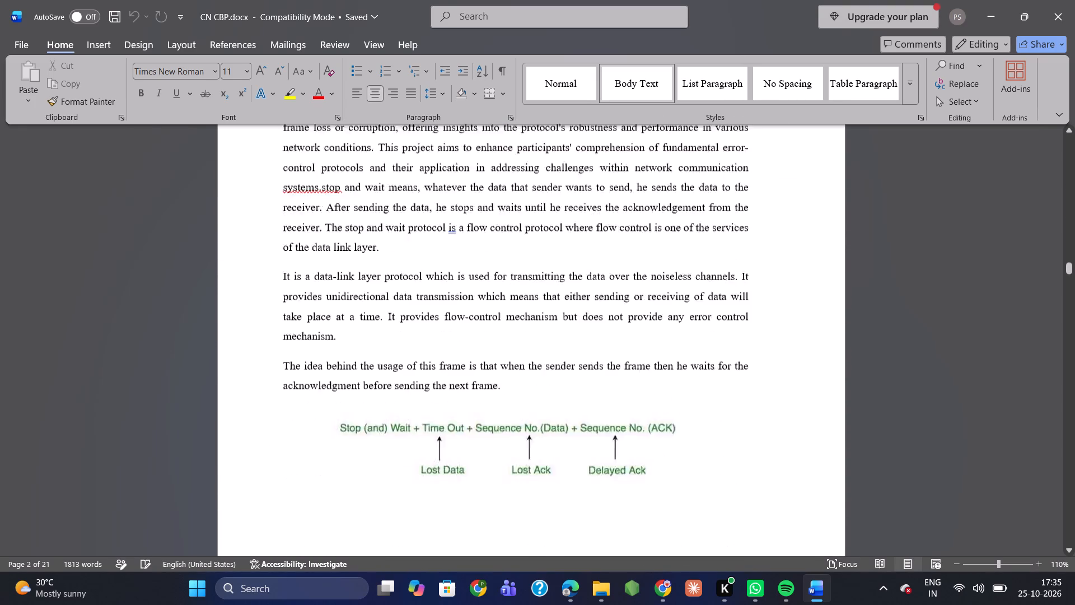
{"action": "scroll", "coordinate": [646, 470], "scroll_direction": "down", "scroll_amount": 4}
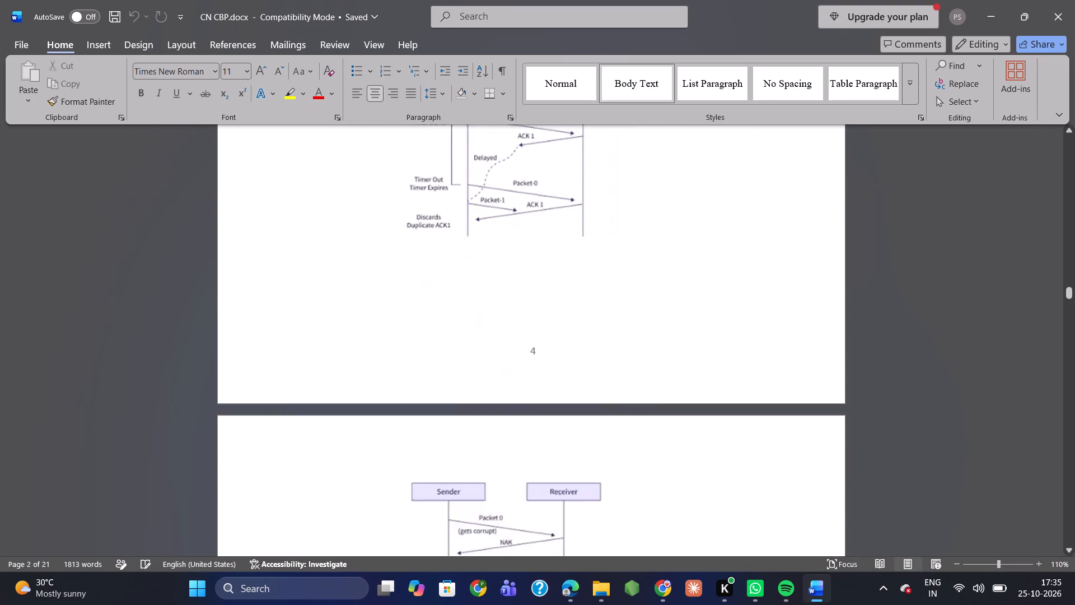
{"action": "scroll", "coordinate": [646, 470], "scroll_direction": "down", "scroll_amount": 3}
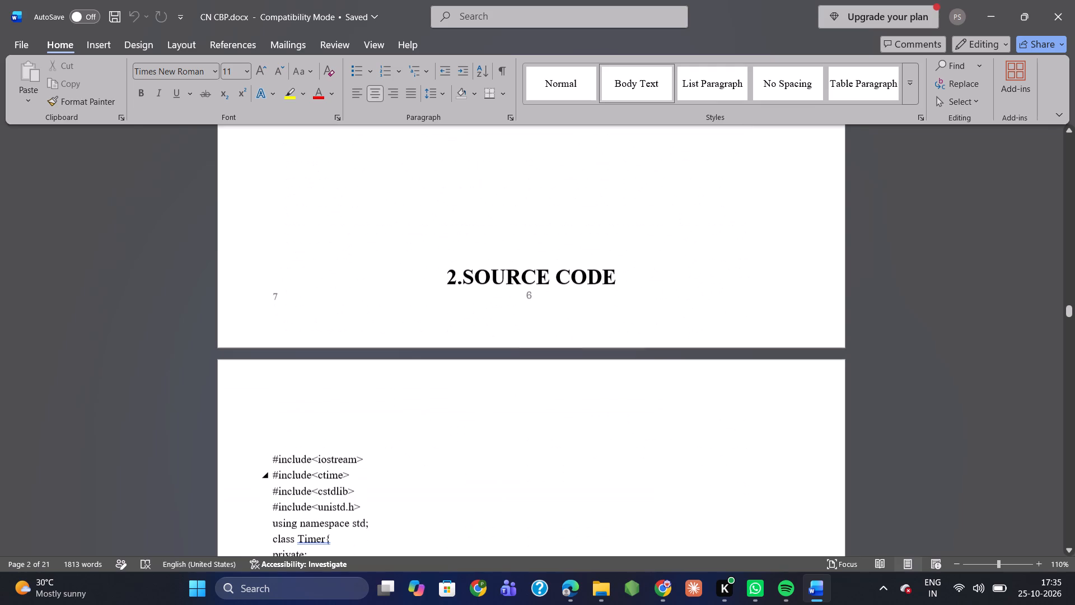
{"action": "scroll", "coordinate": [487, 211], "scroll_direction": "up", "scroll_amount": 3}
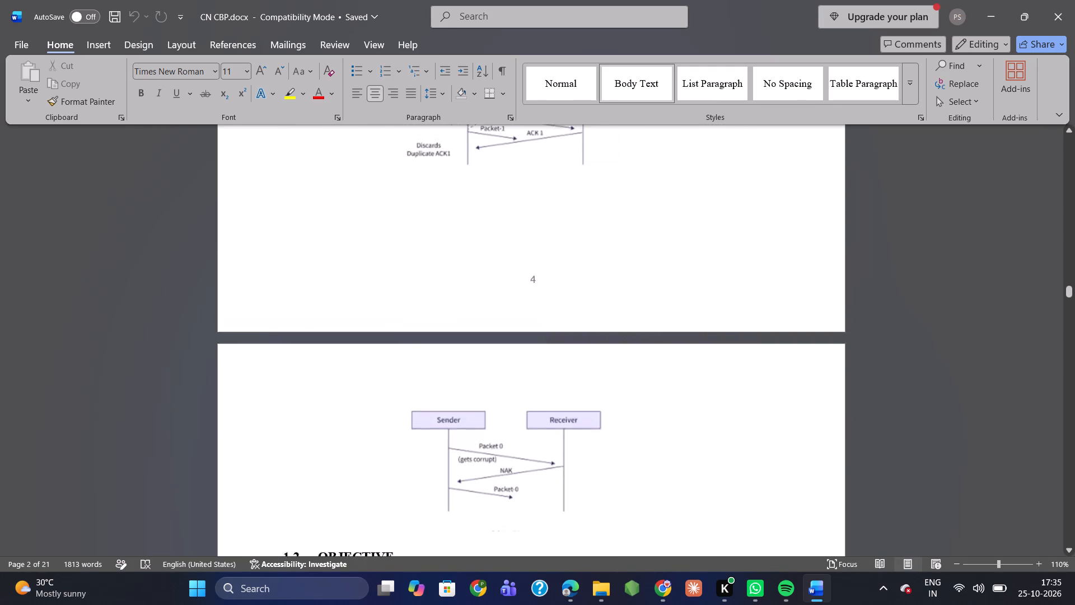
{"action": "scroll", "coordinate": [487, 211], "scroll_direction": "down", "scroll_amount": 1}
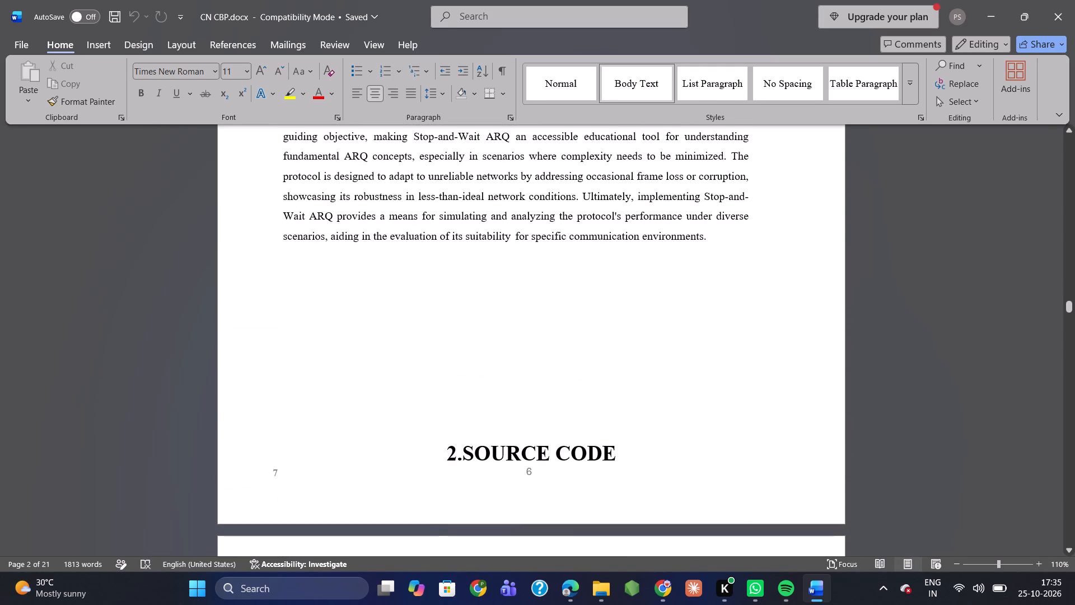
Push the 2.SOURCE CODE heading onto the page with the C++ code using blank lines, and trim the spacing above it.
{"action": "left_click", "coordinate": [513, 373]}
{"action": "key", "text": "Return"}
{"action": "key", "text": "Return"}
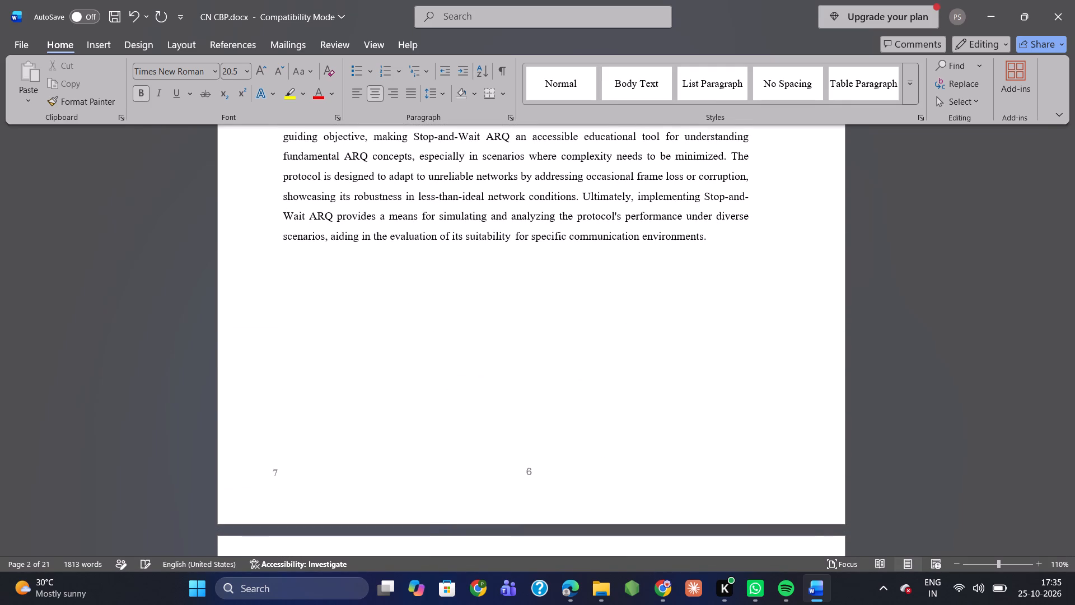
{"action": "scroll", "coordinate": [513, 373], "scroll_direction": "down", "scroll_amount": 1}
{"action": "right_click", "coordinate": [513, 373]}
{"action": "left_click", "coordinate": [459, 204]}
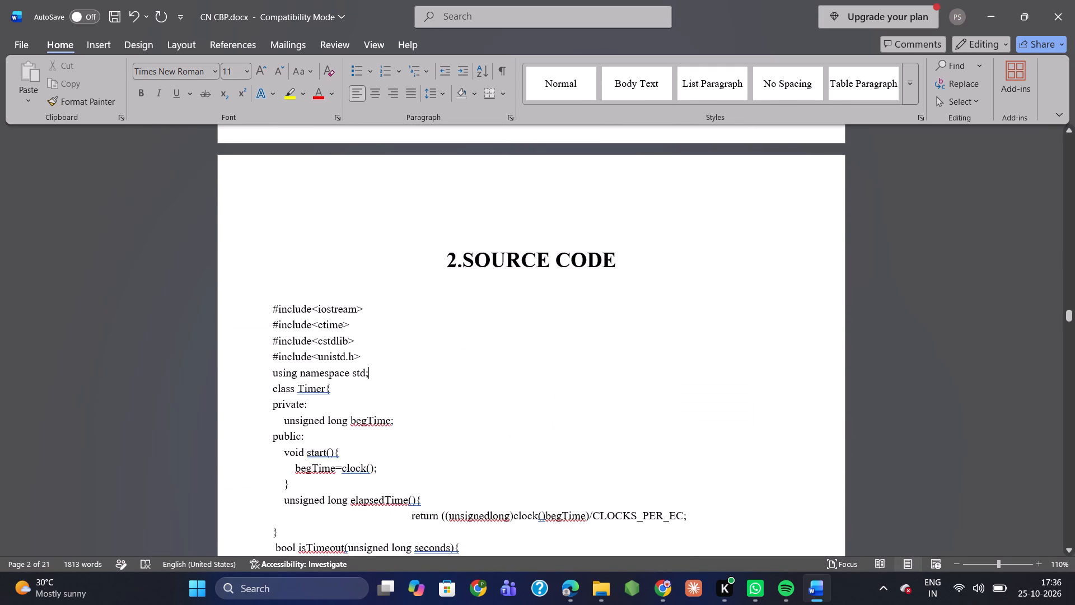
{"action": "left_click", "coordinate": [484, 219]}
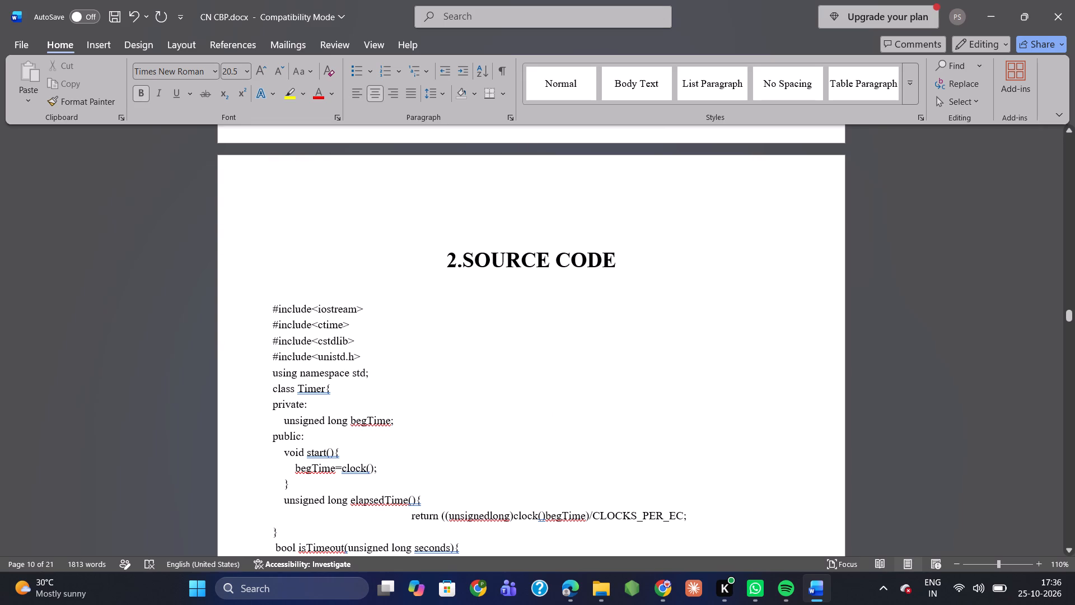
{"action": "key", "text": "BackSpace"}
Insert three blank lines after the code's closing return statement to push the 3.TEST CASES AND OUTPUT heading onto the next page.
{"action": "scroll", "coordinate": [488, 226], "scroll_direction": "down", "scroll_amount": 1}
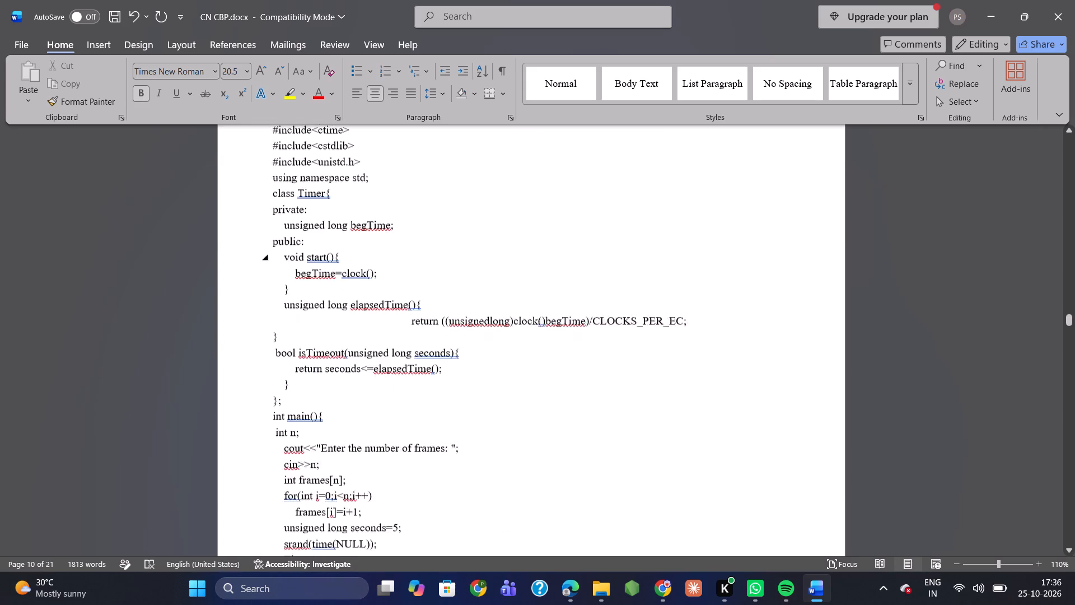
{"action": "scroll", "coordinate": [488, 226], "scroll_direction": "down", "scroll_amount": 1}
{"action": "scroll", "coordinate": [488, 226], "scroll_direction": "up", "scroll_amount": 1}
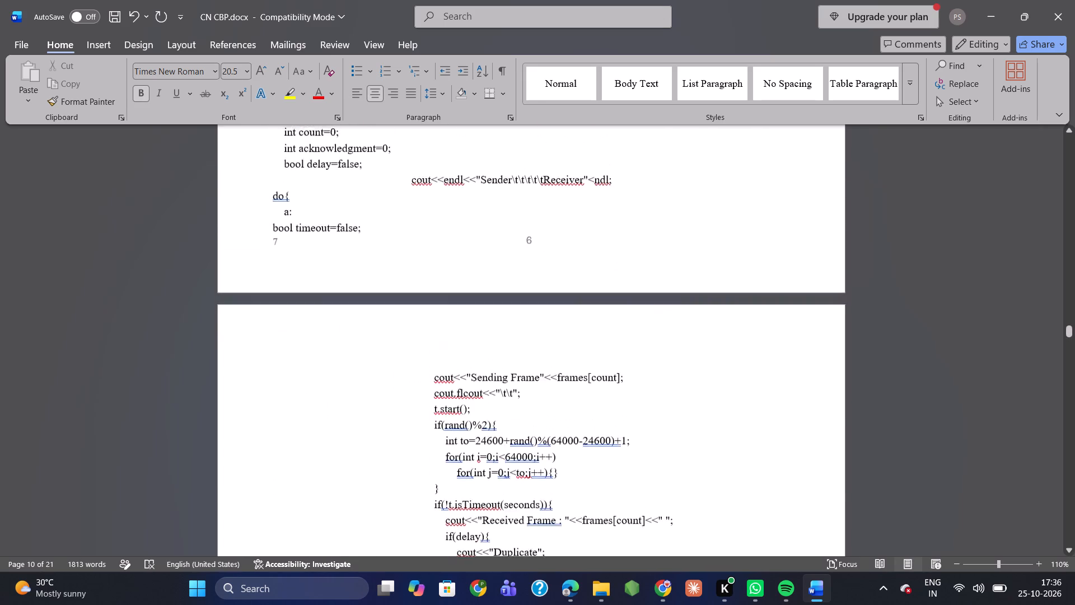
{"action": "scroll", "coordinate": [488, 226], "scroll_direction": "up", "scroll_amount": 1}
{"action": "scroll", "coordinate": [488, 226], "scroll_direction": "down", "scroll_amount": 4}
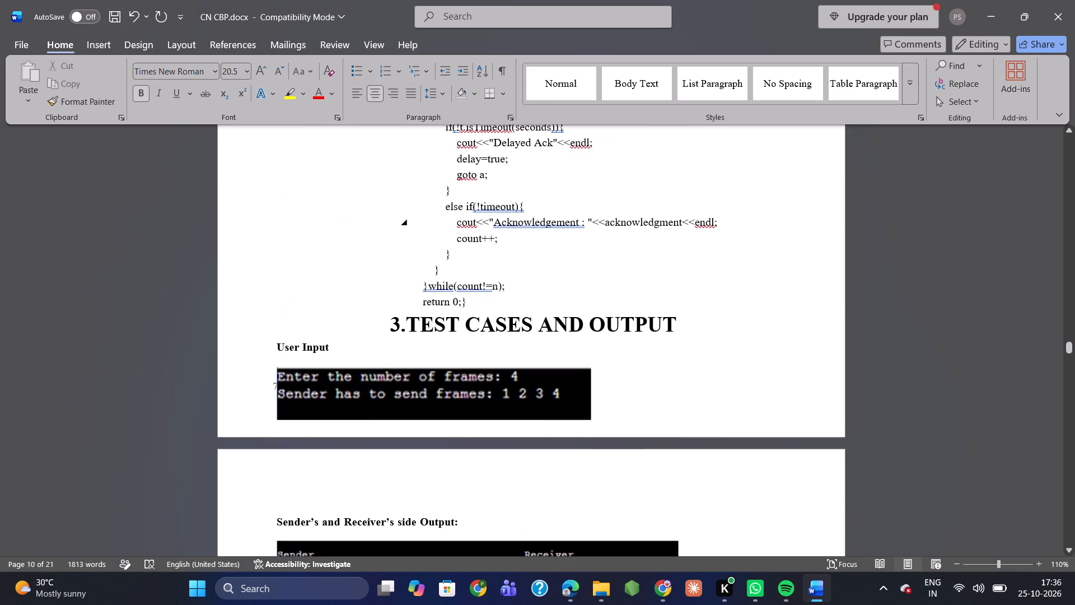
{"action": "left_click", "coordinate": [547, 302]}
{"action": "key", "text": "Return"}
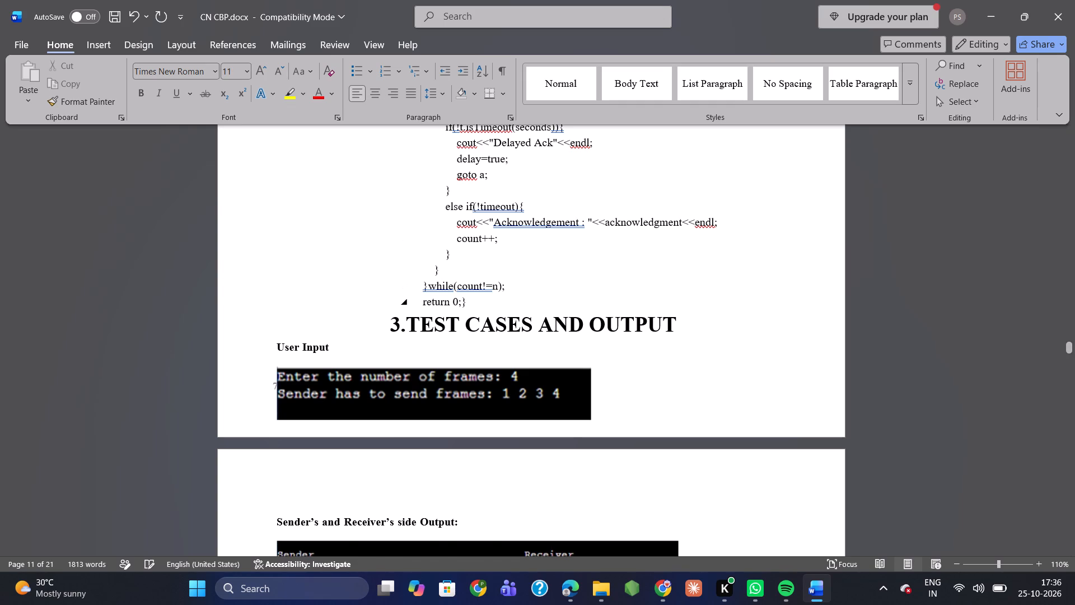
{"action": "key", "text": "Return"}
{"action": "key", "text": "Return"}
Delete the duplicate 3.TEST CASES AND OUTPUT section and everything following it after the references.
{"action": "scroll", "coordinate": [547, 302], "scroll_direction": "down", "scroll_amount": 3}
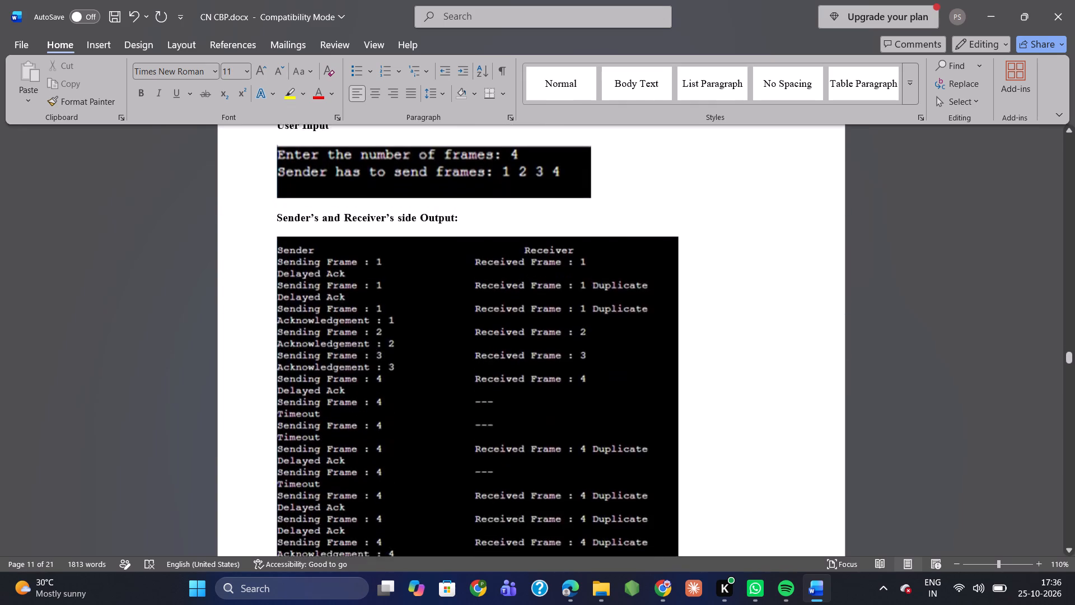
{"action": "scroll", "coordinate": [547, 302], "scroll_direction": "down", "scroll_amount": 3}
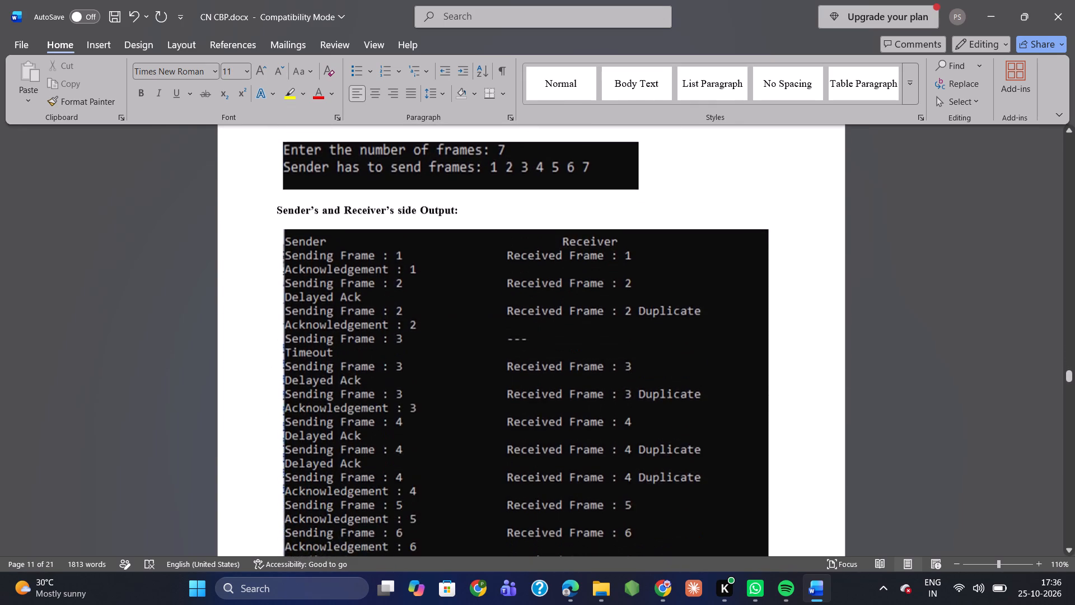
{"action": "scroll", "coordinate": [547, 302], "scroll_direction": "down", "scroll_amount": 2}
{"action": "scroll", "coordinate": [547, 302], "scroll_direction": "up", "scroll_amount": 1}
{"action": "scroll", "coordinate": [547, 302], "scroll_direction": "down", "scroll_amount": 1}
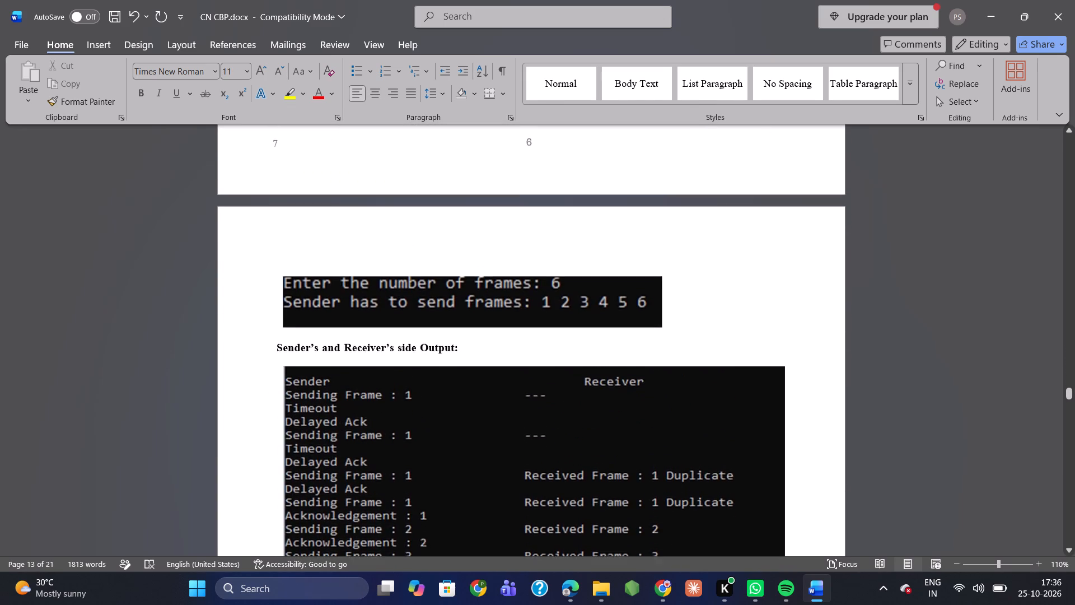
{"action": "scroll", "coordinate": [547, 302], "scroll_direction": "down", "scroll_amount": 3}
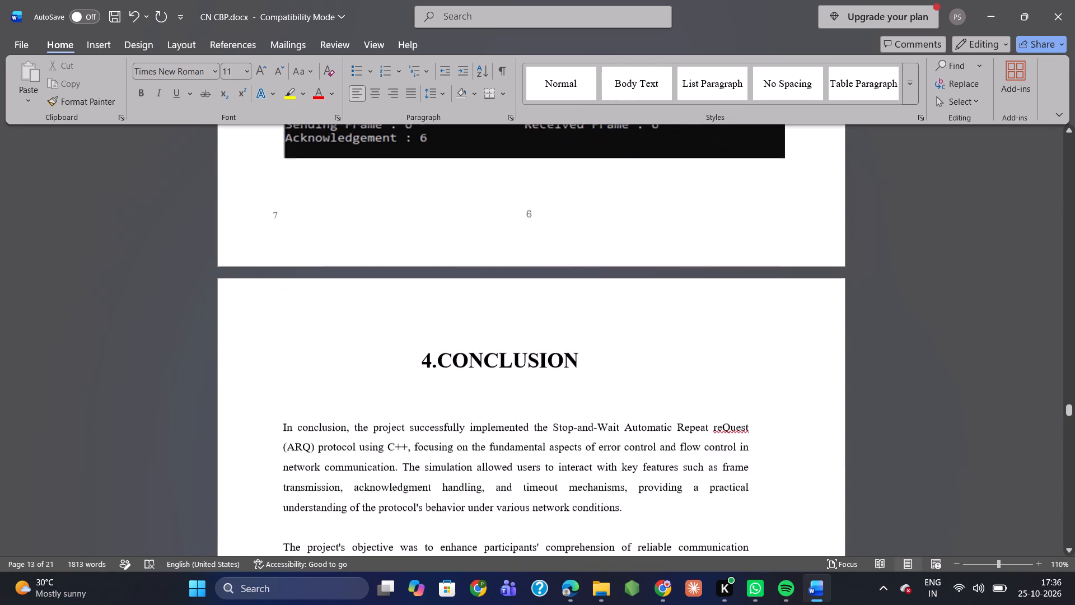
{"action": "scroll", "coordinate": [547, 302], "scroll_direction": "down", "scroll_amount": 5}
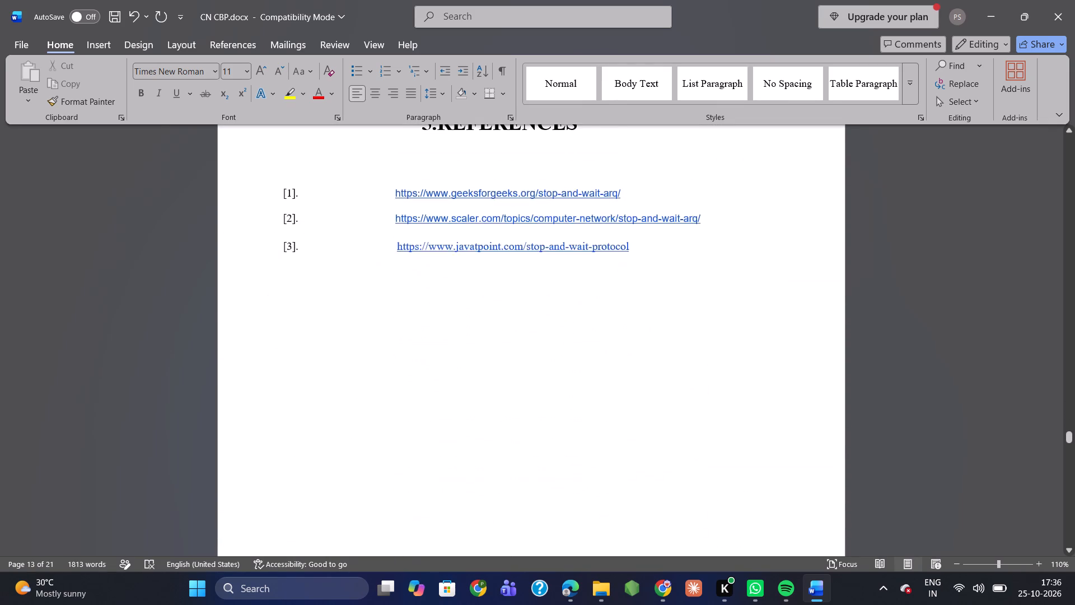
{"action": "scroll", "coordinate": [547, 302], "scroll_direction": "down", "scroll_amount": 2}
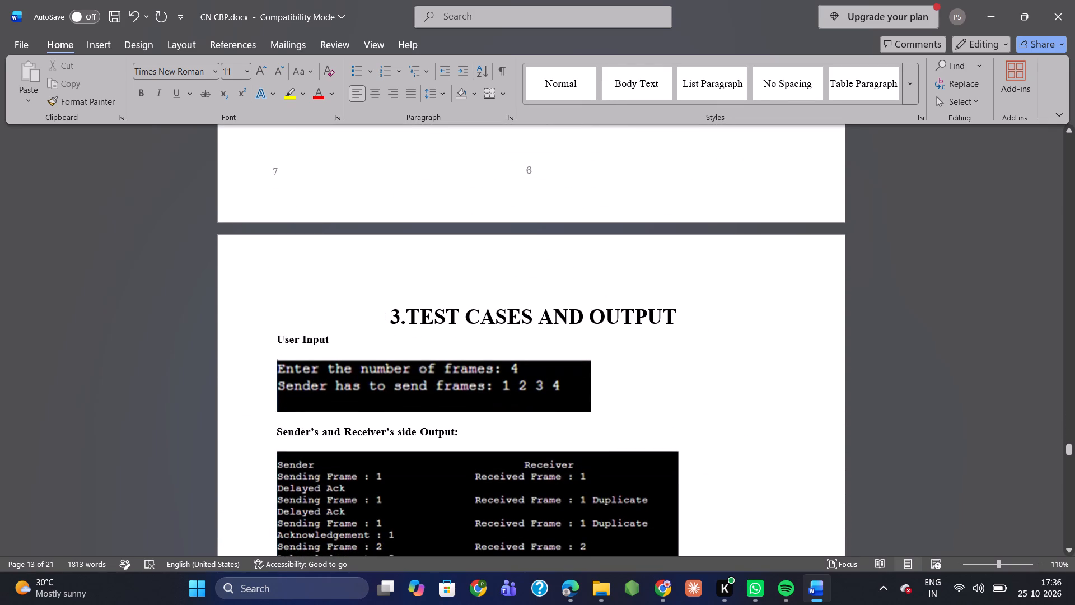
{"action": "left_click_drag", "start_coordinate": [393, 288], "coordinate": [564, 592]}
{"action": "scroll", "coordinate": [501, 439], "scroll_direction": "up", "scroll_amount": 1}
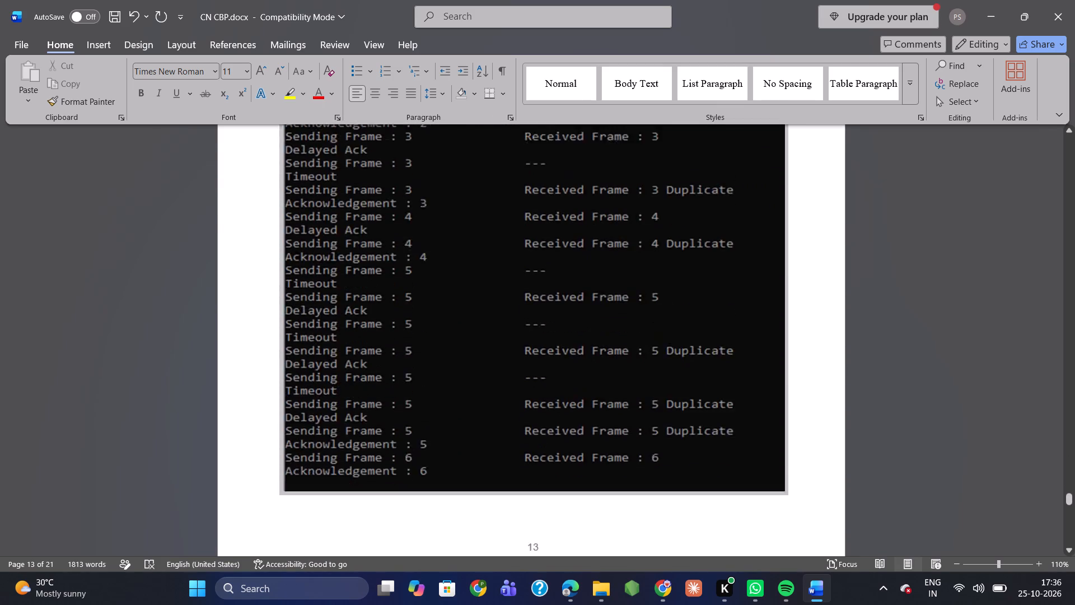
{"action": "left_click_drag", "start_coordinate": [564, 592], "coordinate": [565, 589]}
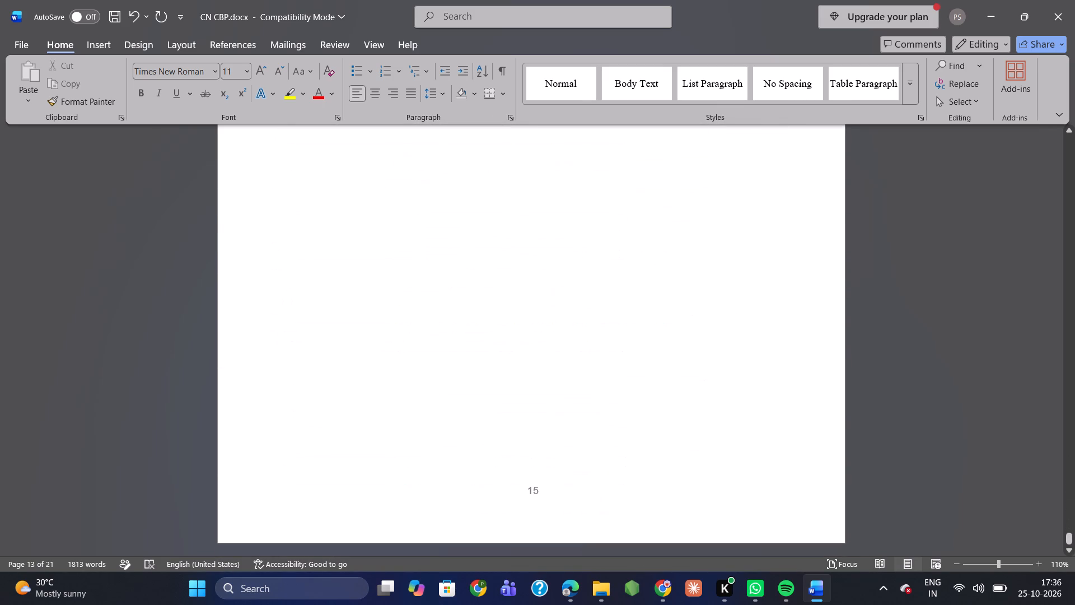
{"action": "left_click_drag", "start_coordinate": [565, 589], "coordinate": [568, 538]}
{"action": "key", "text": "Delete"}
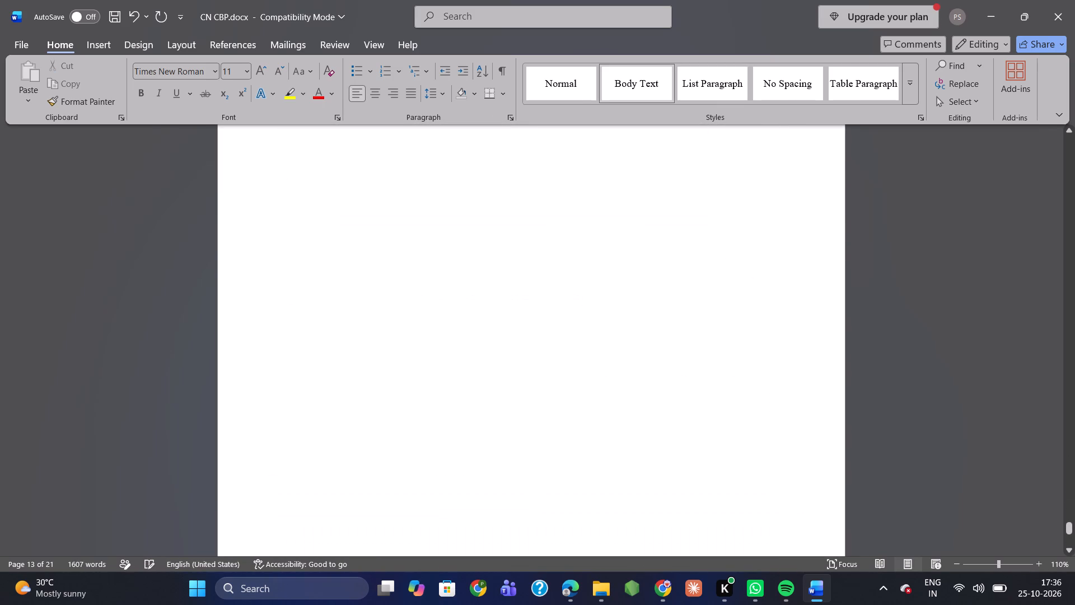
Open the footer showing the centered 6 near the end of the report for editing.
{"action": "scroll", "coordinate": [568, 538], "scroll_direction": "up", "scroll_amount": 2}
{"action": "left_click", "coordinate": [534, 544]}
{"action": "double_click", "coordinate": [531, 549]}
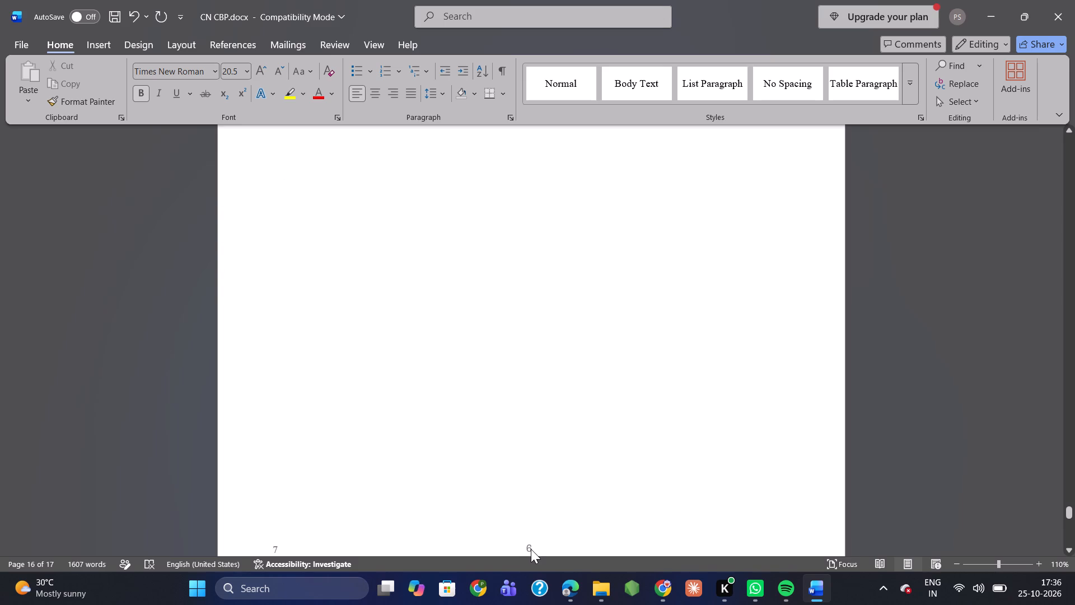
{"action": "double_click", "coordinate": [526, 548]}
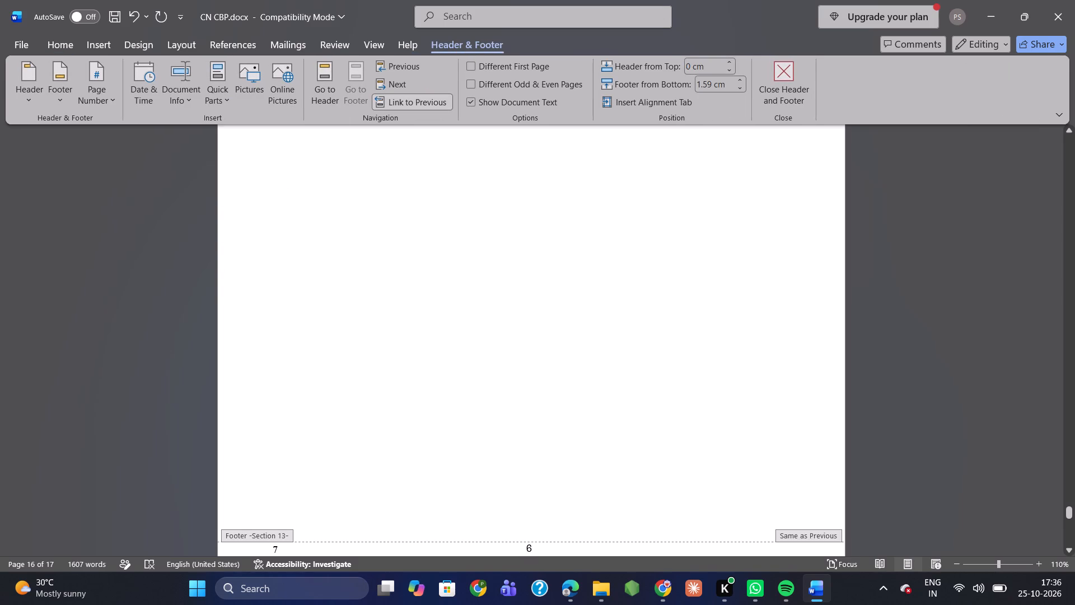
Examine the footer numbers from the conclusion back to the contents table, and compare the pages forward to the end of the 1.2 OBJECTIVE section.
{"action": "scroll", "coordinate": [585, 442], "scroll_direction": "up", "scroll_amount": 3}
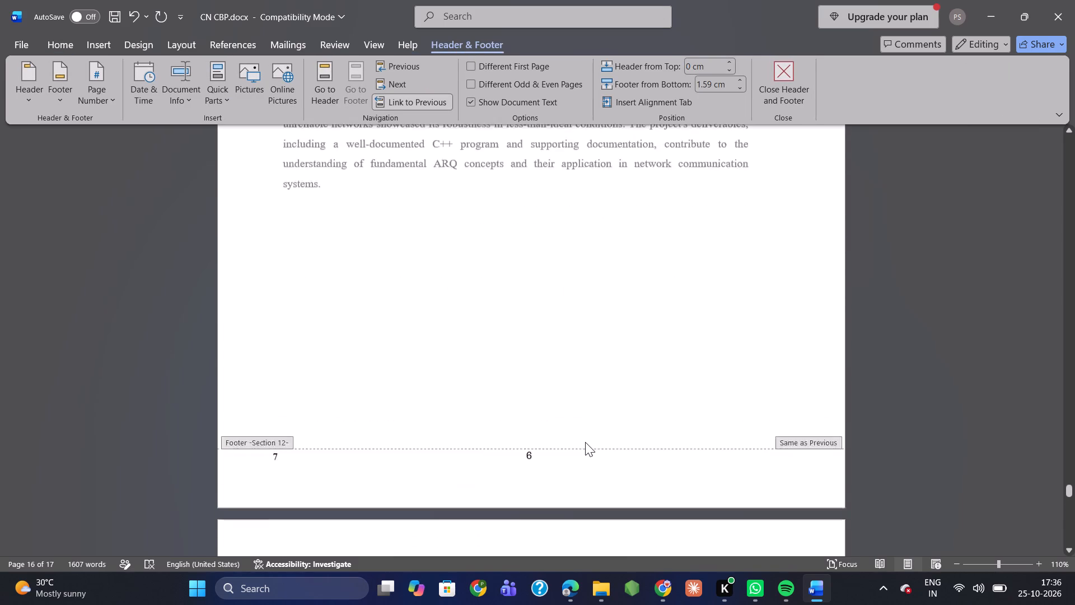
{"action": "scroll", "coordinate": [585, 442], "scroll_direction": "up", "scroll_amount": 11}
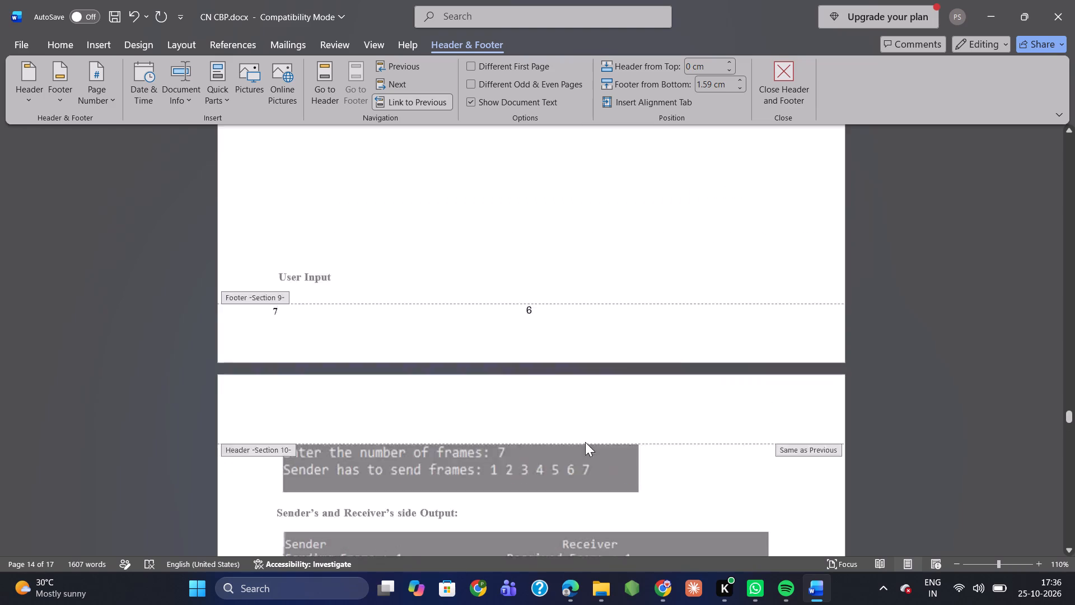
{"action": "scroll", "coordinate": [585, 442], "scroll_direction": "up", "scroll_amount": 6}
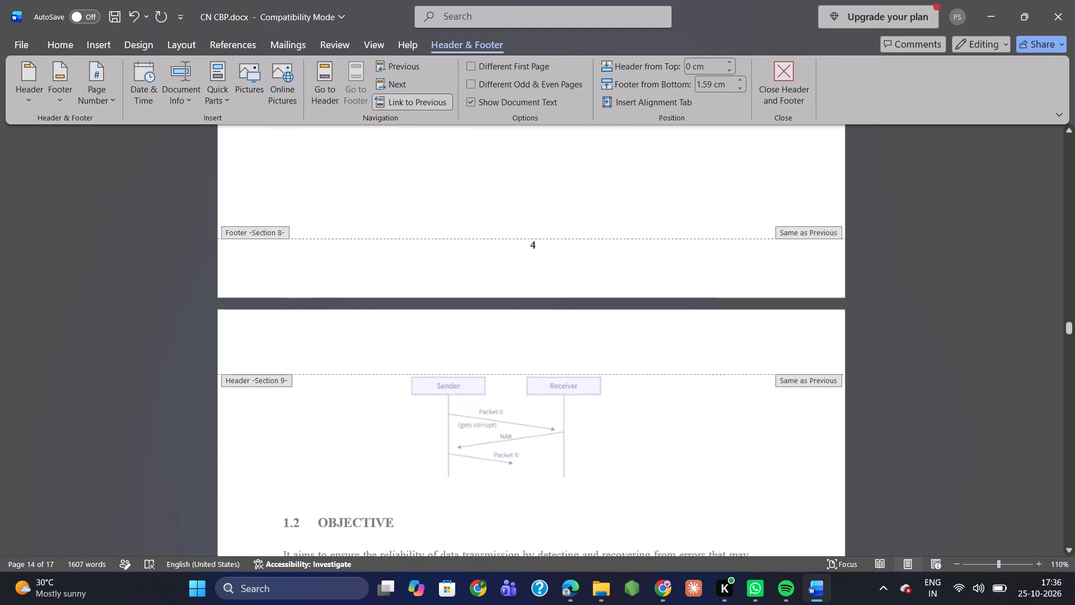
{"action": "scroll", "coordinate": [585, 442], "scroll_direction": "up", "scroll_amount": 1}
{"action": "scroll", "coordinate": [585, 442], "scroll_direction": "down", "scroll_amount": 1}
{"action": "scroll", "coordinate": [585, 442], "scroll_direction": "up", "scroll_amount": 5}
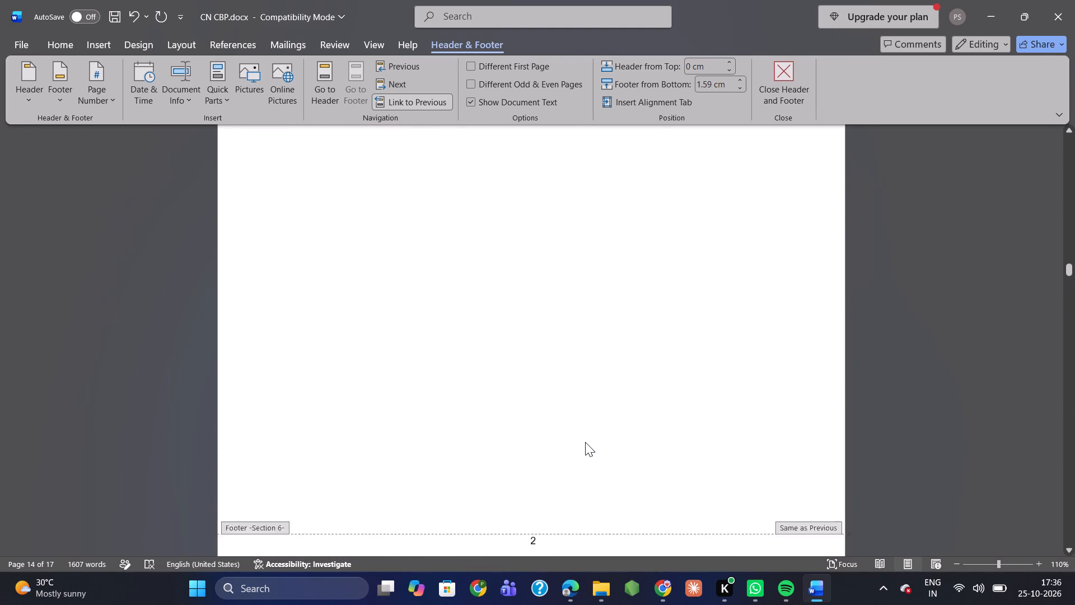
{"action": "scroll", "coordinate": [585, 442], "scroll_direction": "down", "scroll_amount": 1}
{"action": "scroll", "coordinate": [585, 442], "scroll_direction": "up", "scroll_amount": 3}
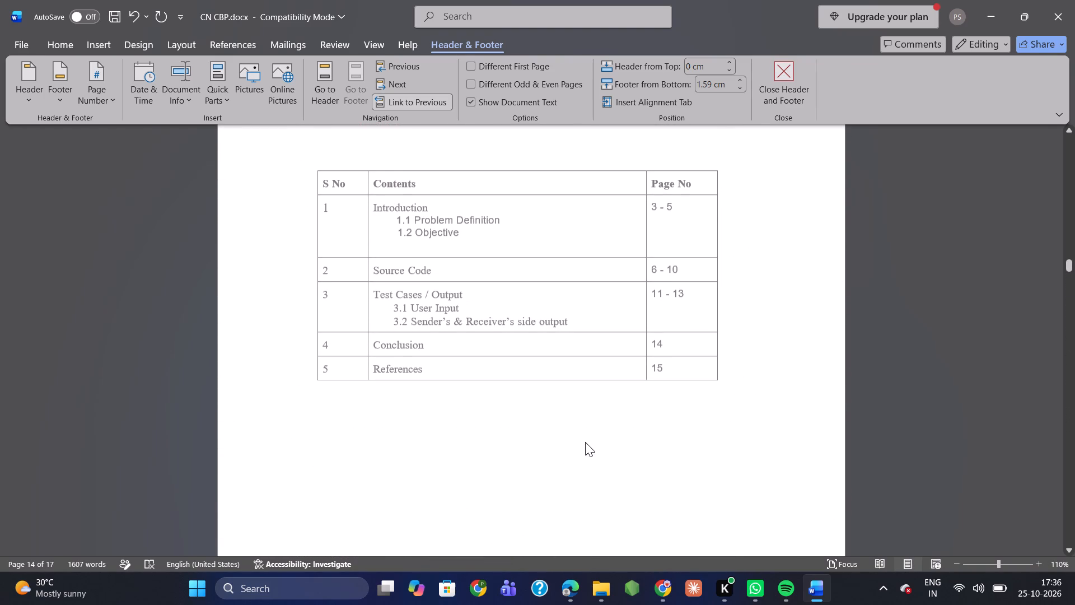
{"action": "scroll", "coordinate": [585, 442], "scroll_direction": "up", "scroll_amount": 1}
{"action": "scroll", "coordinate": [585, 442], "scroll_direction": "down", "scroll_amount": 2}
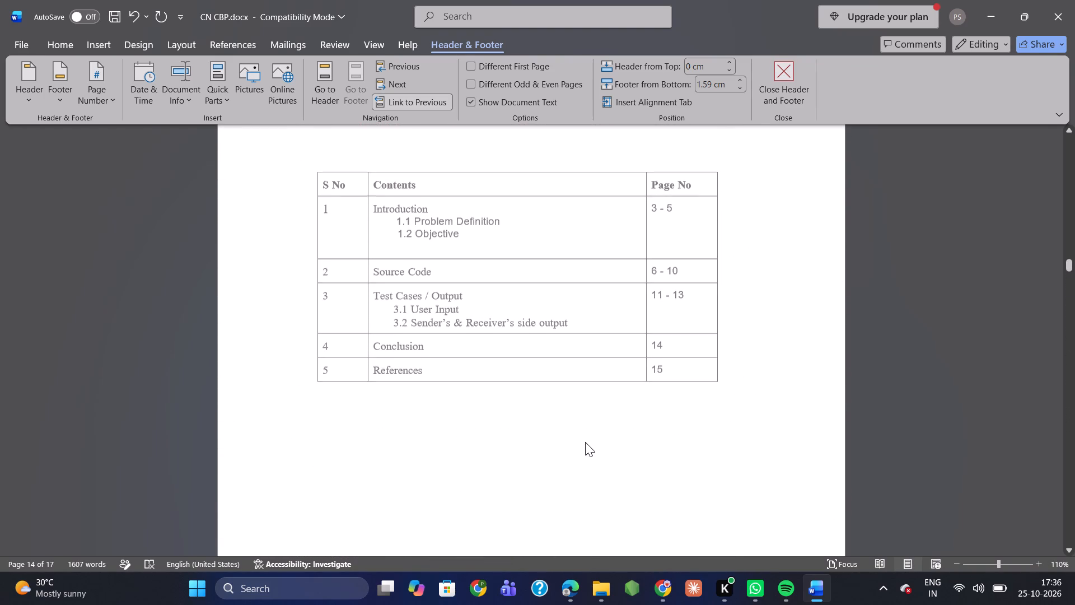
{"action": "scroll", "coordinate": [585, 442], "scroll_direction": "down", "scroll_amount": 2}
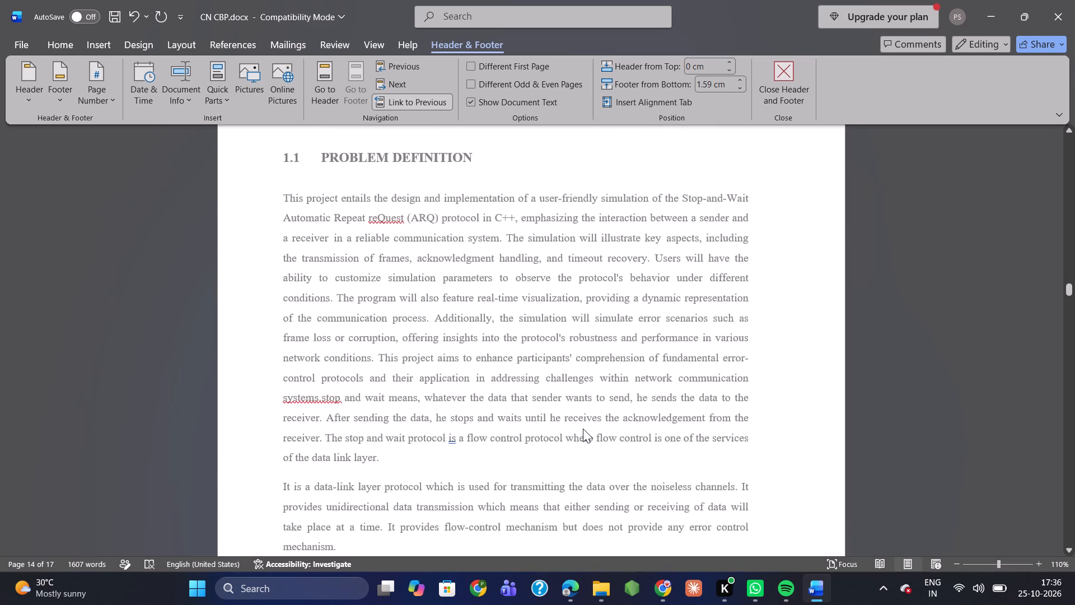
{"action": "scroll", "coordinate": [583, 429], "scroll_direction": "down", "scroll_amount": 4}
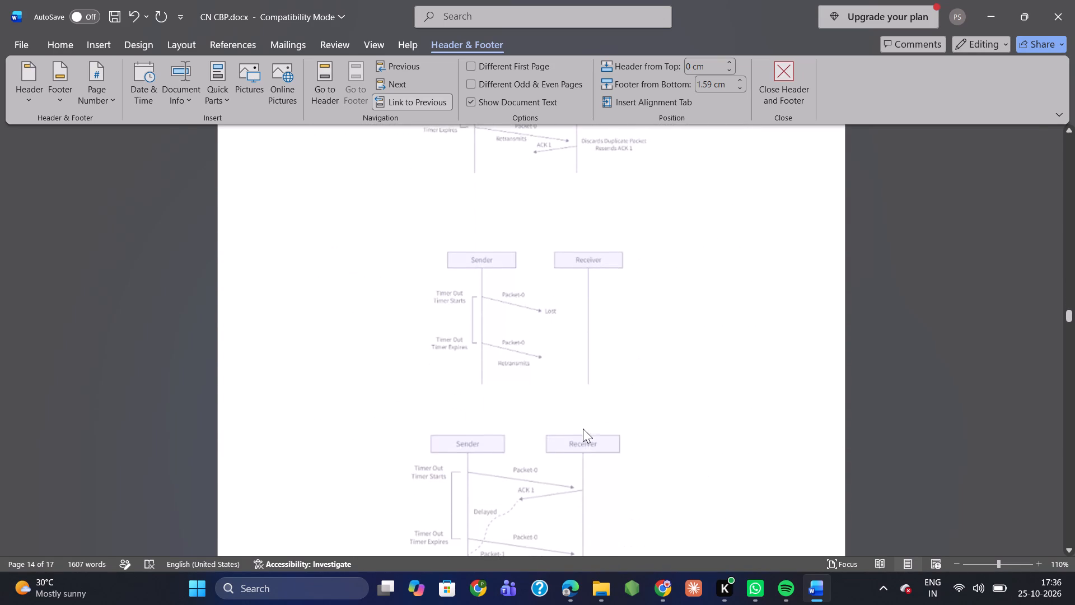
{"action": "scroll", "coordinate": [583, 429], "scroll_direction": "down", "scroll_amount": 7}
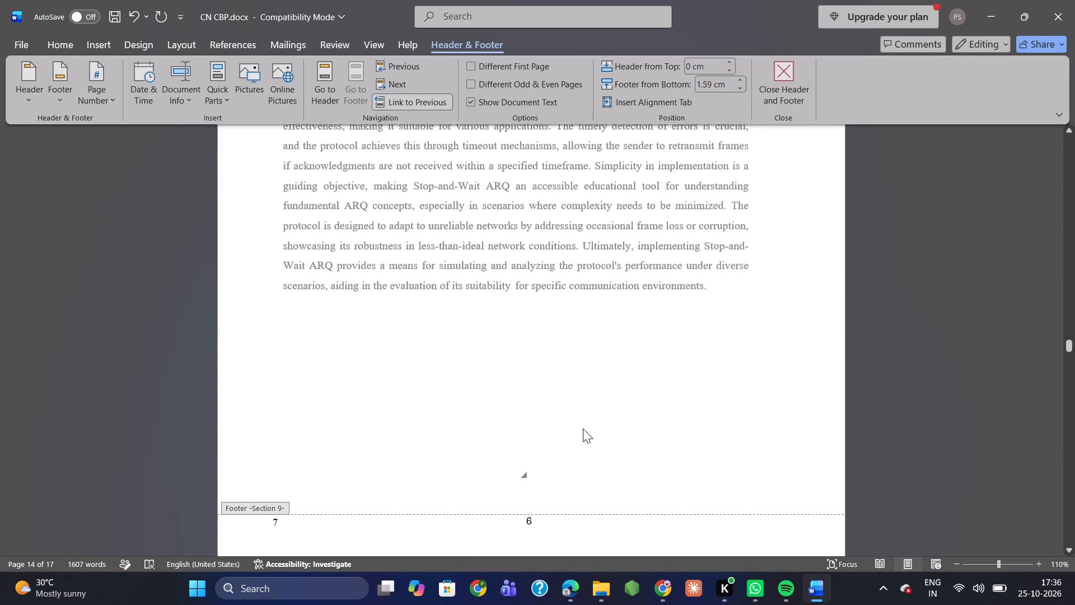
{"action": "scroll", "coordinate": [583, 429], "scroll_direction": "down", "scroll_amount": 1}
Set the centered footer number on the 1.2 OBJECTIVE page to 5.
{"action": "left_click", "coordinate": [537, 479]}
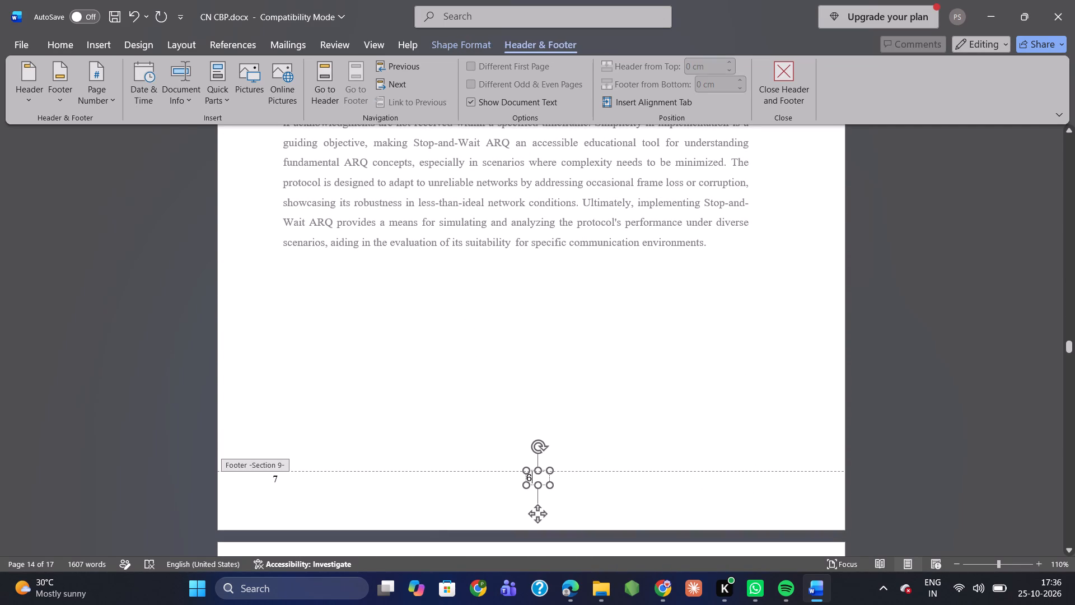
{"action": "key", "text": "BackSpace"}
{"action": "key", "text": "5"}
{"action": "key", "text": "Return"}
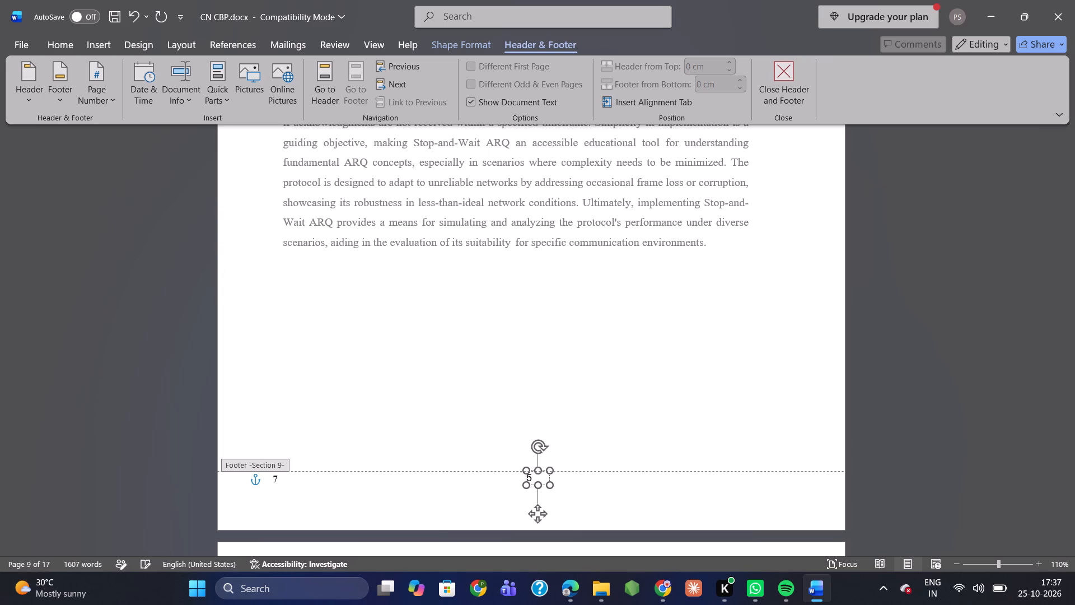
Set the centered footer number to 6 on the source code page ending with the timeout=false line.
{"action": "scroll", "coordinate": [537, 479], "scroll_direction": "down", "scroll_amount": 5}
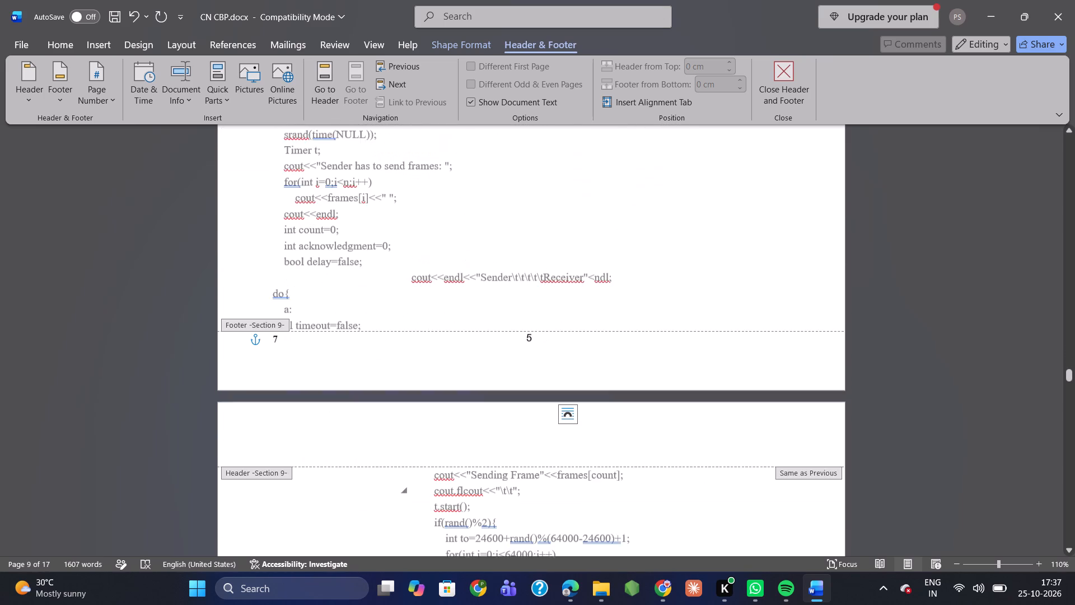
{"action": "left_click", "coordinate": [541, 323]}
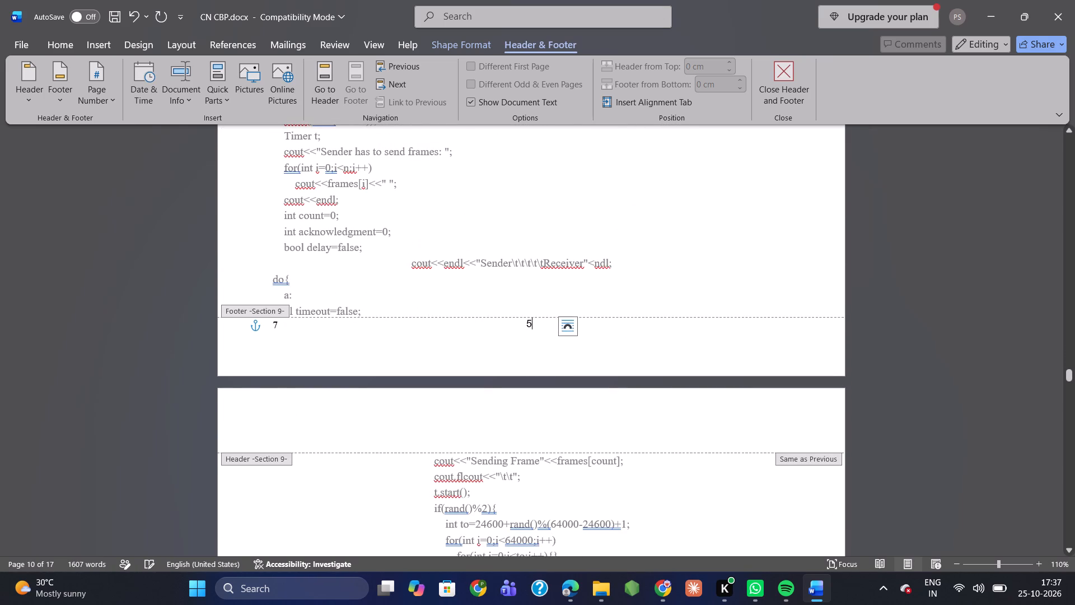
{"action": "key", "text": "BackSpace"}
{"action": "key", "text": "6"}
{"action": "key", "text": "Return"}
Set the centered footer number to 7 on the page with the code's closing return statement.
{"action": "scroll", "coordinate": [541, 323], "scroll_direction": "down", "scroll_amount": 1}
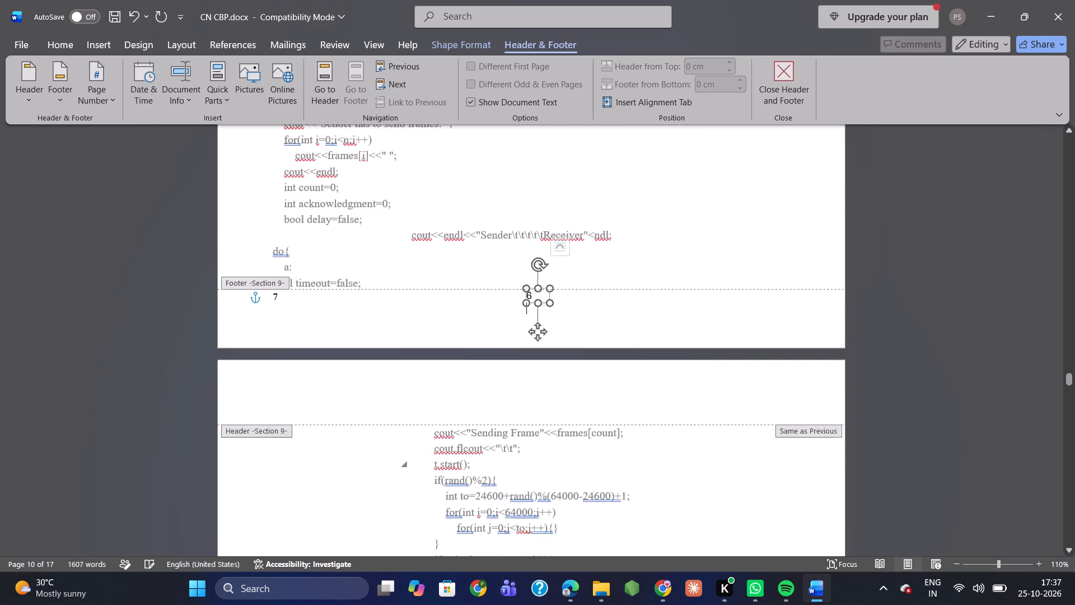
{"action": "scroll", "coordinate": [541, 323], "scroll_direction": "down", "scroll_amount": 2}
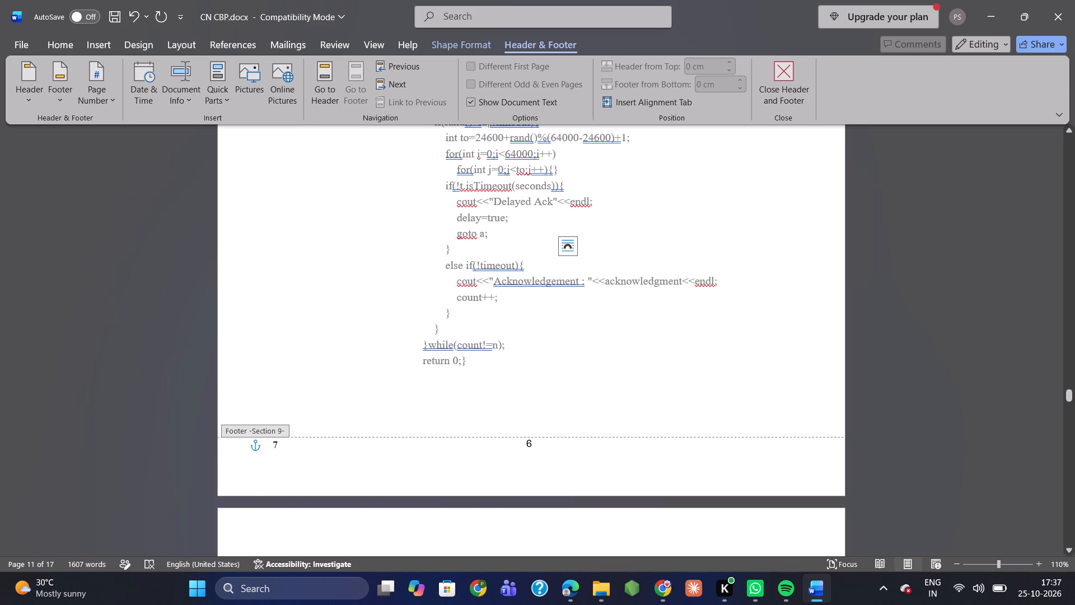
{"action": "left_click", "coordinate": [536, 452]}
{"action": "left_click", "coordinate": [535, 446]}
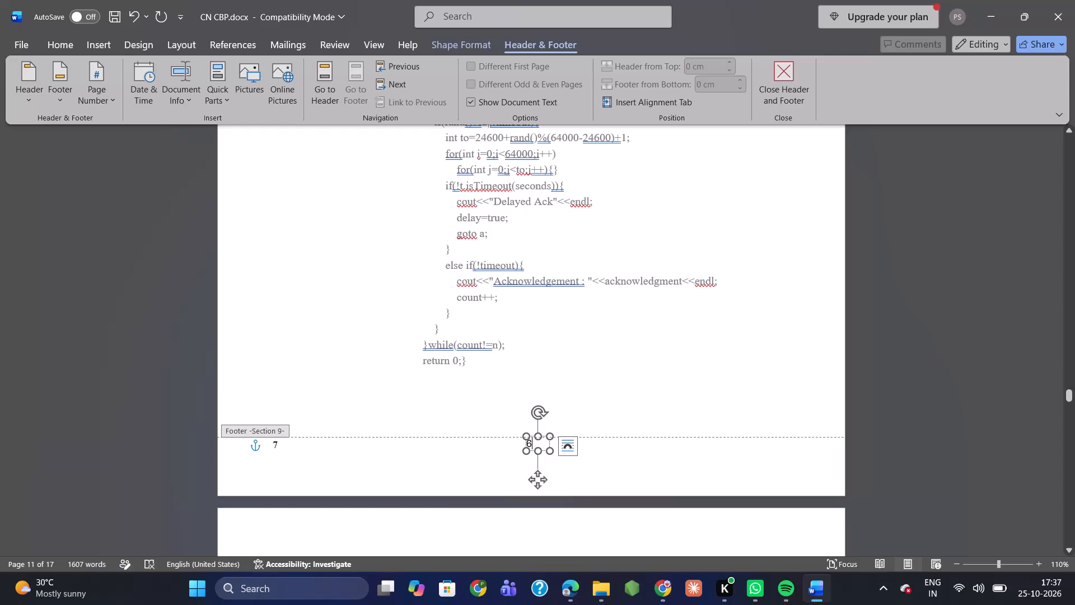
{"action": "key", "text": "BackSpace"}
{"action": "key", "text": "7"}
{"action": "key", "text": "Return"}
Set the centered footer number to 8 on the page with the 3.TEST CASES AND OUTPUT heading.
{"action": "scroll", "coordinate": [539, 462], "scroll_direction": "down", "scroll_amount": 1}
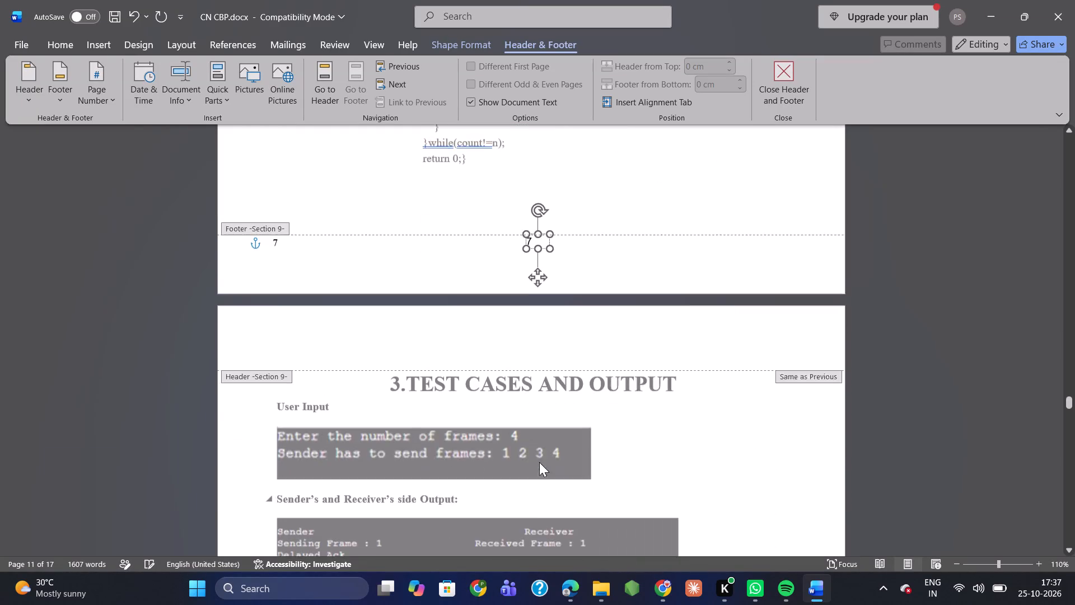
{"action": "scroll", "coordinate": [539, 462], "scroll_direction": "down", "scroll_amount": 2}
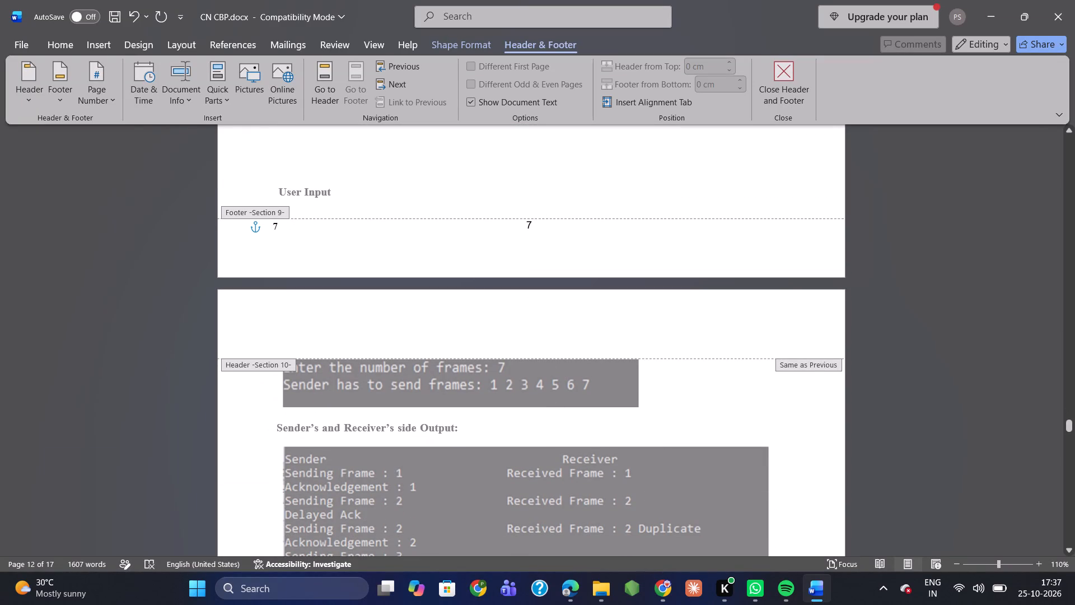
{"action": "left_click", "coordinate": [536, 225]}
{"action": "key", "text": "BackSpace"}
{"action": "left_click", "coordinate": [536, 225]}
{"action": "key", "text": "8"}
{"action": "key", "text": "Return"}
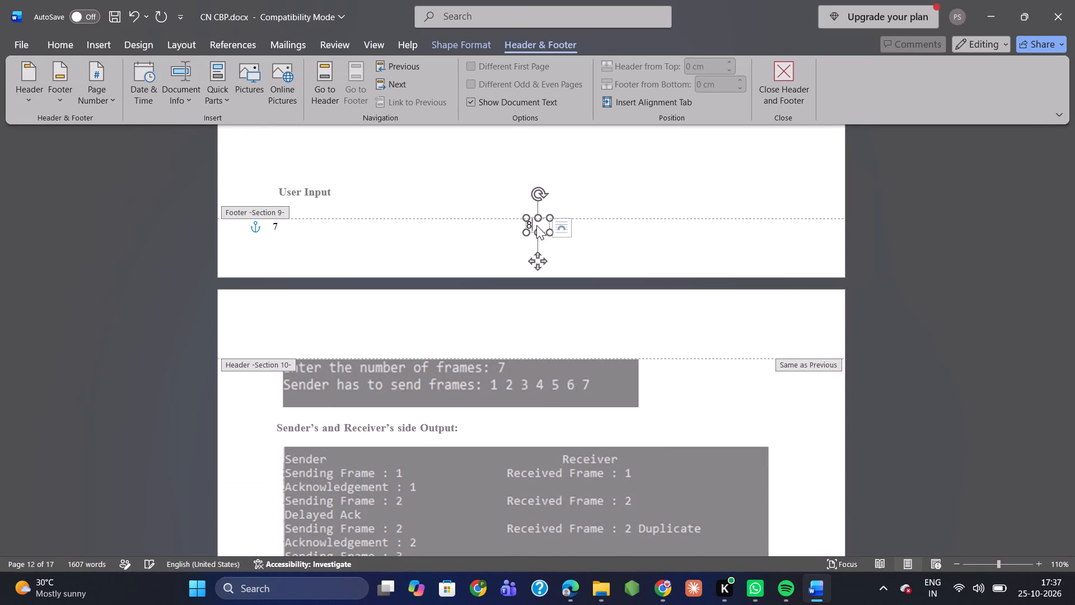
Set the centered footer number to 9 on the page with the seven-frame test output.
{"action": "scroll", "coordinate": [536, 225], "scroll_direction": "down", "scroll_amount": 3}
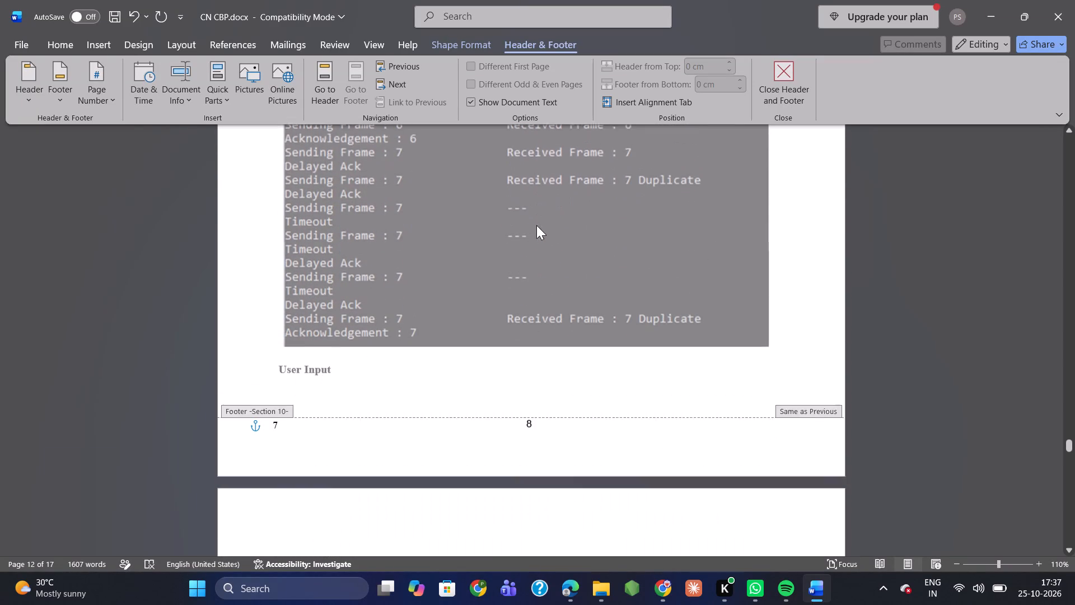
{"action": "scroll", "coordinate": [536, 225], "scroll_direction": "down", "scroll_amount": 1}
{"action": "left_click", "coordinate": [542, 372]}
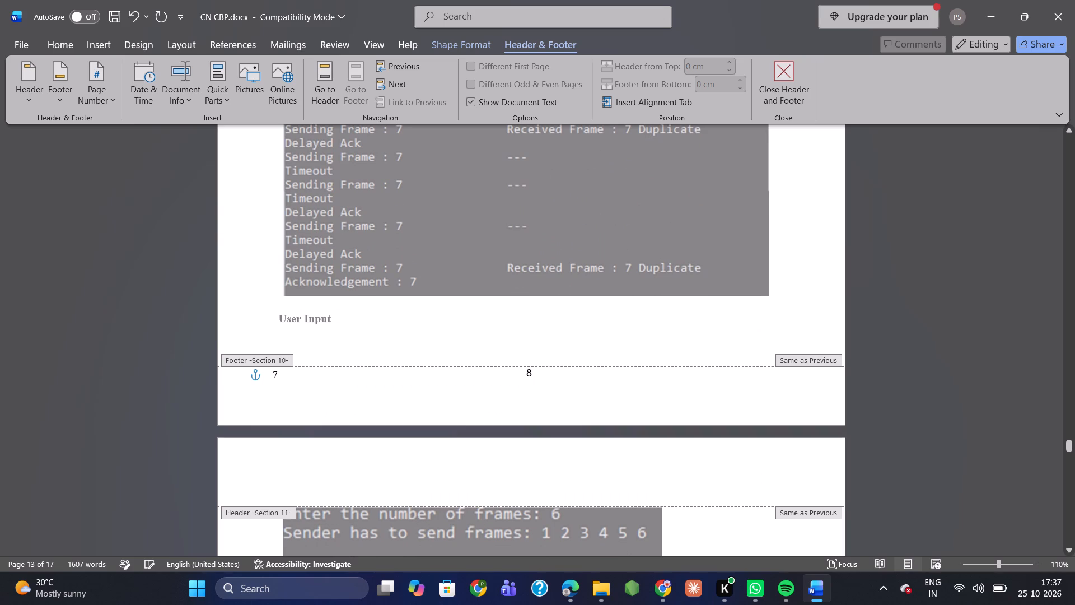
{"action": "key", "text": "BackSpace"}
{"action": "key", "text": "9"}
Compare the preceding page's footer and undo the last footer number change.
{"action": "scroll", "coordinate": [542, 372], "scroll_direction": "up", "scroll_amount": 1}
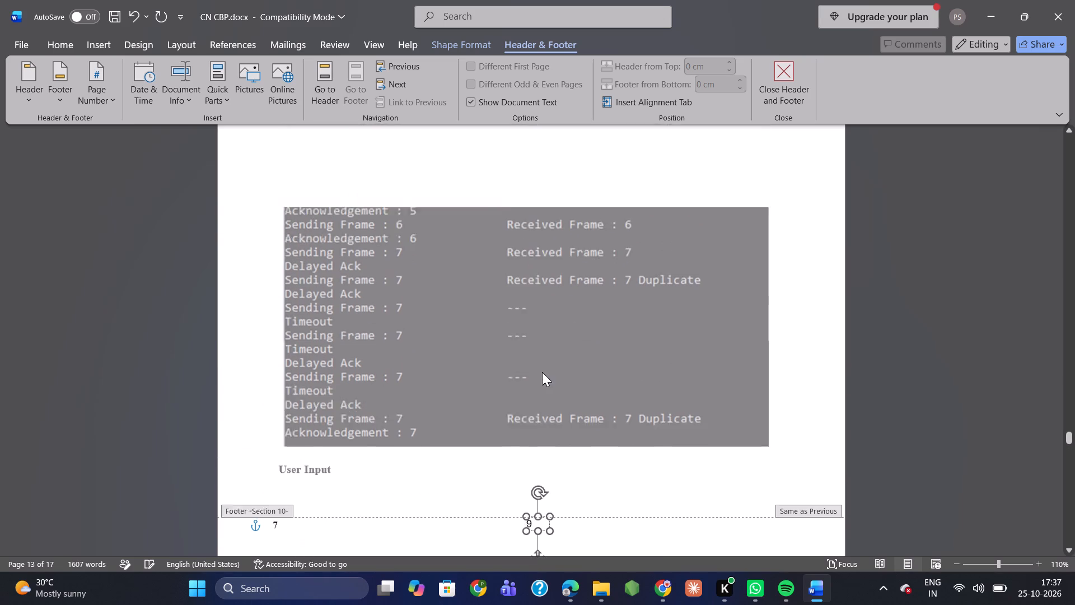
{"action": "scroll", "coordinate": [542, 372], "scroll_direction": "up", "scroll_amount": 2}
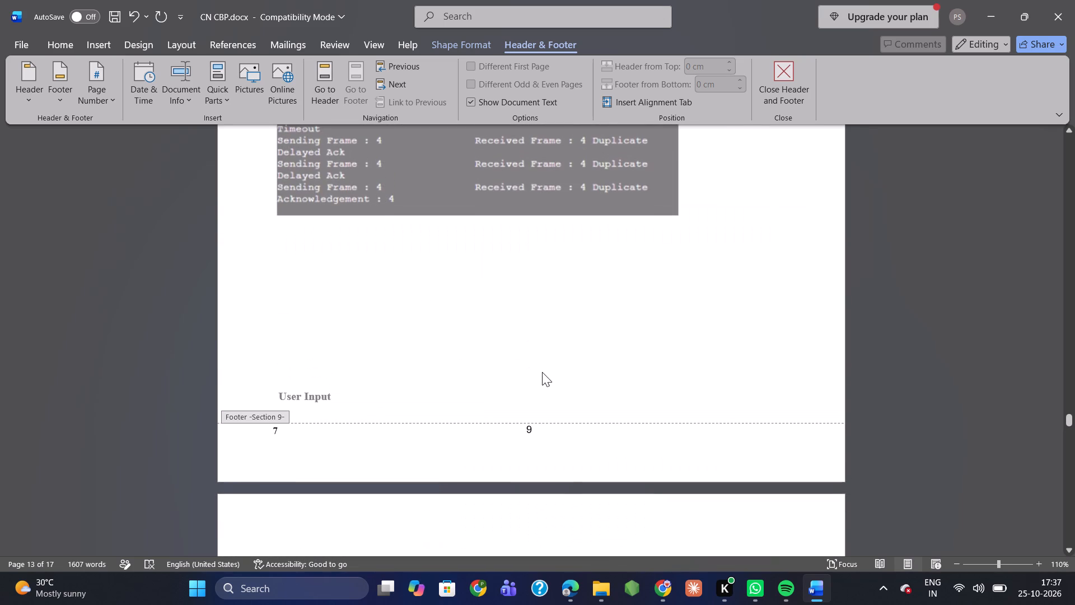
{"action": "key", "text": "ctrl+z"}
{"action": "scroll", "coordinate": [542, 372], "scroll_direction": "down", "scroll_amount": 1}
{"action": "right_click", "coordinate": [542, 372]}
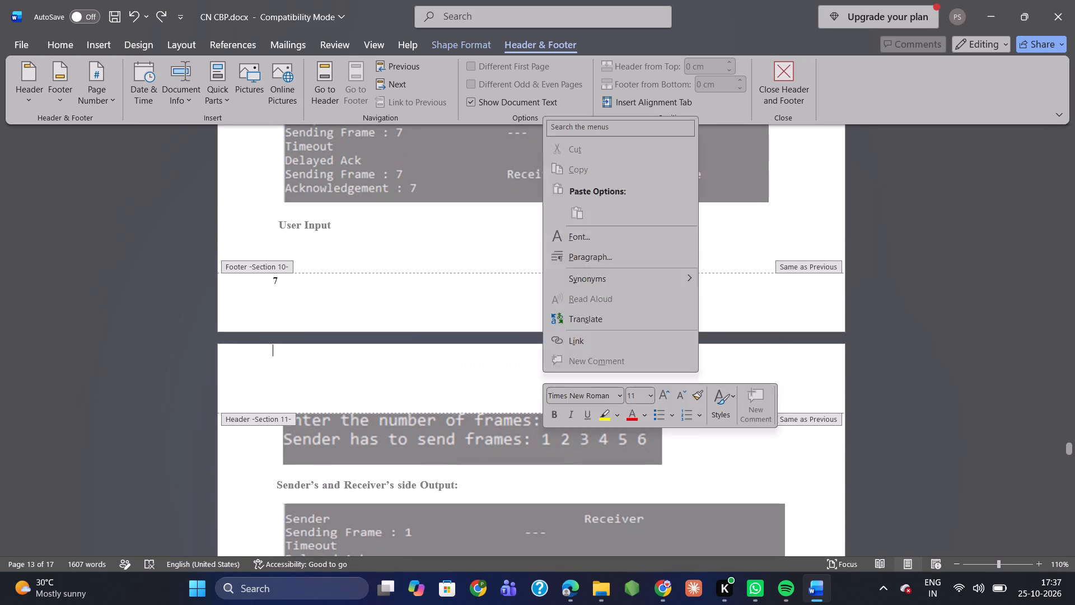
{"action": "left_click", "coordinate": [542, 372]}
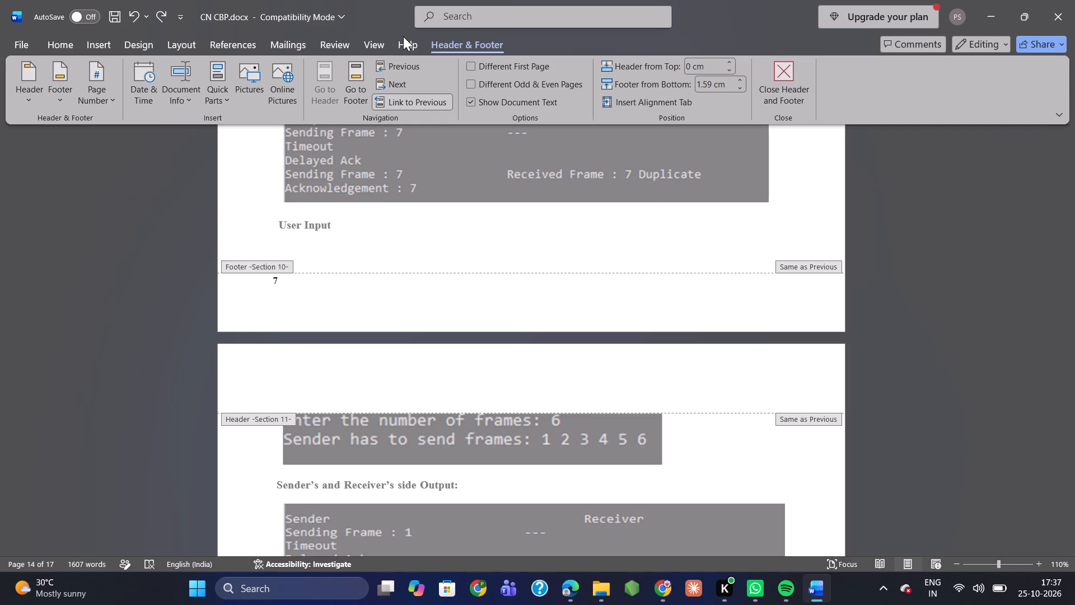
Insert the centered Plain Number 2 page number at the bottom of the page, starting from the six-frame test case page.
{"action": "left_click", "coordinate": [403, 36]}
{"action": "left_click", "coordinate": [457, 44]}
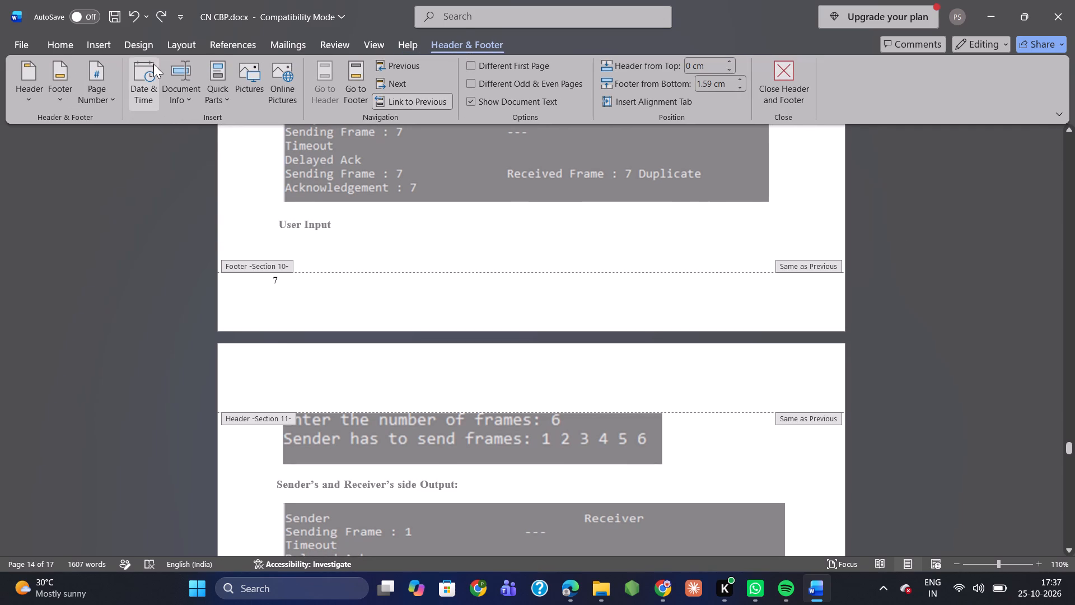
{"action": "left_click", "coordinate": [86, 96]}
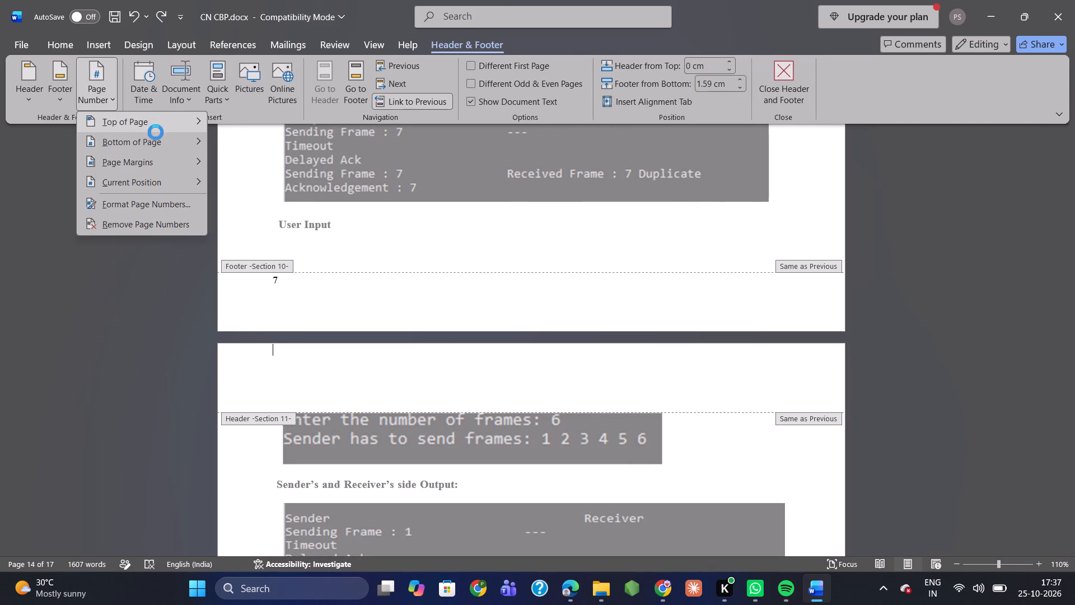
{"action": "left_click", "coordinate": [109, 143]}
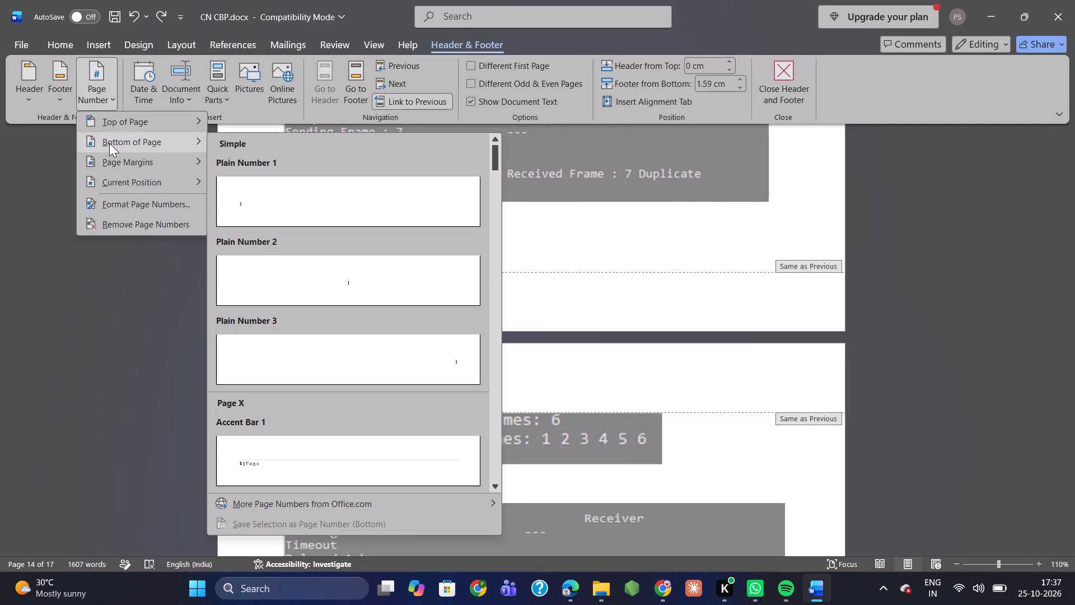
{"action": "left_click", "coordinate": [352, 273]}
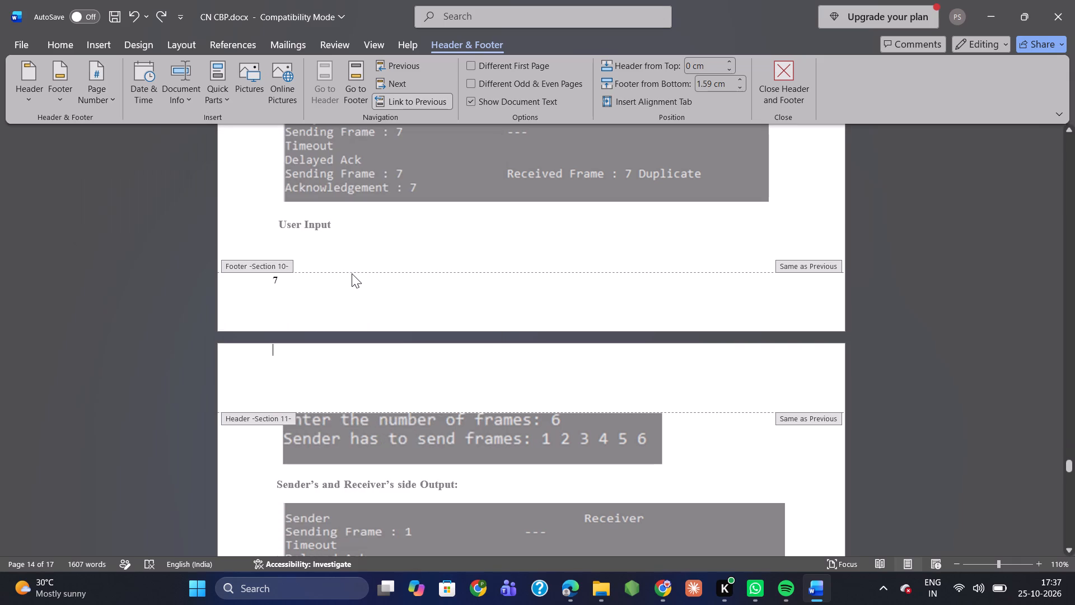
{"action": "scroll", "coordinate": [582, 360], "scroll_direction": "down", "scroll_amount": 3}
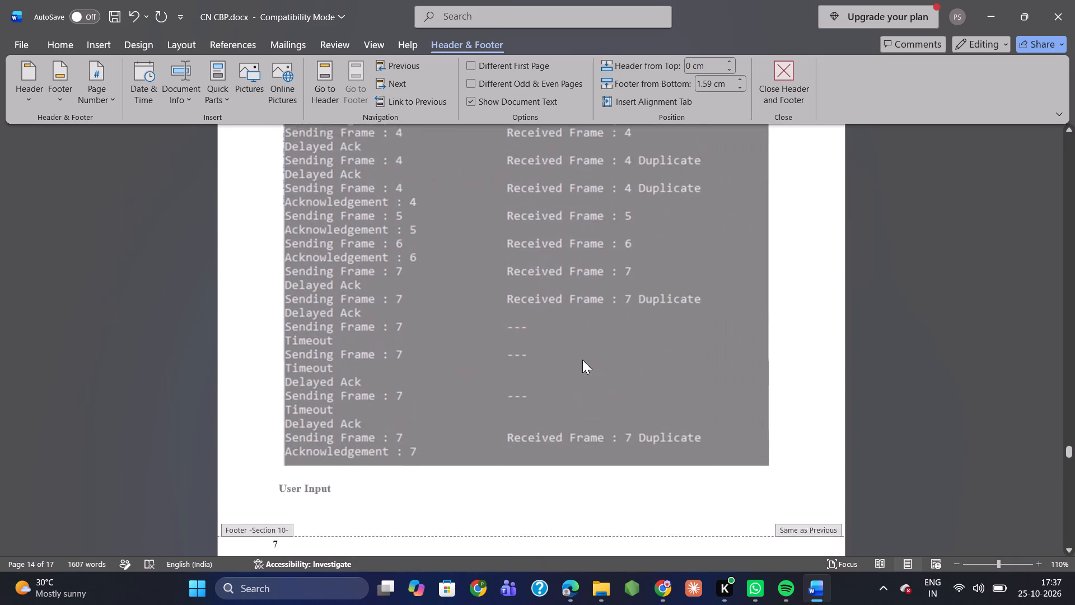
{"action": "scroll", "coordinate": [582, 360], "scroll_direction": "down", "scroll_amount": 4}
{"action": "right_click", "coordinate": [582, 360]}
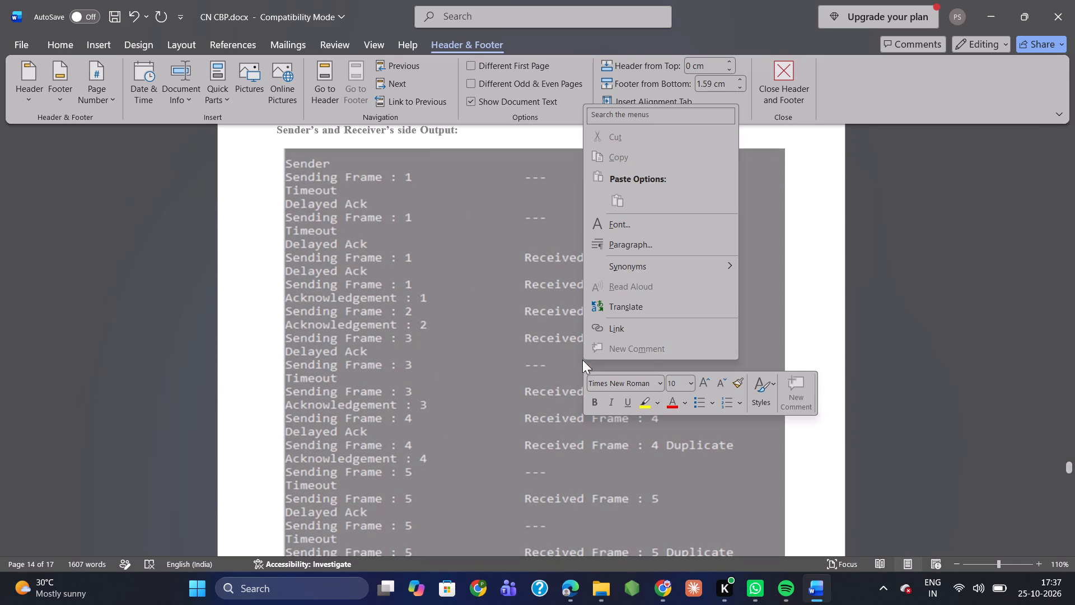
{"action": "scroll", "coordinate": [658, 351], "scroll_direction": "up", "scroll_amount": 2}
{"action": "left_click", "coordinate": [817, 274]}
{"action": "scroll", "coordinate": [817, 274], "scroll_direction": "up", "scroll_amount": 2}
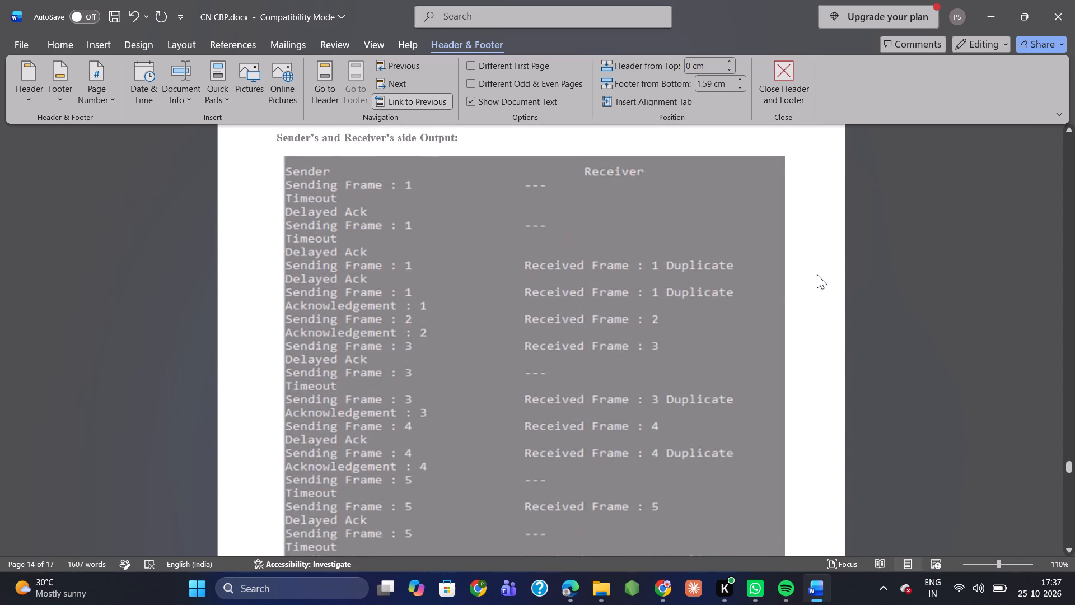
Examine the section headers and footers from the six-frame test case page through the 5.REFERENCES page and the page after it.
{"action": "scroll", "coordinate": [817, 274], "scroll_direction": "up", "scroll_amount": 2}
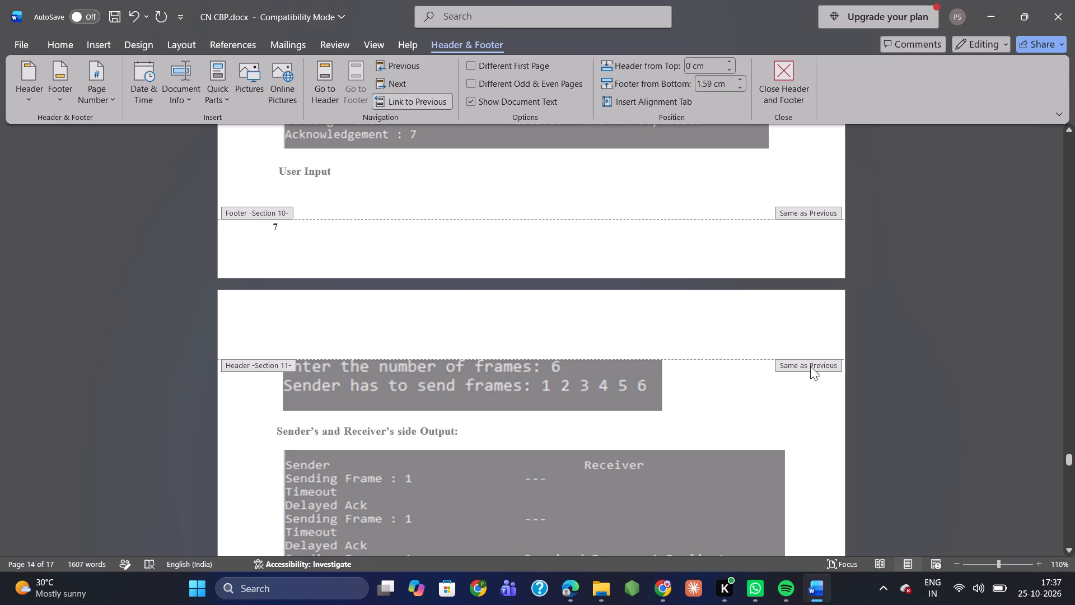
{"action": "left_click", "coordinate": [242, 369]}
{"action": "left_click", "coordinate": [468, 359]}
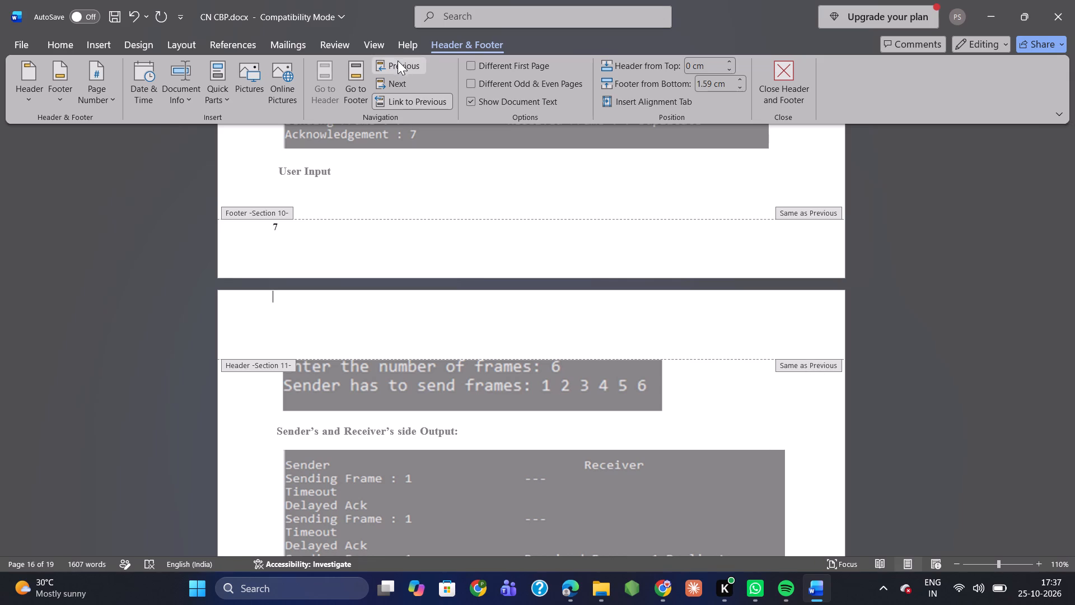
{"action": "left_click", "coordinate": [398, 79]}
{"action": "left_click", "coordinate": [398, 79]}
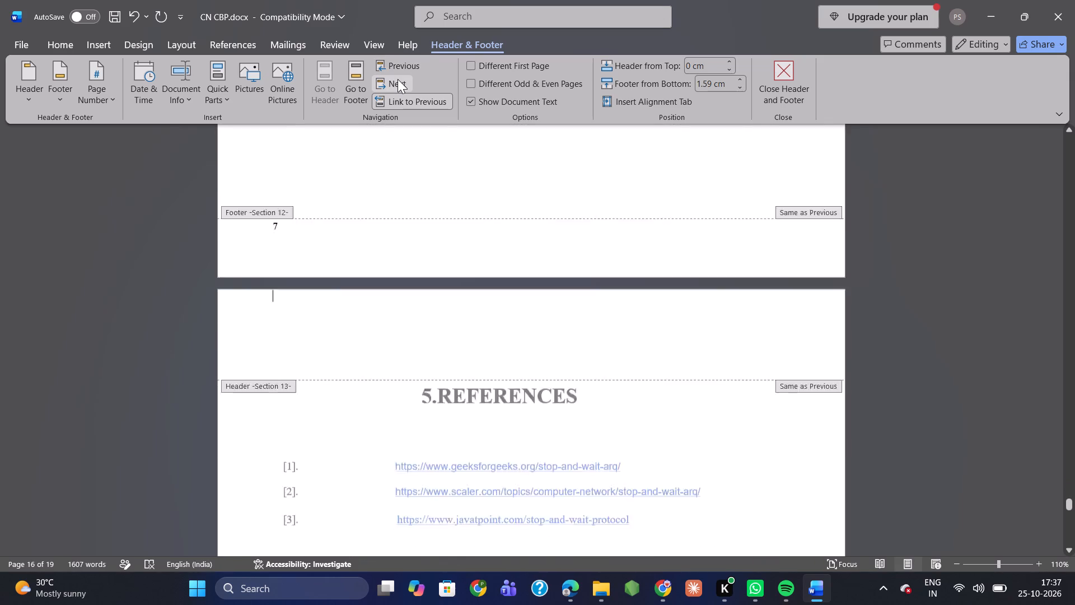
{"action": "left_click", "coordinate": [398, 79]}
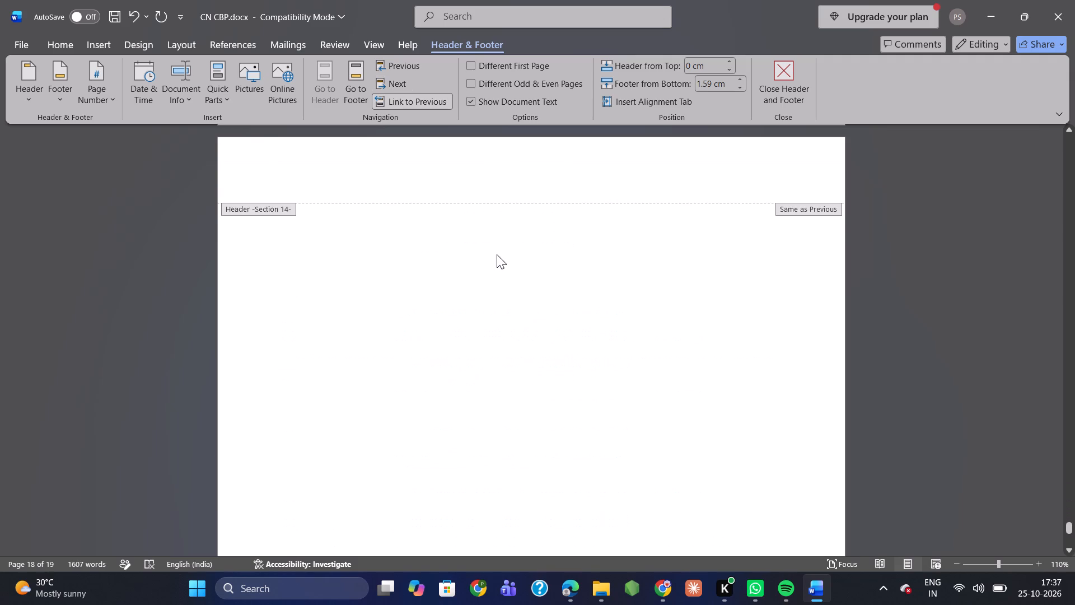
{"action": "scroll", "coordinate": [497, 254], "scroll_direction": "up", "scroll_amount": 4}
{"action": "scroll", "coordinate": [530, 327], "scroll_direction": "right", "scroll_amount": 1}
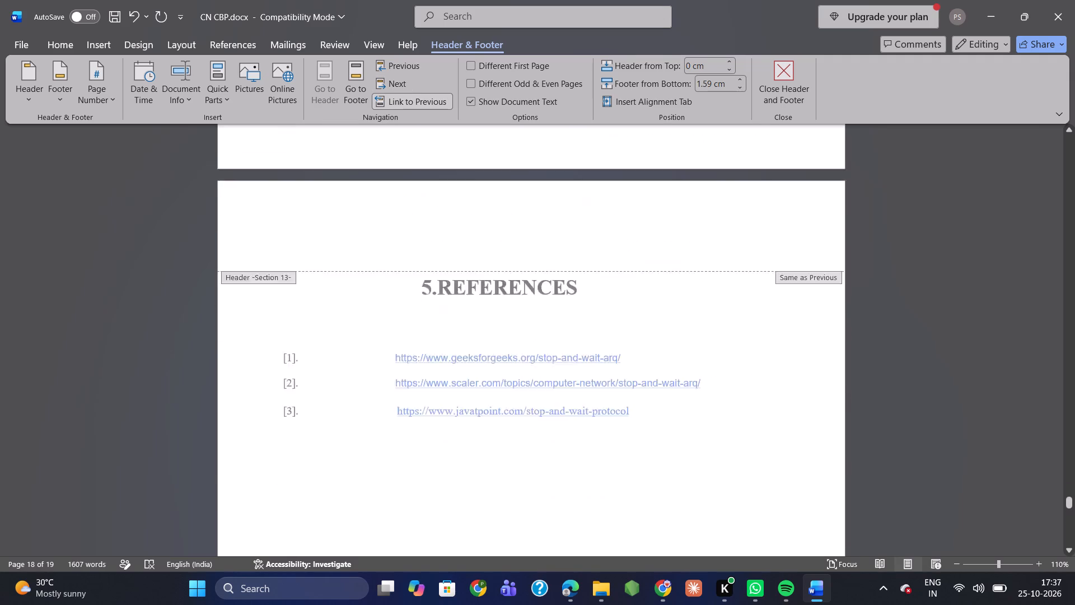
{"action": "scroll", "coordinate": [530, 327], "scroll_direction": "right", "scroll_amount": 1}
{"action": "left_click", "coordinate": [530, 327]}
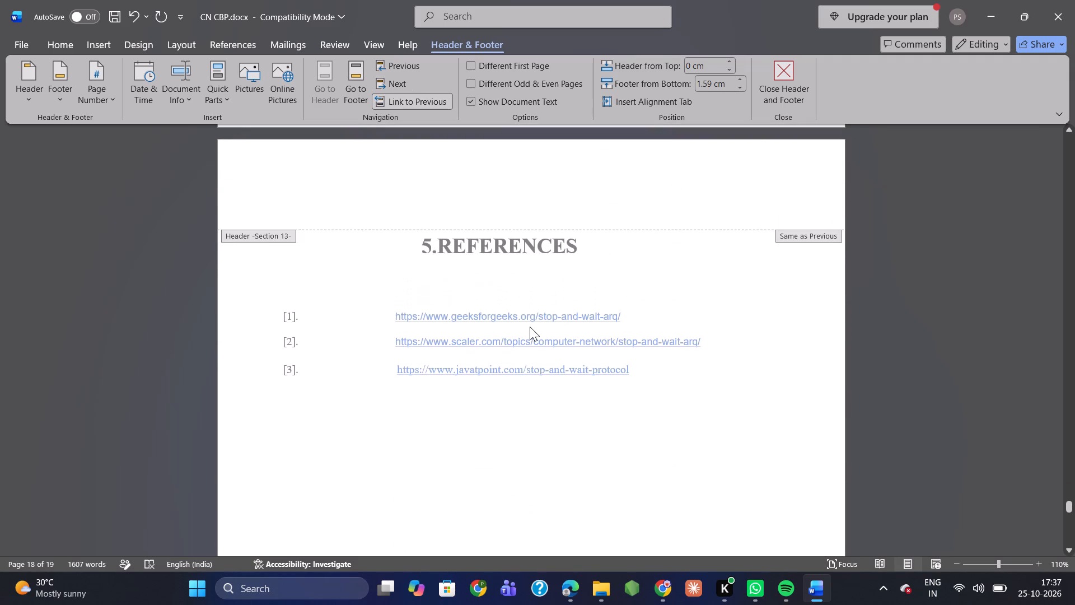
Save the document and leave header and footer editing.
{"action": "key", "text": "ctrl+s"}
{"action": "left_click", "coordinate": [843, 272]}
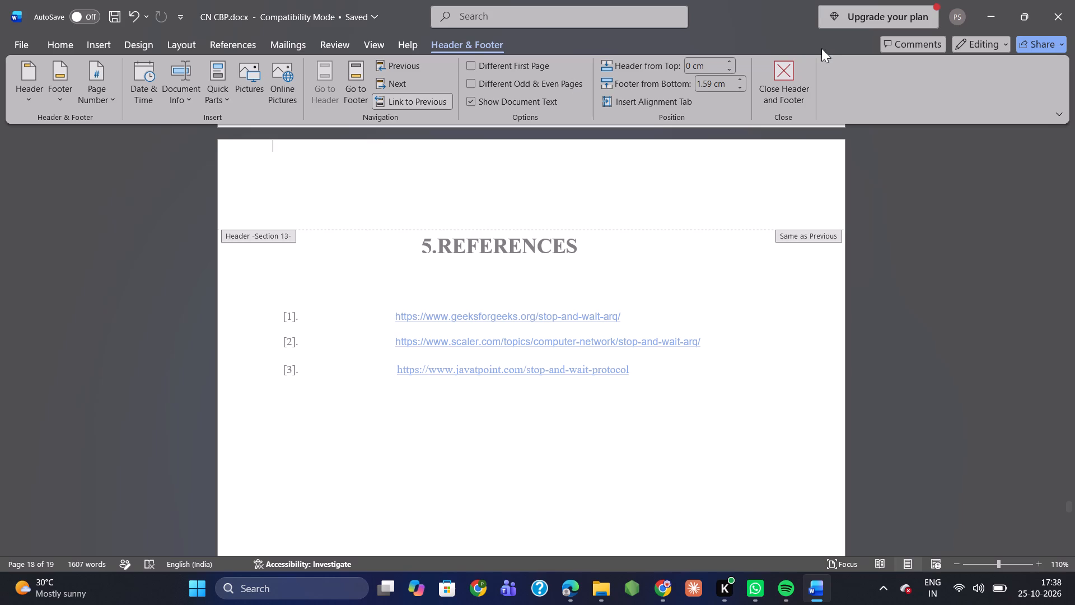
{"action": "left_click", "coordinate": [790, 67]}
Review the footer page numbers from the 5.REFERENCES page back to 1.INTRODUCTION and forward again to 2.SOURCE CODE.
{"action": "scroll", "coordinate": [868, 305], "scroll_direction": "down", "scroll_amount": 3}
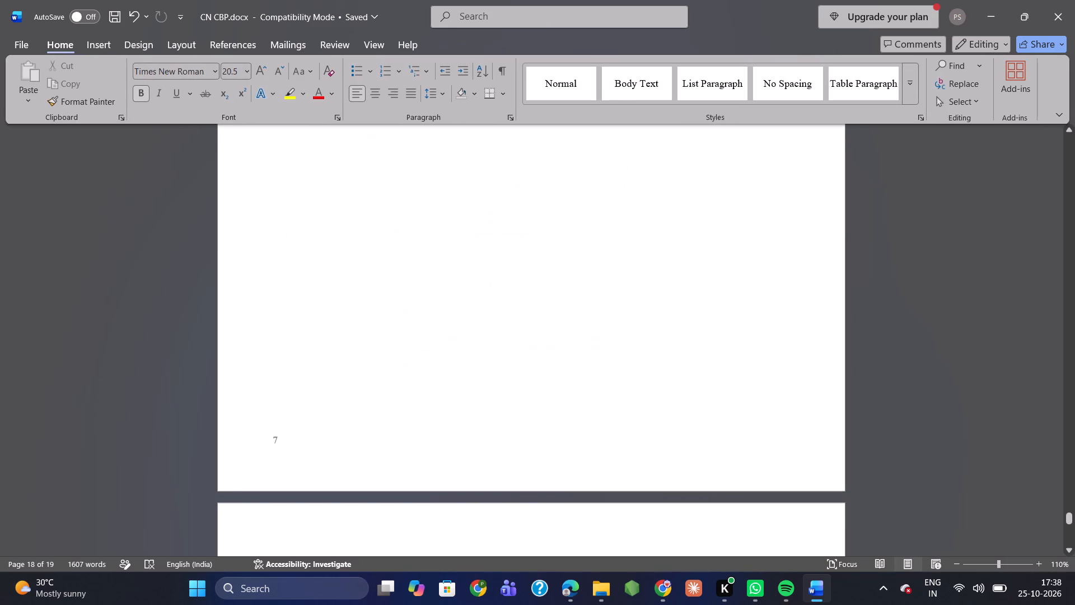
{"action": "scroll", "coordinate": [868, 305], "scroll_direction": "down", "scroll_amount": 1}
{"action": "scroll", "coordinate": [868, 305], "scroll_direction": "up", "scroll_amount": 4}
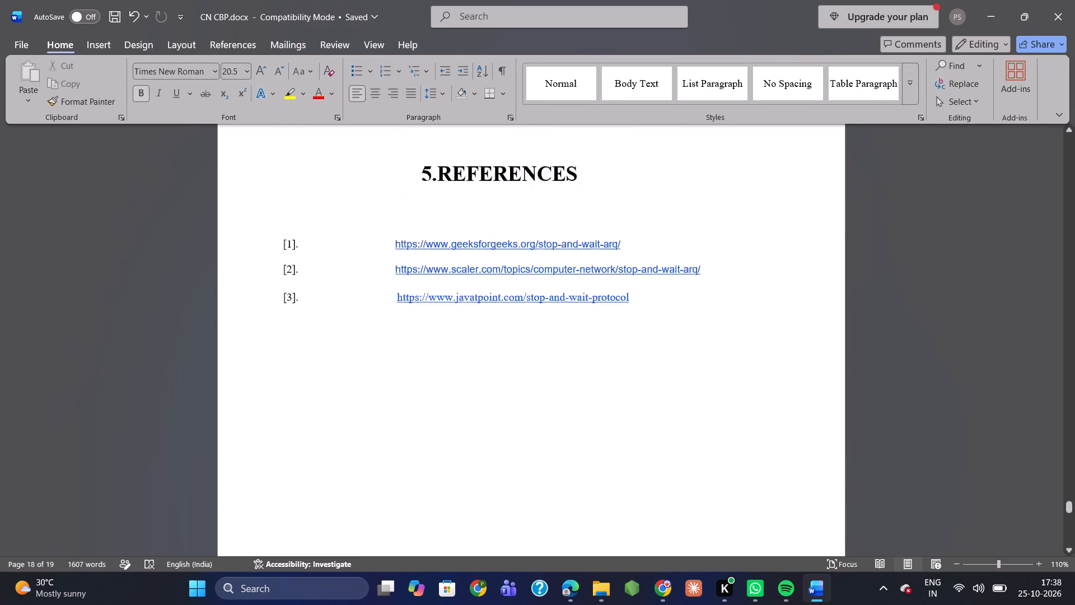
{"action": "scroll", "coordinate": [868, 305], "scroll_direction": "up", "scroll_amount": 4}
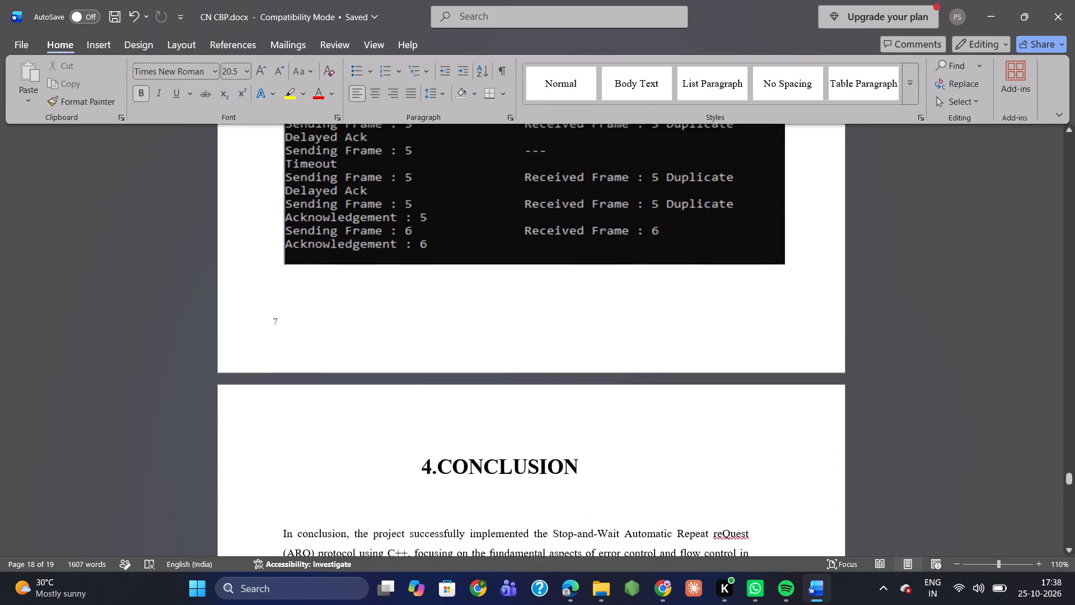
{"action": "scroll", "coordinate": [868, 305], "scroll_direction": "up", "scroll_amount": 5}
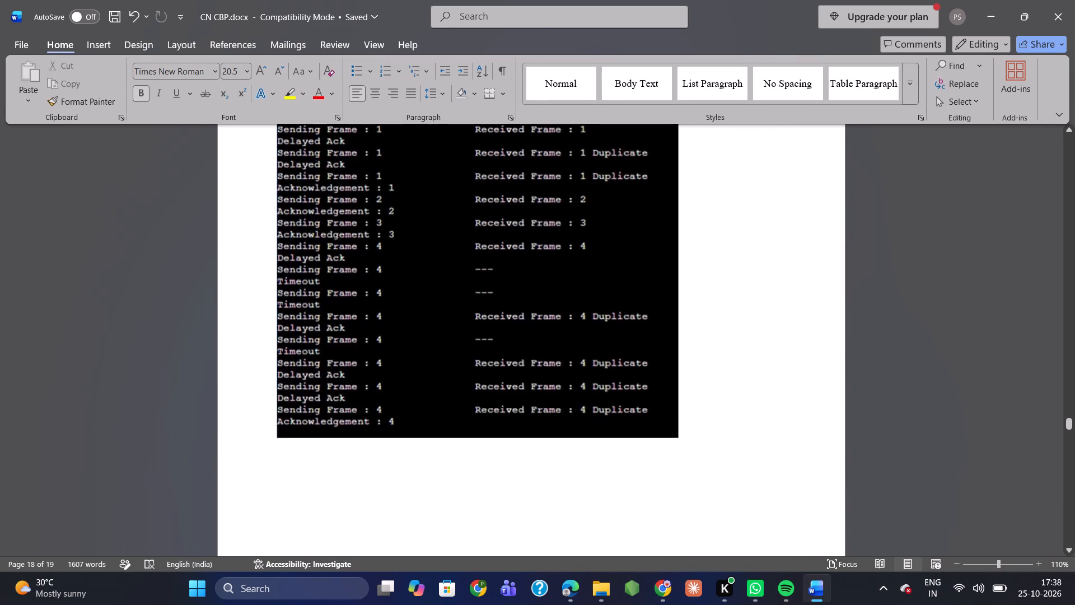
{"action": "scroll", "coordinate": [868, 305], "scroll_direction": "up", "scroll_amount": 4}
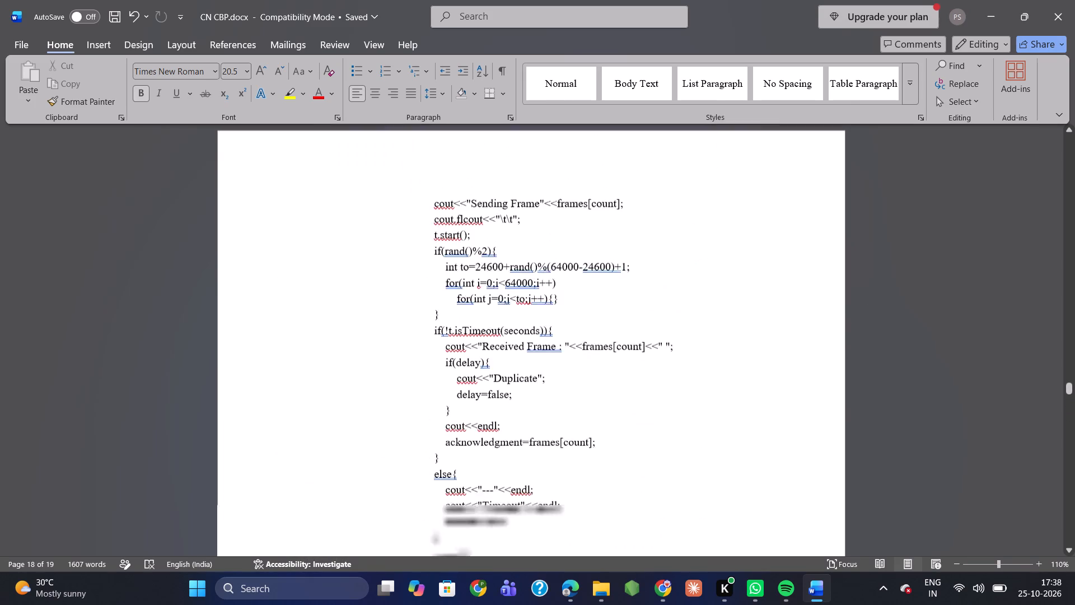
{"action": "scroll", "coordinate": [868, 305], "scroll_direction": "up", "scroll_amount": 3}
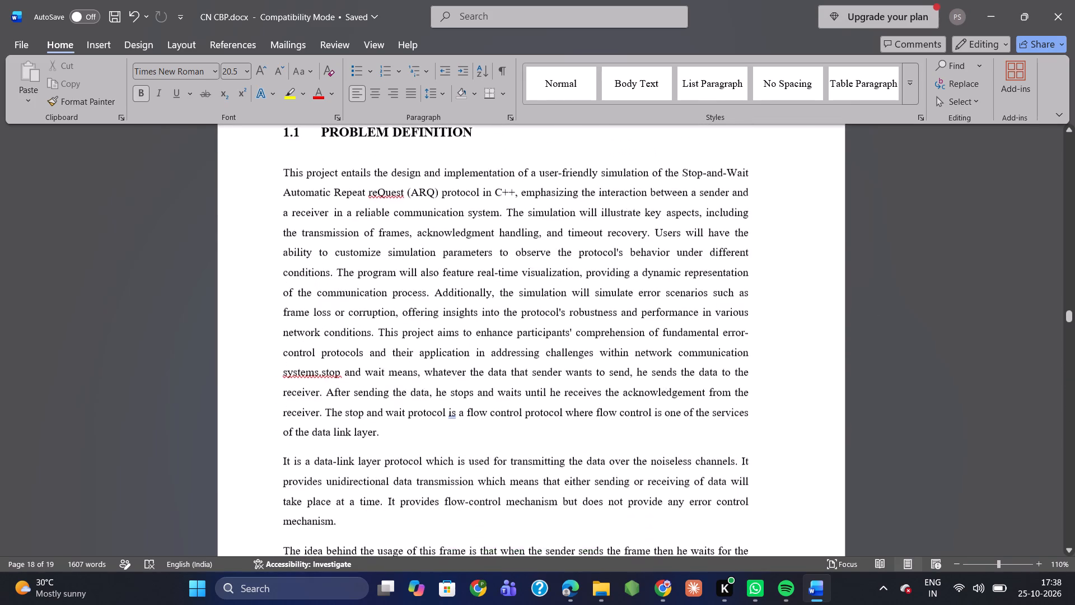
{"action": "scroll", "coordinate": [868, 305], "scroll_direction": "up", "scroll_amount": 2}
{"action": "scroll", "coordinate": [868, 305], "scroll_direction": "down", "scroll_amount": 1}
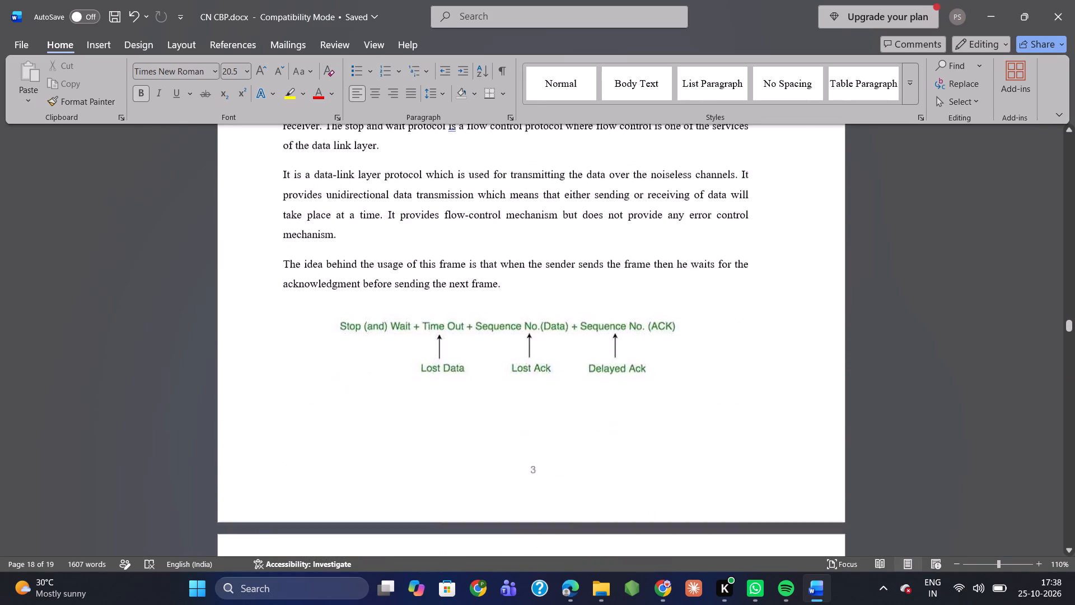
{"action": "scroll", "coordinate": [868, 305], "scroll_direction": "down", "scroll_amount": 4}
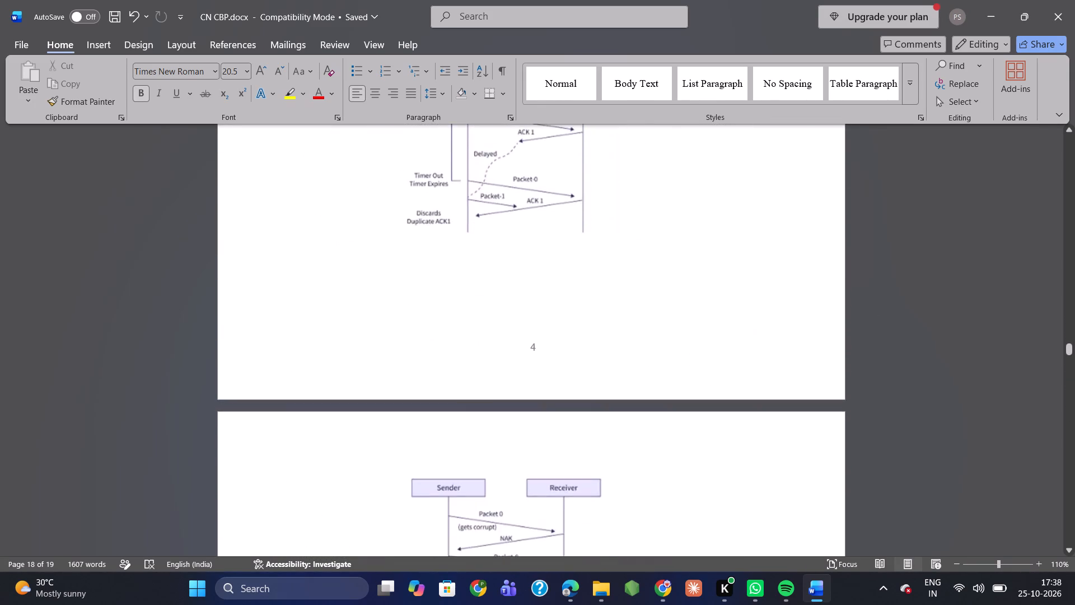
{"action": "scroll", "coordinate": [868, 305], "scroll_direction": "down", "scroll_amount": 2}
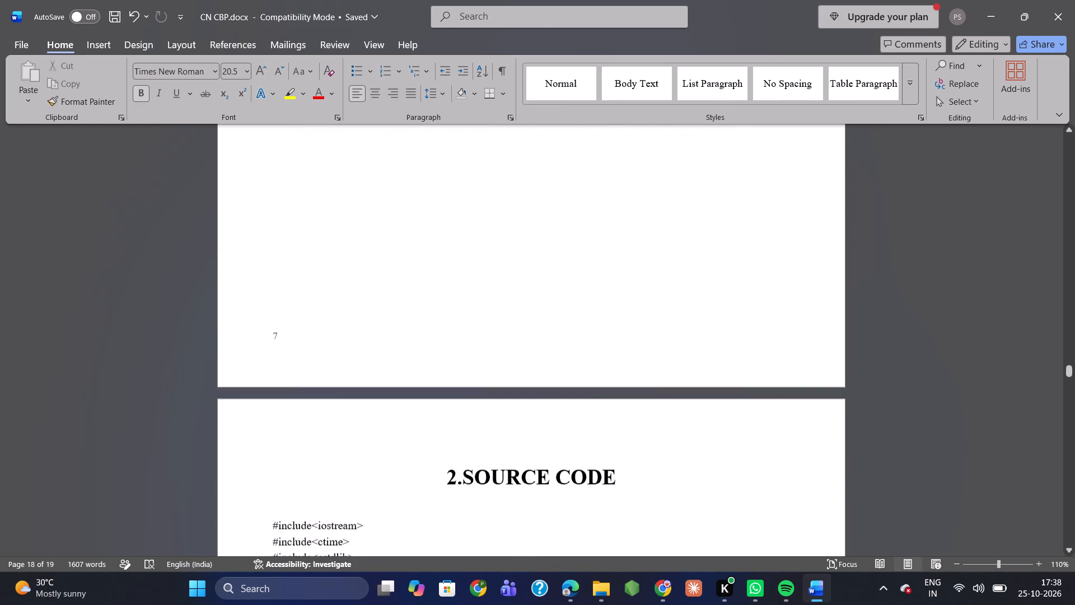
Compare the table of contents page ranges with the footer numbers from the introduction through the six-frame test case page.
{"action": "scroll", "coordinate": [868, 305], "scroll_direction": "up", "scroll_amount": 1}
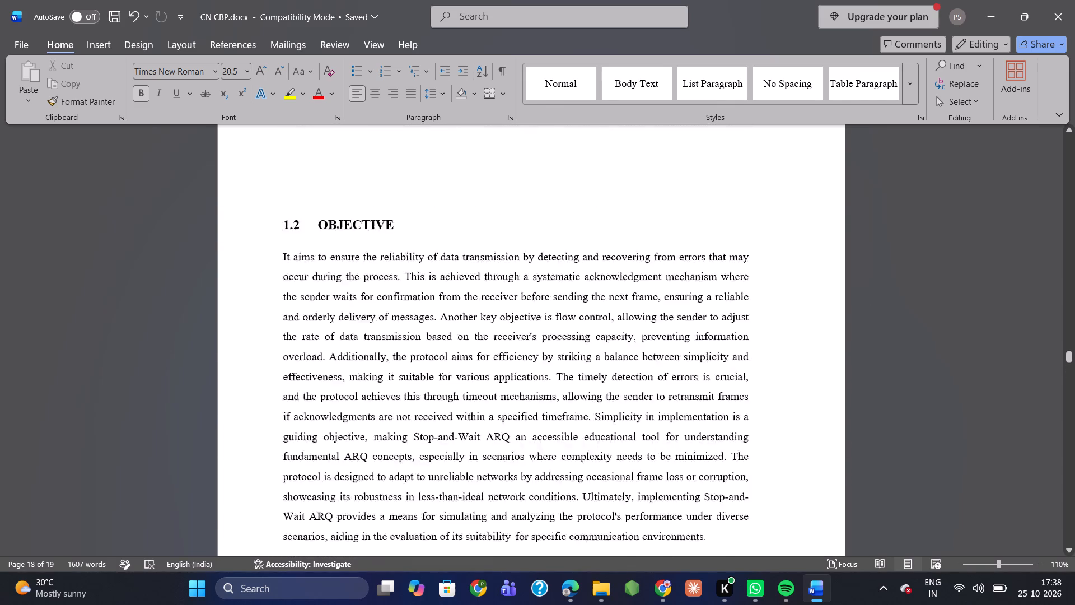
{"action": "scroll", "coordinate": [868, 305], "scroll_direction": "up", "scroll_amount": 5}
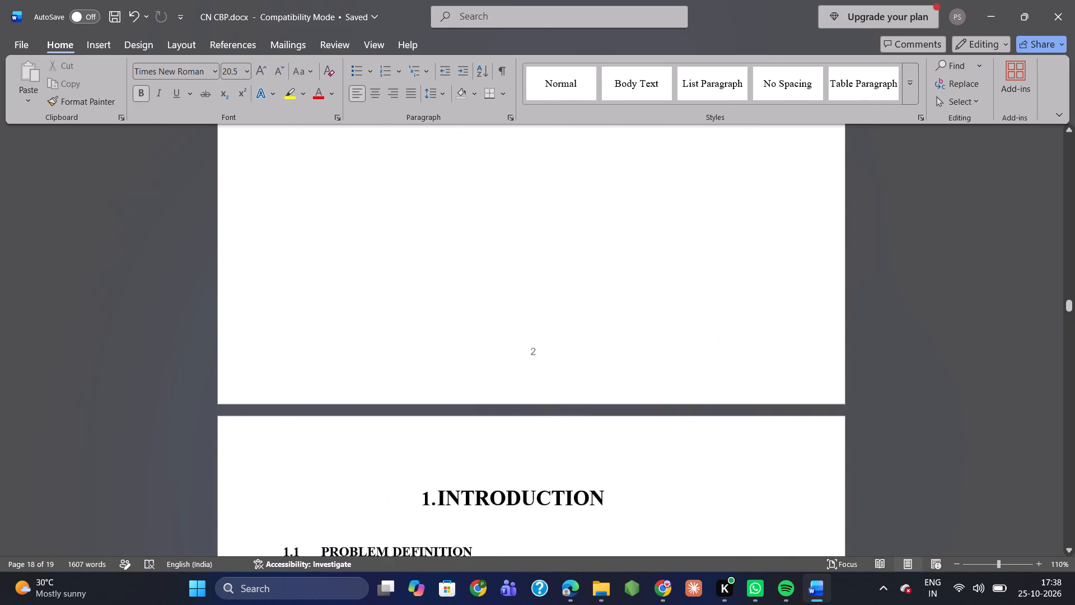
{"action": "scroll", "coordinate": [868, 305], "scroll_direction": "up", "scroll_amount": 3}
{"action": "scroll", "coordinate": [791, 330], "scroll_direction": "down", "scroll_amount": 2}
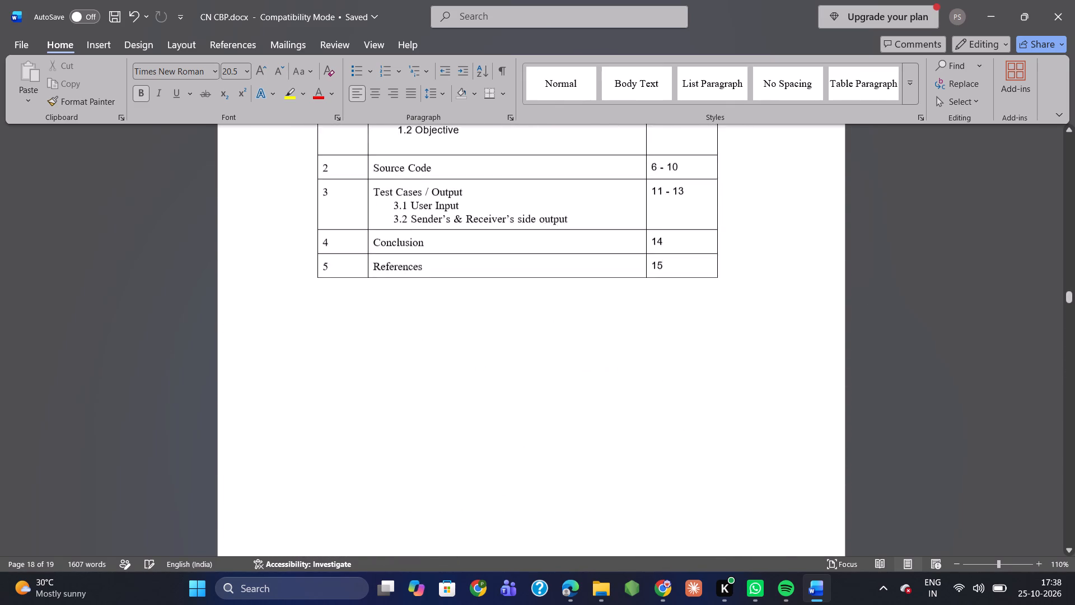
{"action": "scroll", "coordinate": [791, 330], "scroll_direction": "down", "scroll_amount": 7}
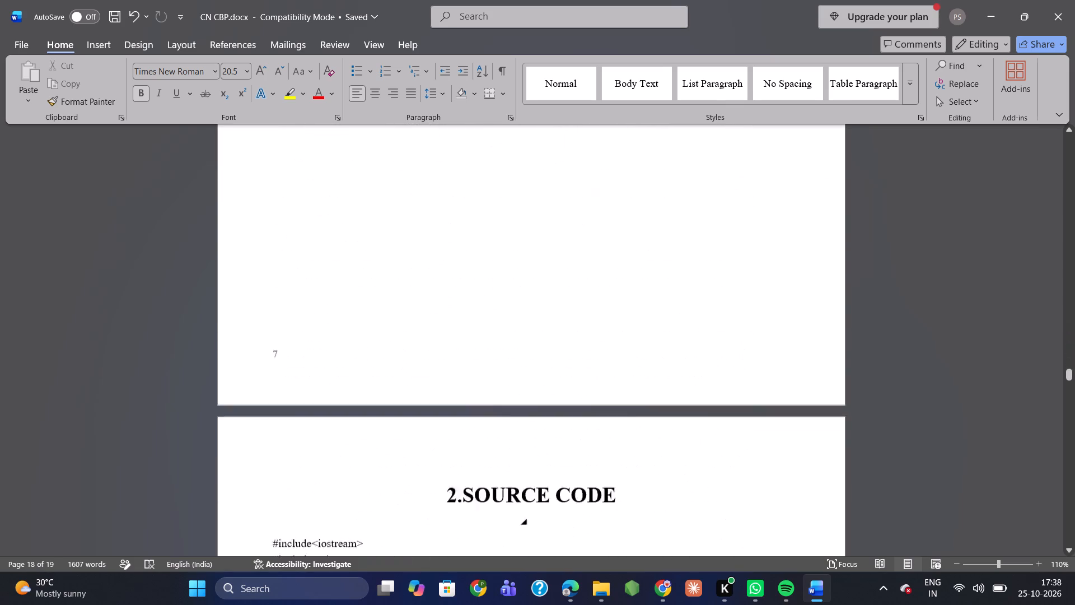
{"action": "scroll", "coordinate": [791, 330], "scroll_direction": "down", "scroll_amount": 8}
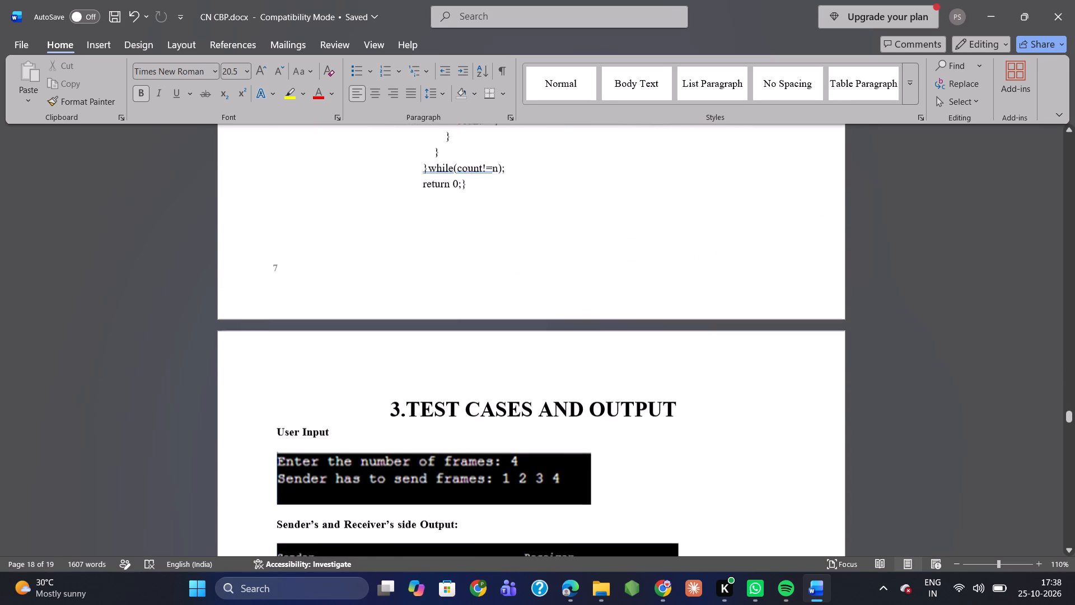
{"action": "scroll", "coordinate": [791, 330], "scroll_direction": "down", "scroll_amount": 4}
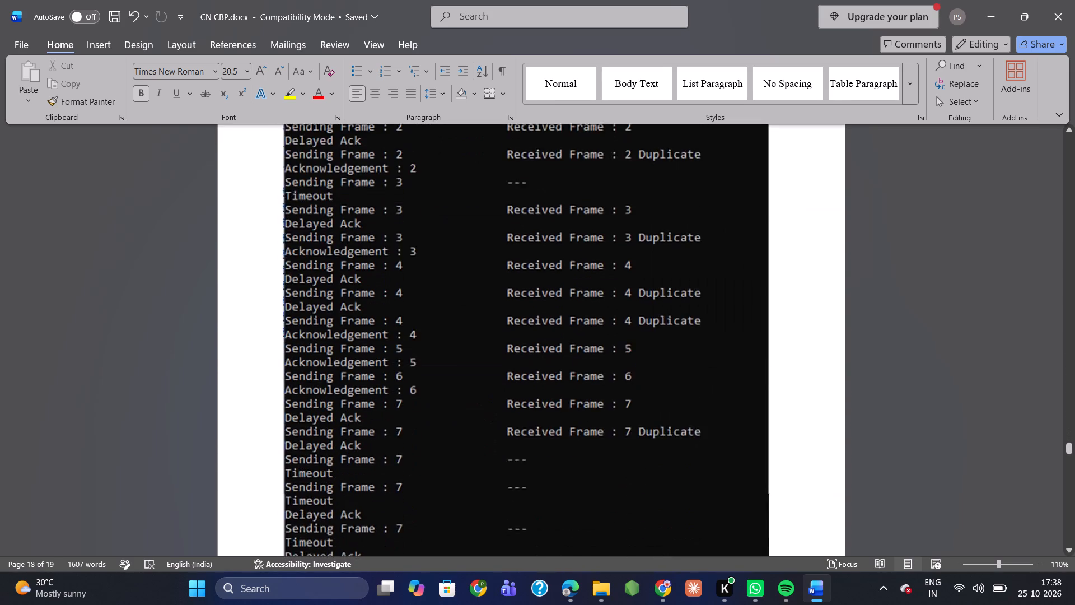
{"action": "scroll", "coordinate": [791, 330], "scroll_direction": "down", "scroll_amount": 3}
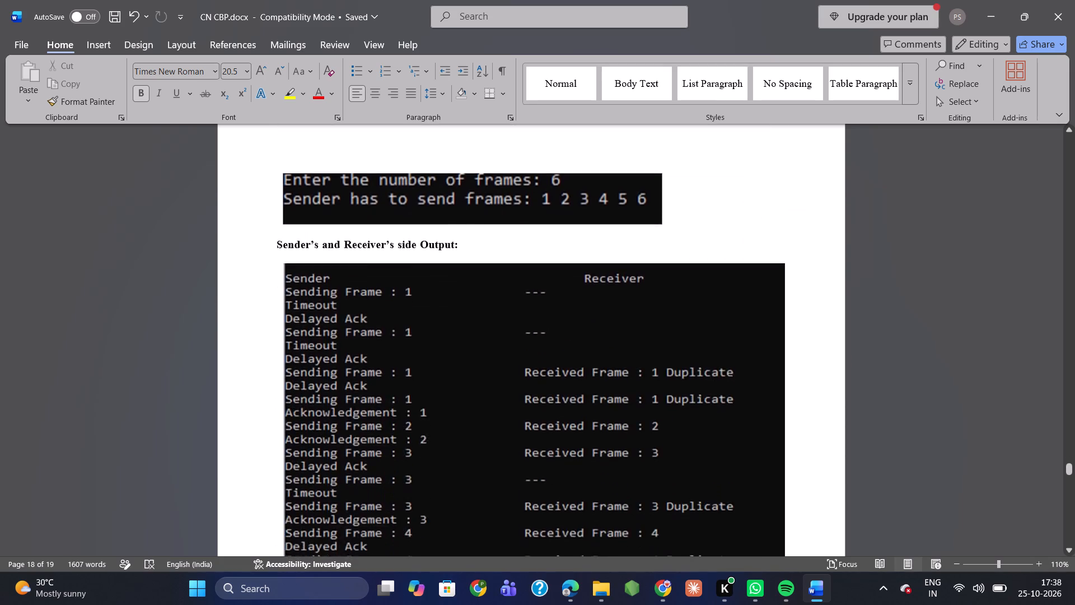
{"action": "scroll", "coordinate": [791, 330], "scroll_direction": "down", "scroll_amount": 1}
Compare the table of contents page ranges with the footer numbers from the introduction through the end of the source code.
{"action": "scroll", "coordinate": [791, 330], "scroll_direction": "up", "scroll_amount": 4}
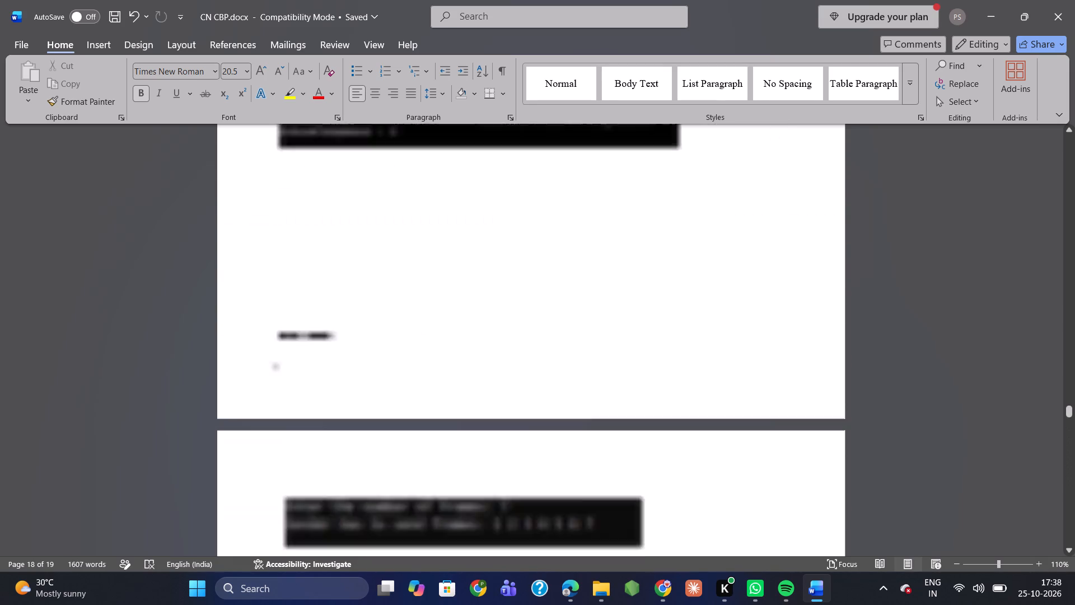
{"action": "scroll", "coordinate": [791, 330], "scroll_direction": "up", "scroll_amount": 6}
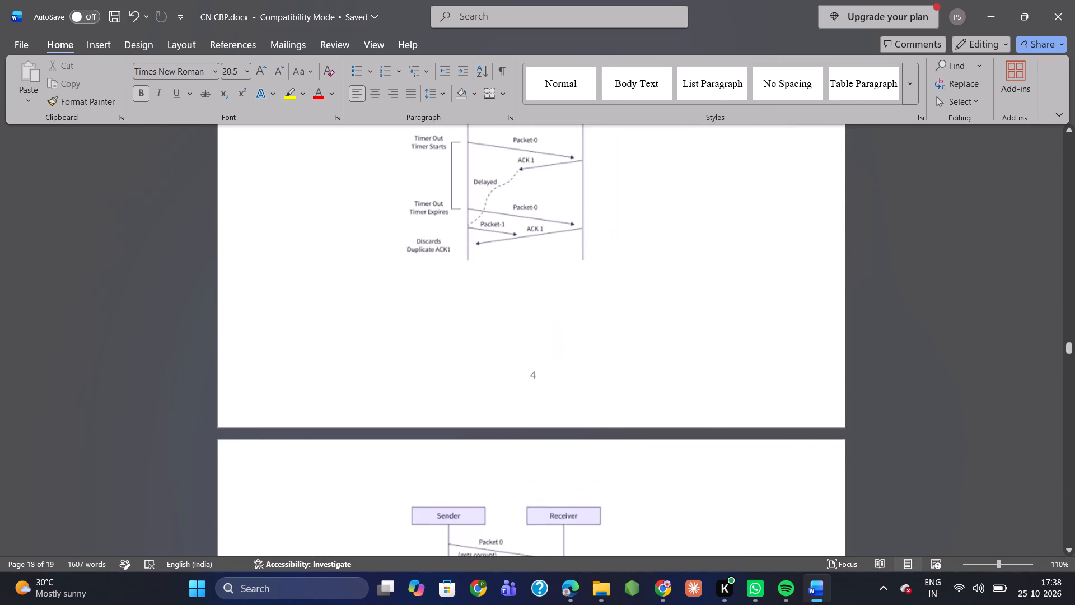
{"action": "scroll", "coordinate": [791, 330], "scroll_direction": "up", "scroll_amount": 5}
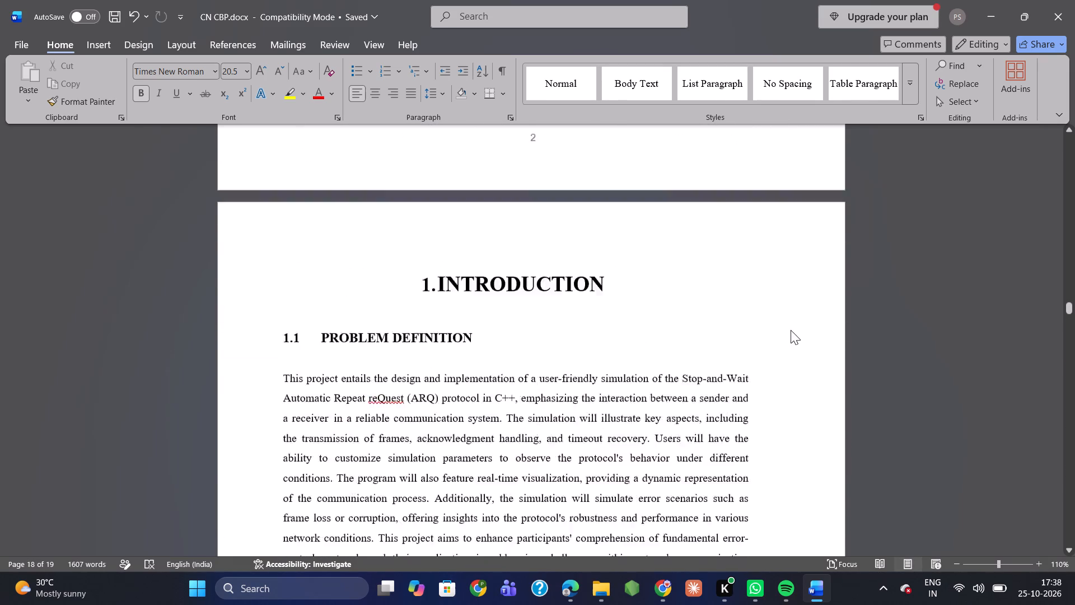
{"action": "scroll", "coordinate": [791, 330], "scroll_direction": "up", "scroll_amount": 3}
{"action": "scroll", "coordinate": [791, 330], "scroll_direction": "down", "scroll_amount": 1}
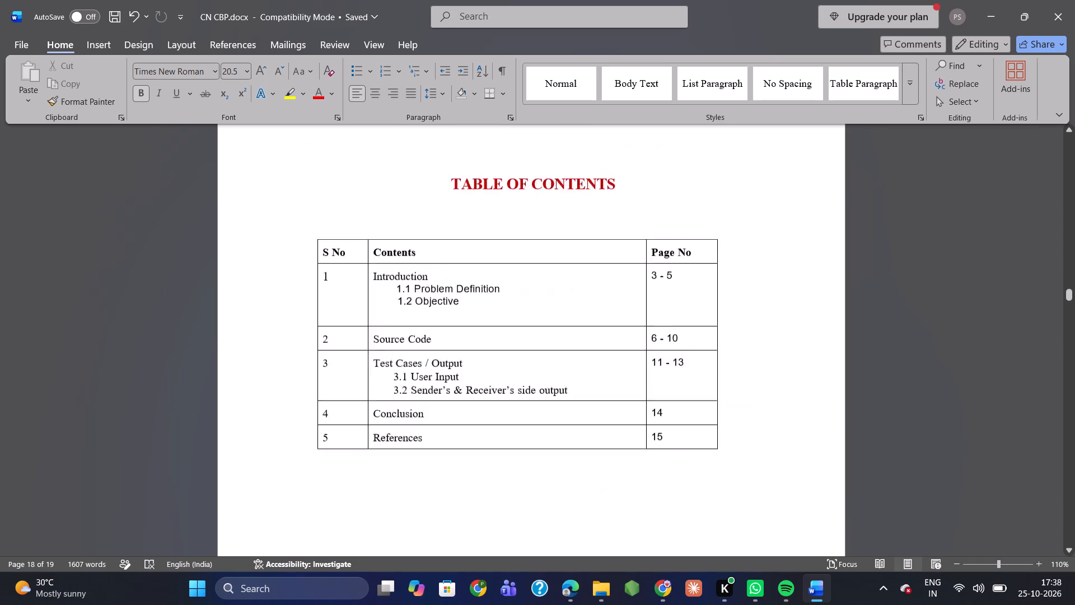
{"action": "scroll", "coordinate": [791, 330], "scroll_direction": "down", "scroll_amount": 1}
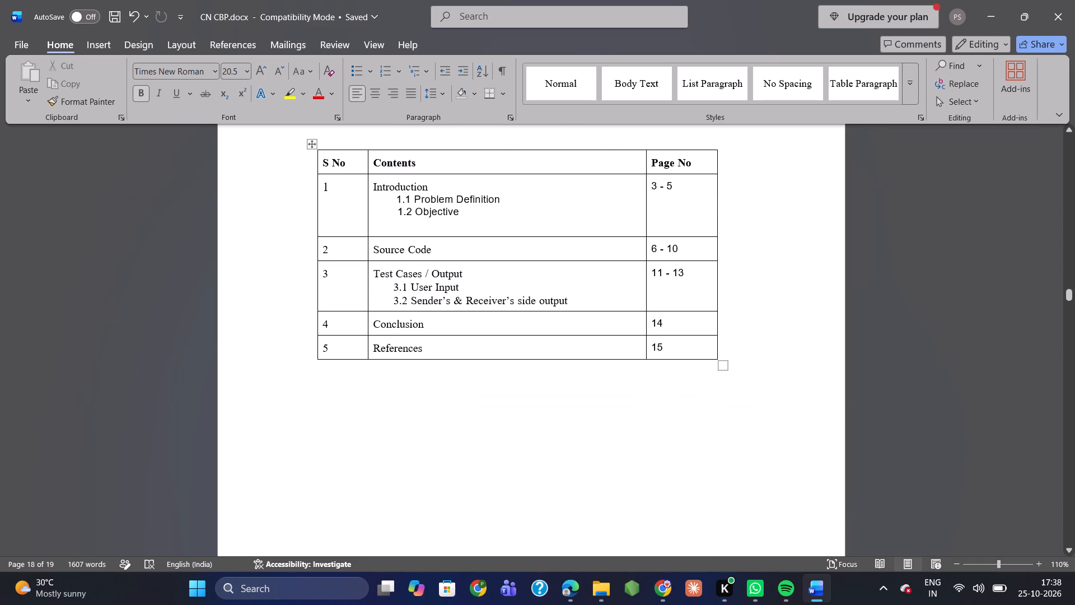
{"action": "scroll", "coordinate": [676, 319], "scroll_direction": "down", "scroll_amount": 2}
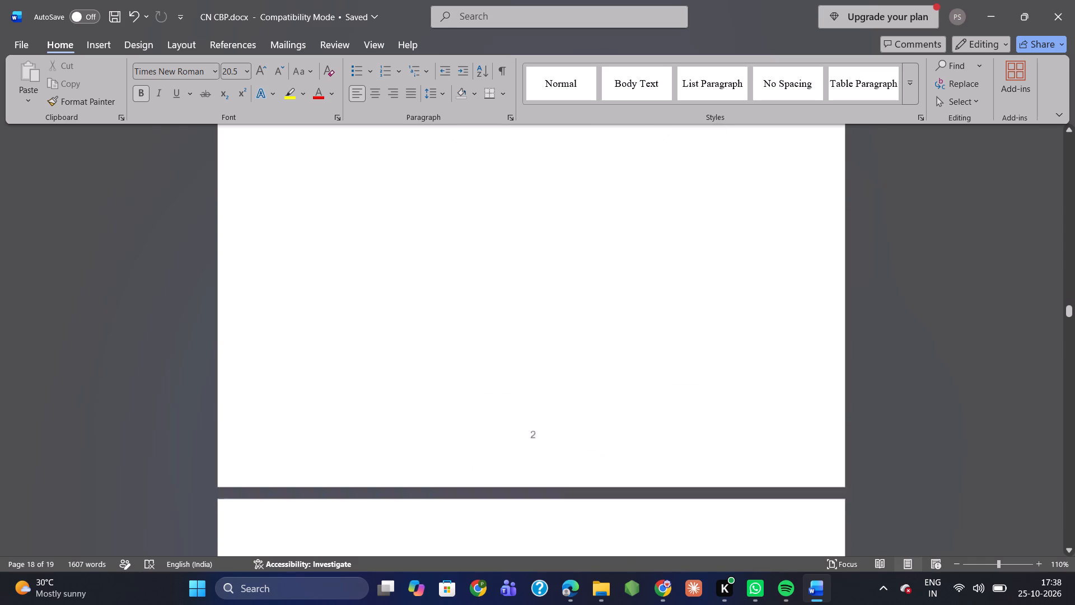
{"action": "scroll", "coordinate": [676, 319], "scroll_direction": "down", "scroll_amount": 11}
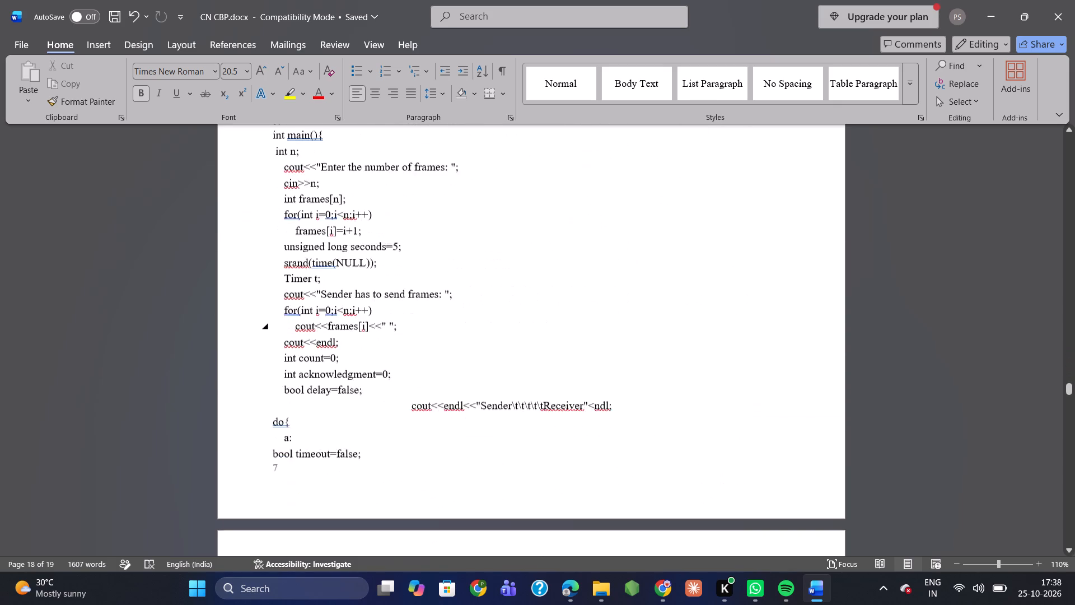
{"action": "scroll", "coordinate": [676, 319], "scroll_direction": "down", "scroll_amount": 5}
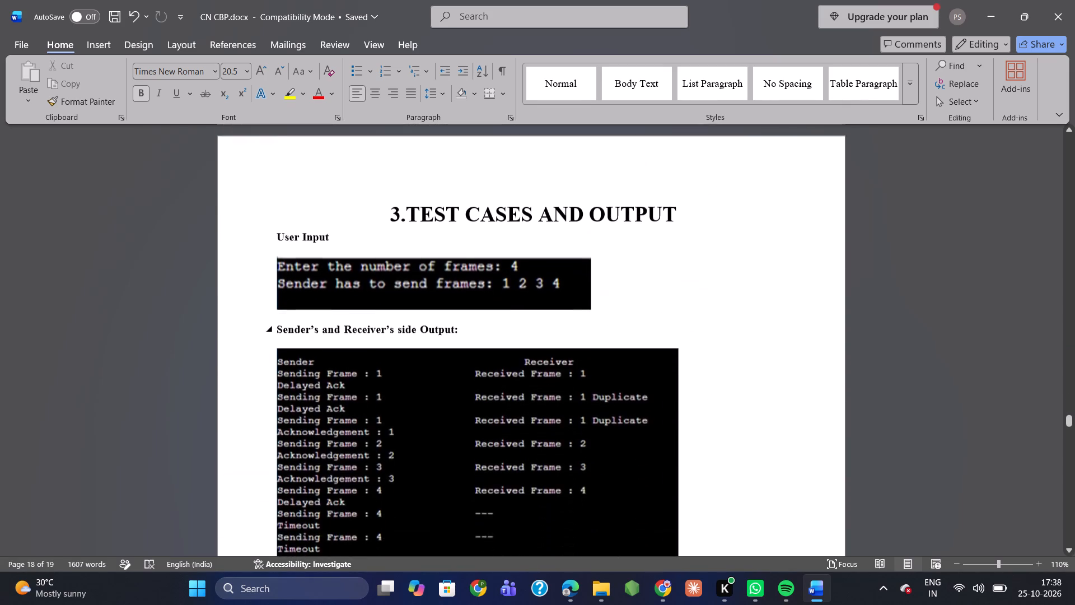
{"action": "scroll", "coordinate": [676, 319], "scroll_direction": "up", "scroll_amount": 1}
{"action": "scroll", "coordinate": [676, 319], "scroll_direction": "down", "scroll_amount": 2}
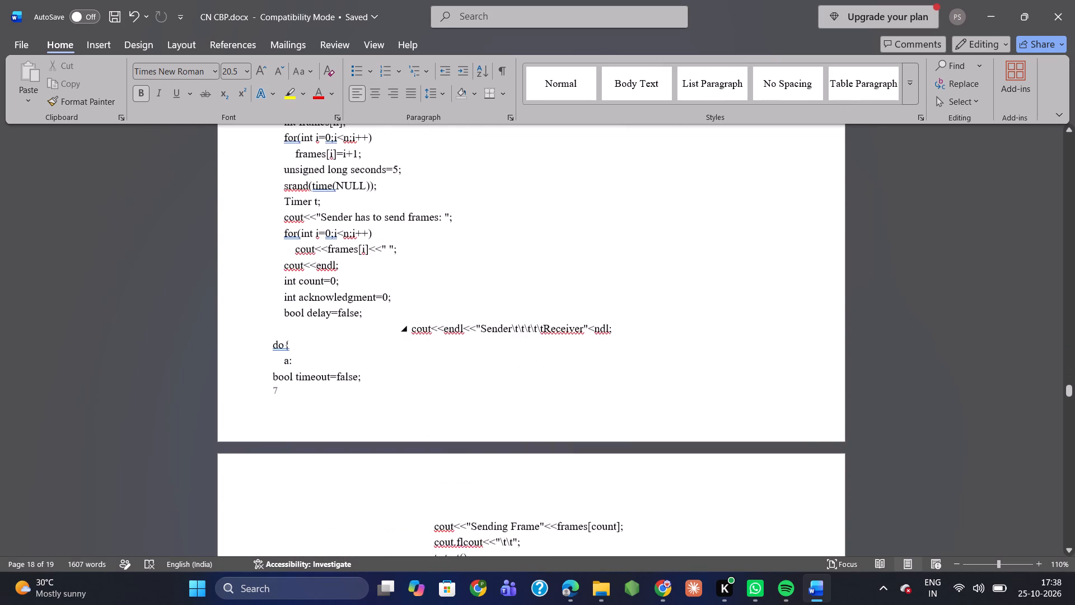
{"action": "scroll", "coordinate": [676, 319], "scroll_direction": "down", "scroll_amount": 4}
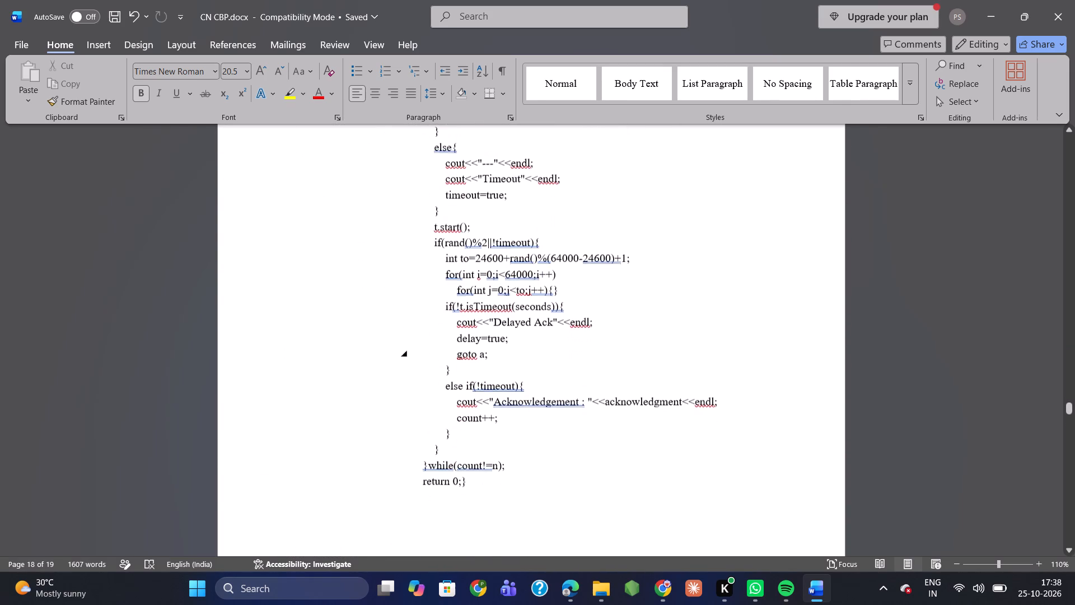
{"action": "scroll", "coordinate": [676, 319], "scroll_direction": "down", "scroll_amount": 2}
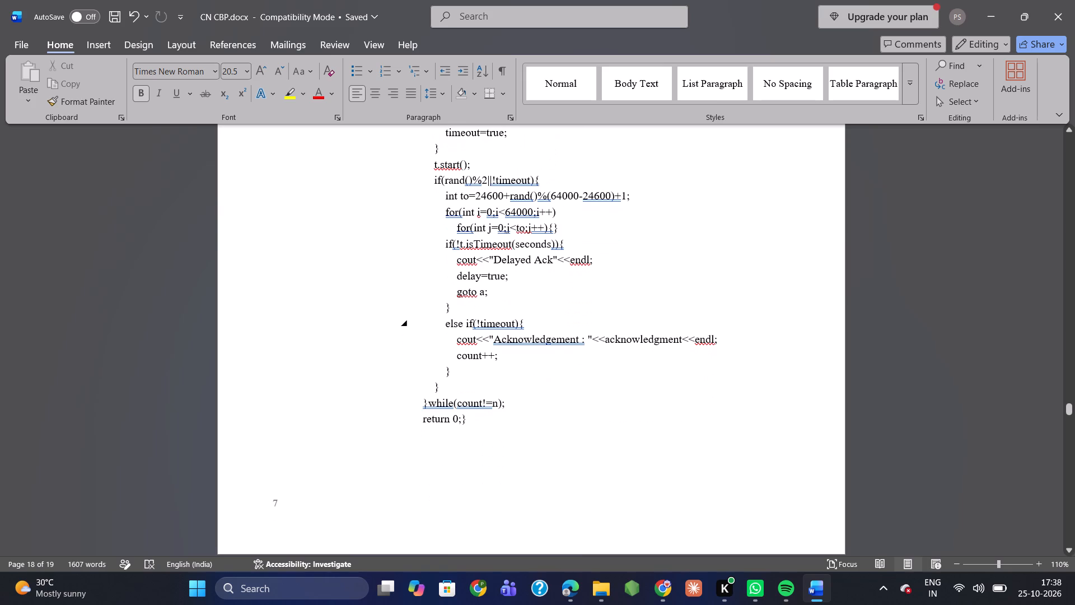
Change the Source Code page range in the table of contents to 6 - 7.
{"action": "scroll", "coordinate": [676, 319], "scroll_direction": "up", "scroll_amount": 7}
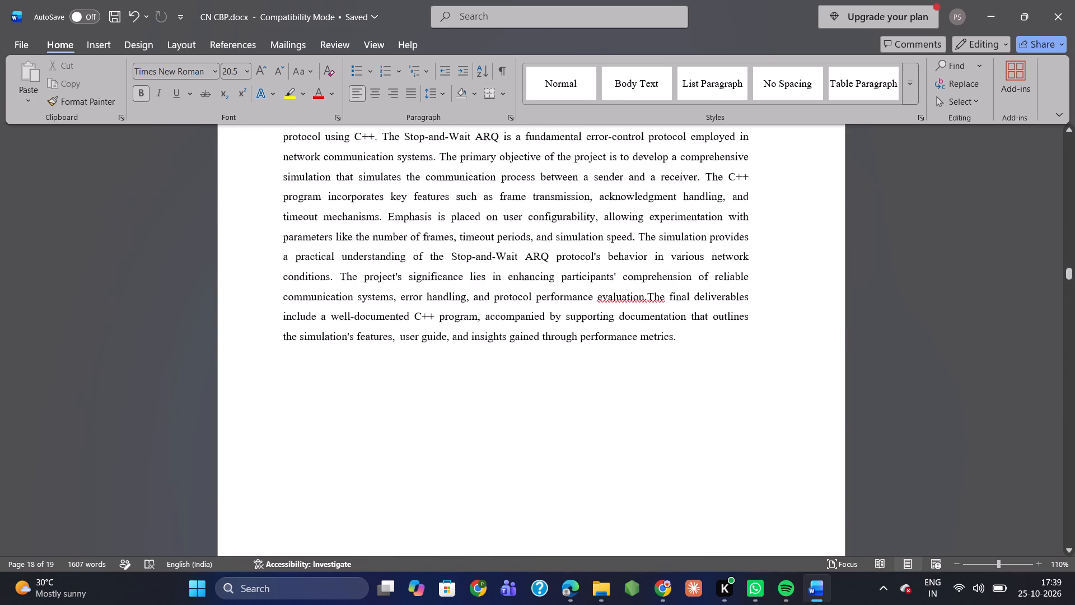
{"action": "left_click", "coordinate": [683, 373]}
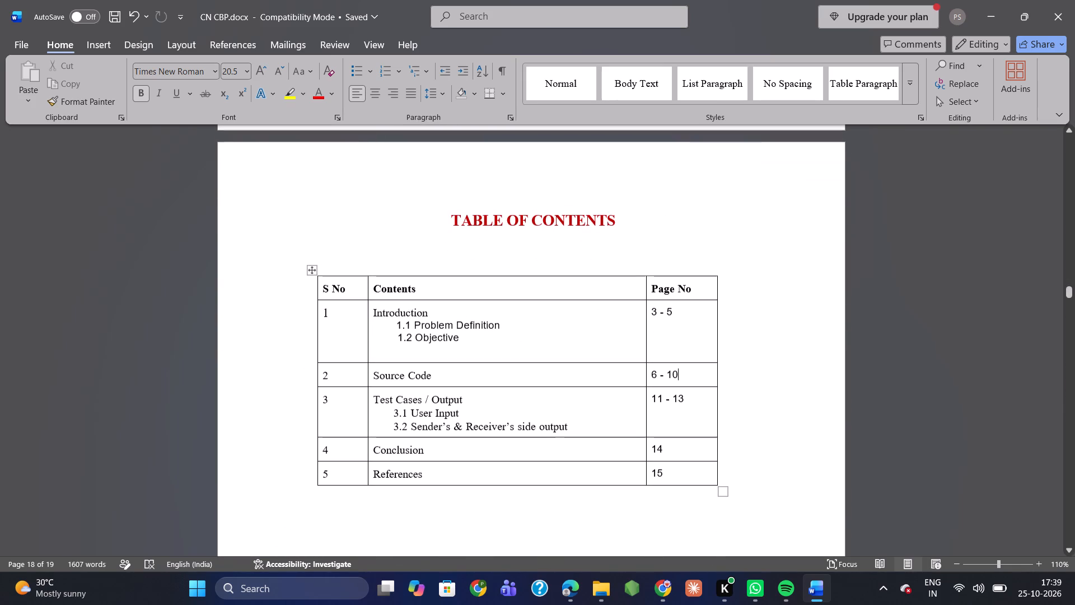
{"action": "key", "text": "BackSpace"}
{"action": "key", "text": "BackSpace"}
{"action": "key", "text": "7"}
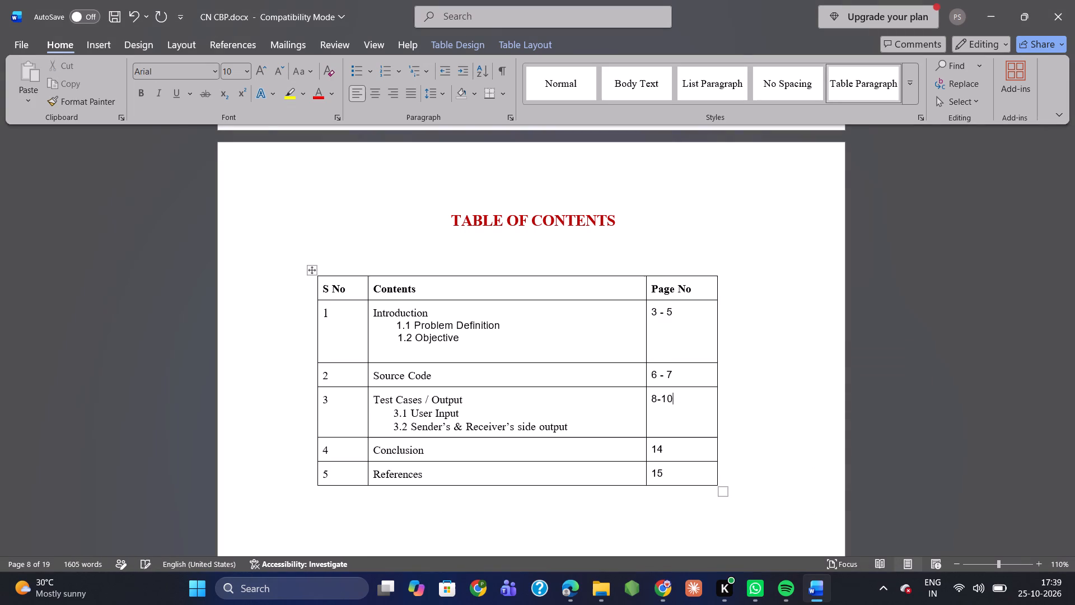
Review the page order and footer numbers from the introduction through the source code and test cases to the closing pages.
{"action": "scroll", "coordinate": [650, 399], "scroll_direction": "down", "scroll_amount": 7}
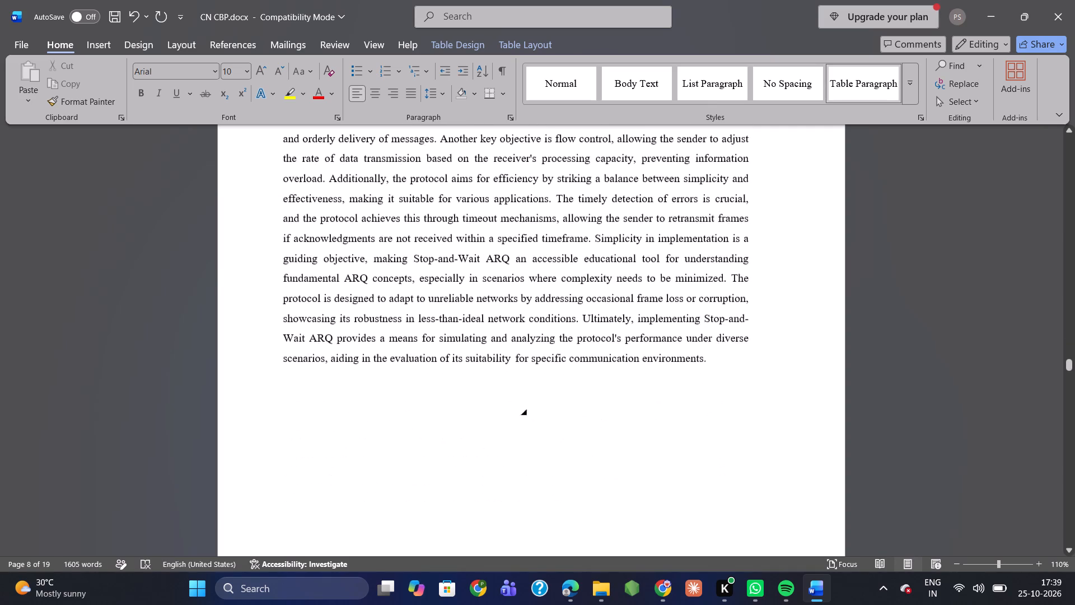
{"action": "scroll", "coordinate": [650, 399], "scroll_direction": "down", "scroll_amount": 7}
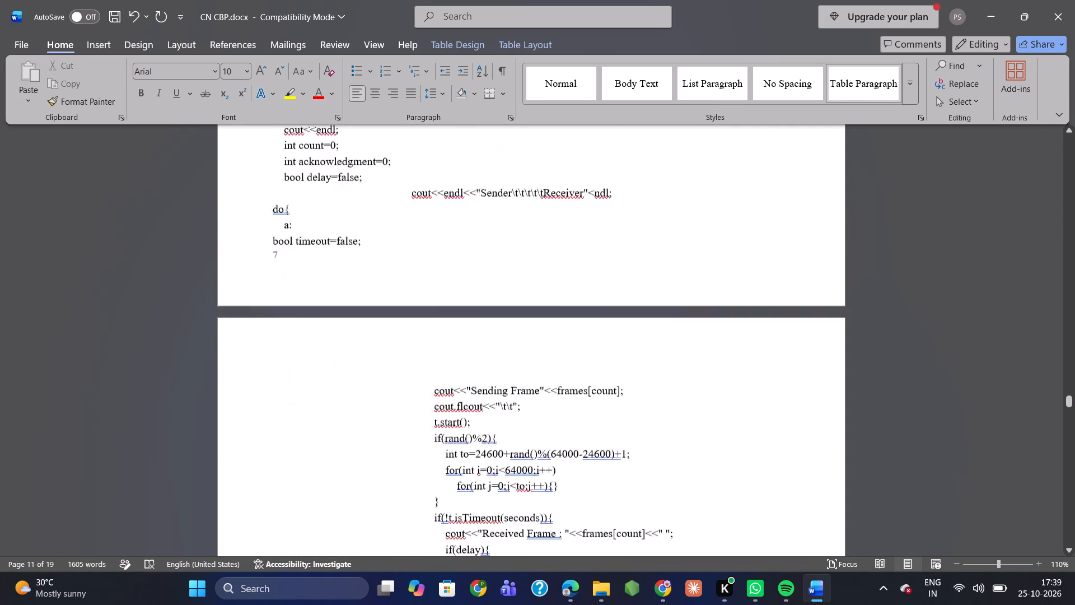
{"action": "scroll", "coordinate": [650, 399], "scroll_direction": "down", "scroll_amount": 5}
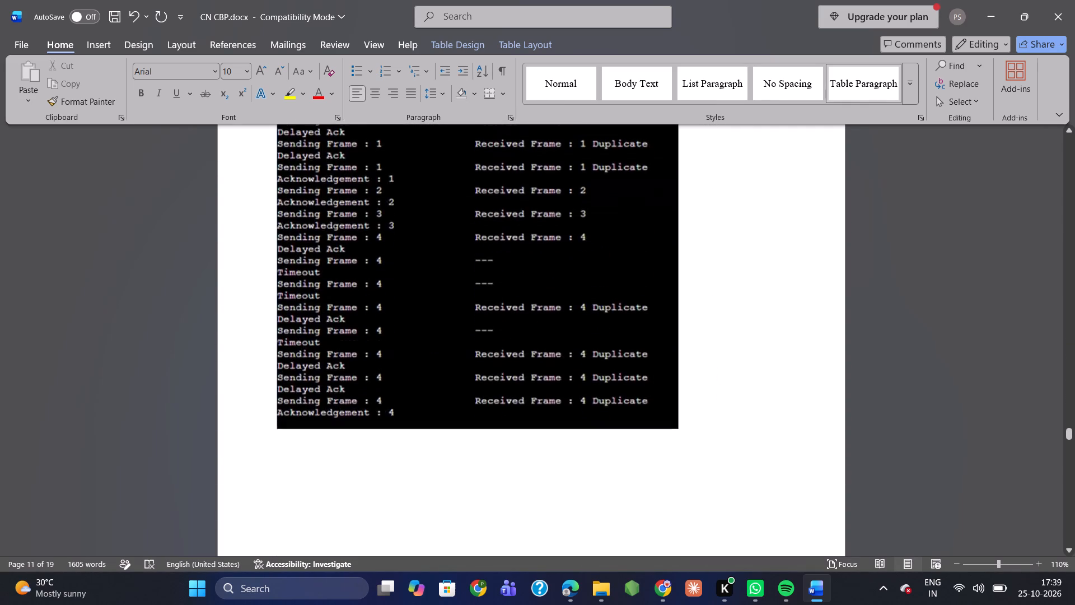
{"action": "scroll", "coordinate": [650, 399], "scroll_direction": "down", "scroll_amount": 7}
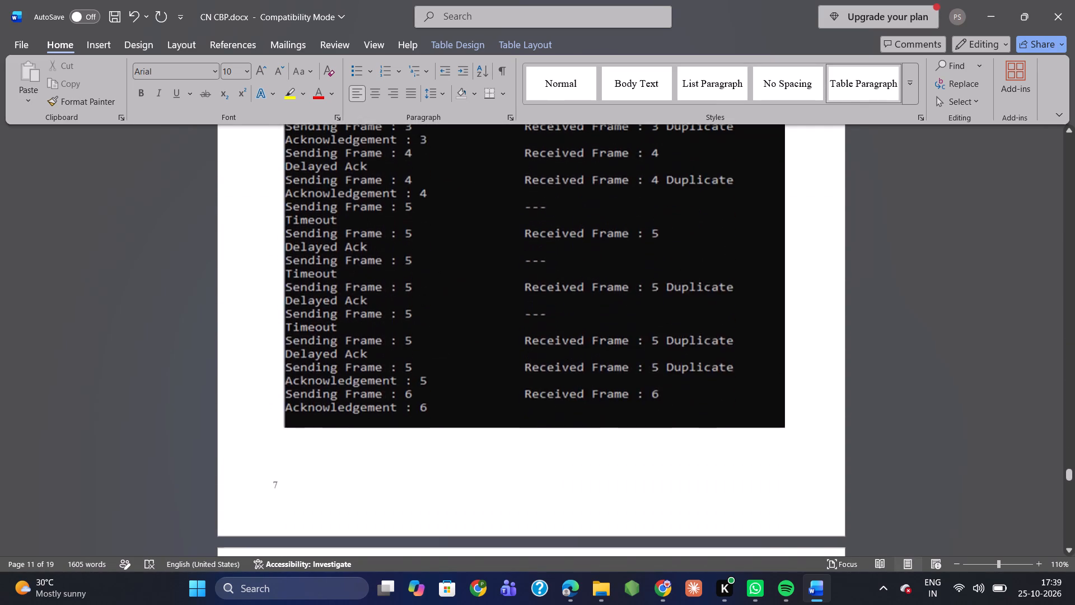
{"action": "scroll", "coordinate": [650, 399], "scroll_direction": "down", "scroll_amount": 6}
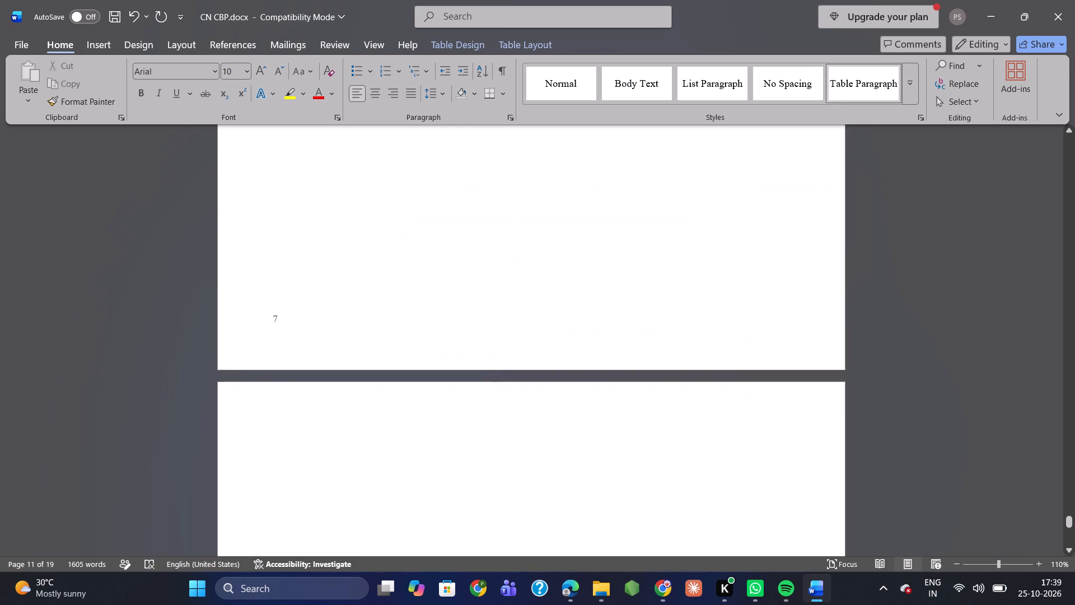
Set the table of contents page numbers to 11 for Conclusion and 12 for References.
{"action": "scroll", "coordinate": [650, 399], "scroll_direction": "up", "scroll_amount": 9}
{"action": "scroll", "coordinate": [650, 399], "scroll_direction": "right", "scroll_amount": 1}
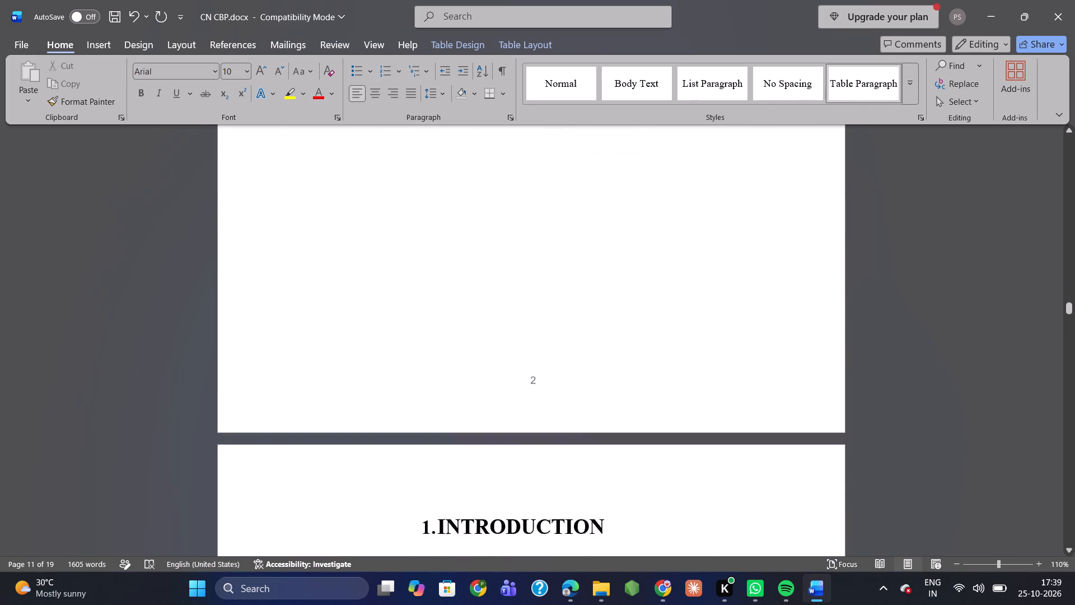
{"action": "scroll", "coordinate": [650, 399], "scroll_direction": "up", "scroll_amount": 2}
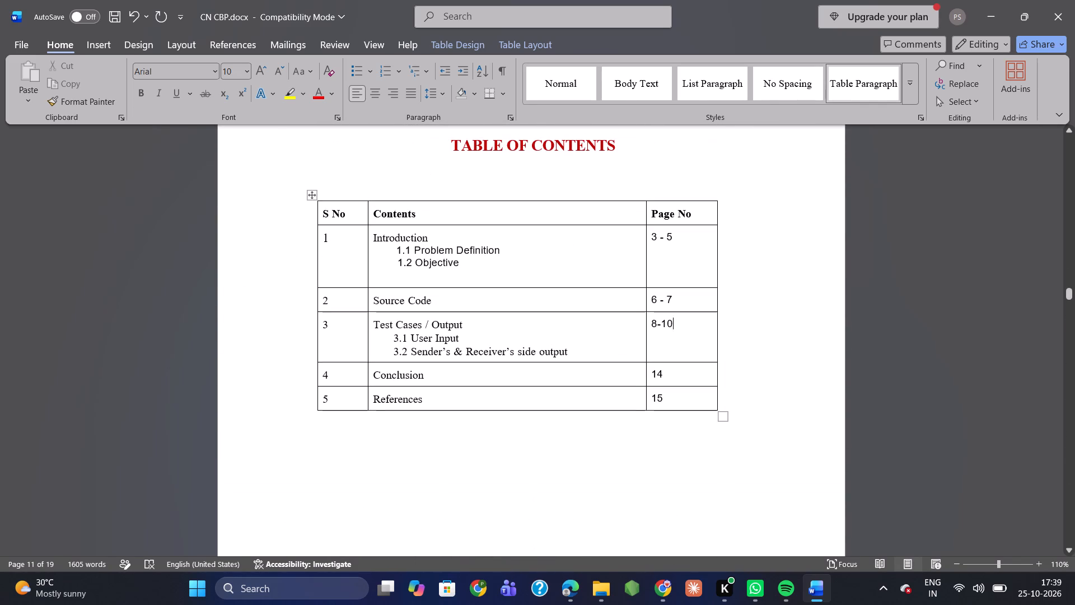
{"action": "left_click", "coordinate": [669, 372]}
{"action": "key", "text": "BackSpace"}
{"action": "key", "text": "1"}
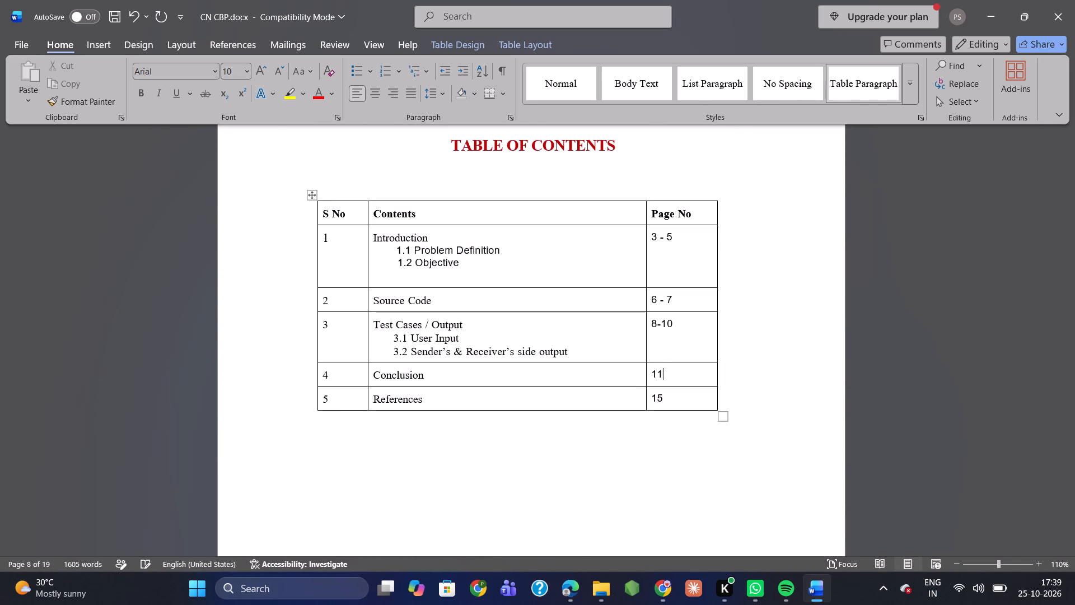
{"action": "left_click", "coordinate": [668, 396]}
{"action": "key", "text": "BackSpace"}
{"action": "key", "text": "2"}
Save the document with the updated table of contents.
{"action": "key", "text": "ctrl+s"}
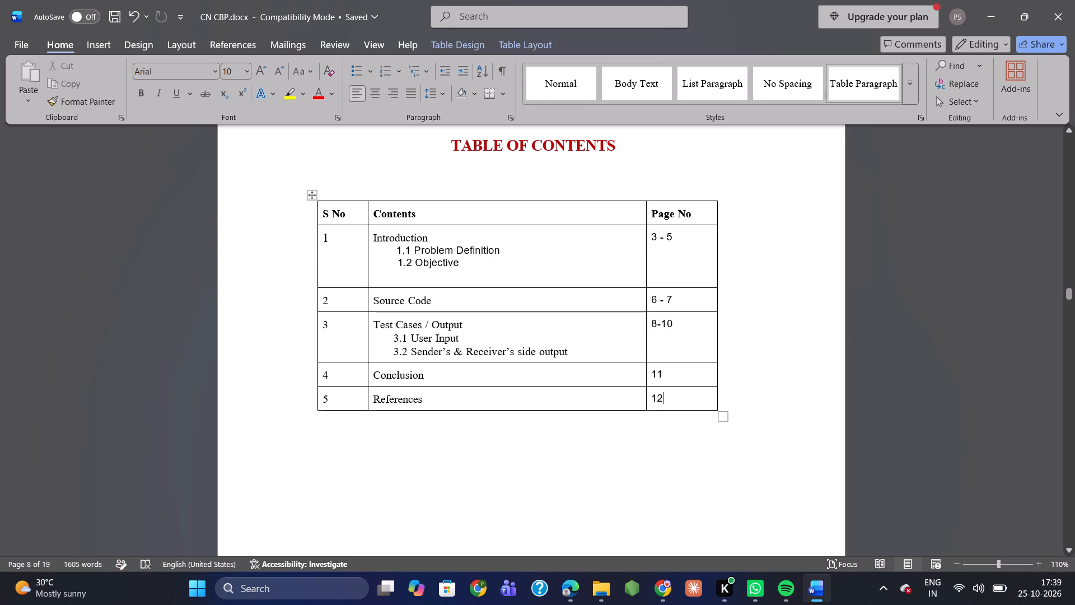
Open the file management view for the saved report.
{"action": "left_click", "coordinate": [25, 36]}
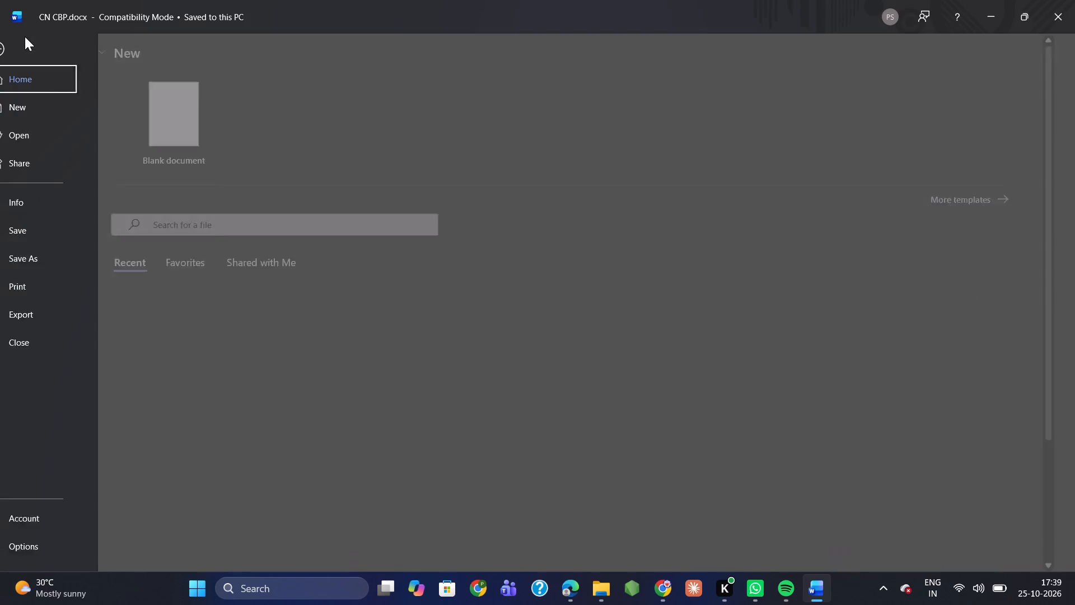
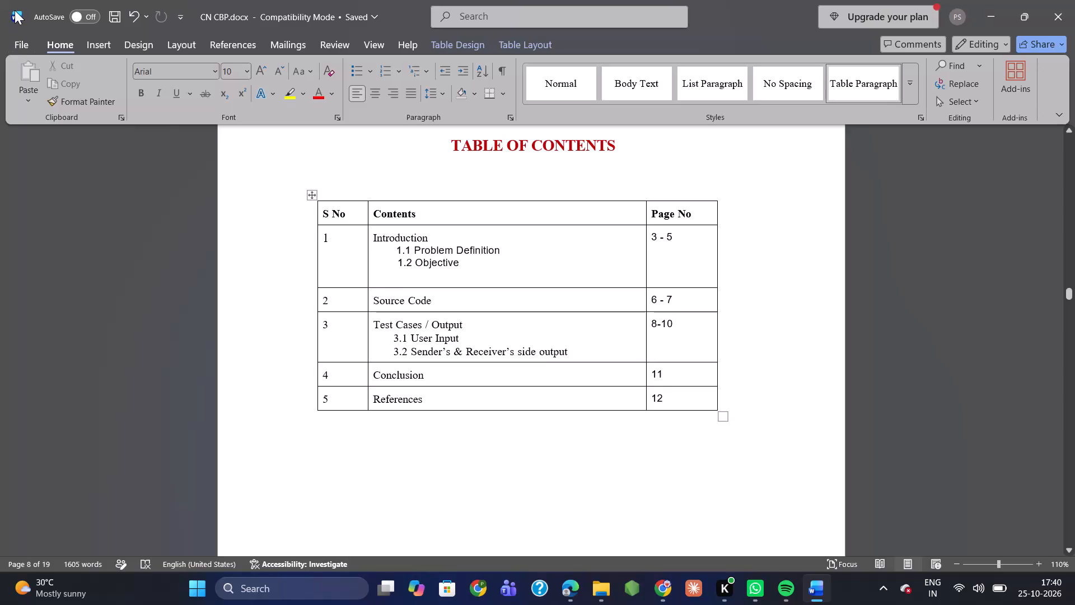
Export the report as CN CBP.pdf in the Downloads folder, replacing the existing PDF of that name.
{"action": "left_click", "coordinate": [3, 13]}
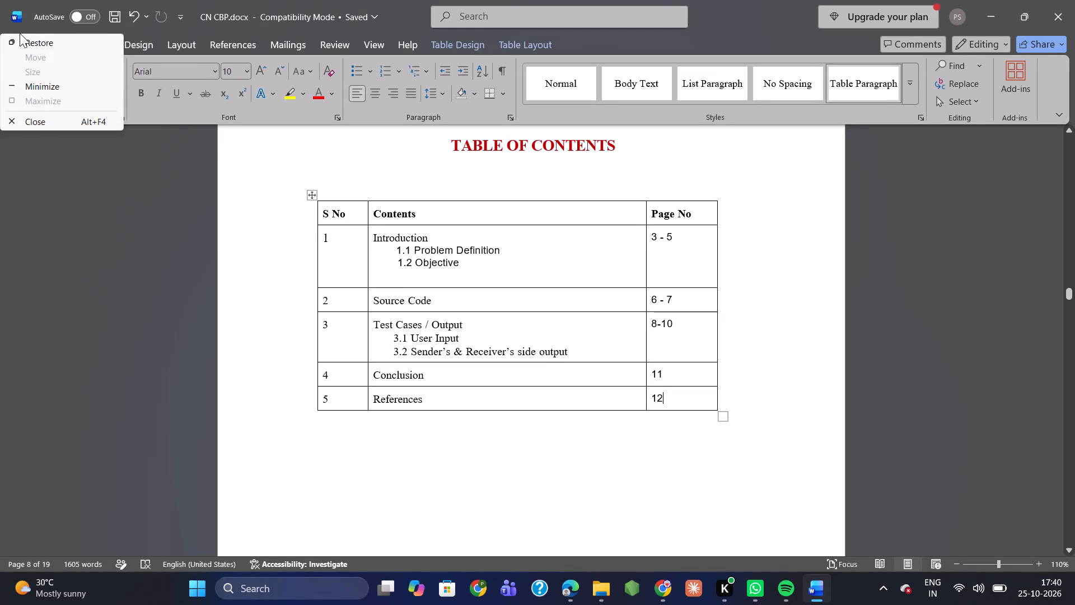
{"action": "left_click", "coordinate": [26, 166]}
{"action": "left_click", "coordinate": [12, 38]}
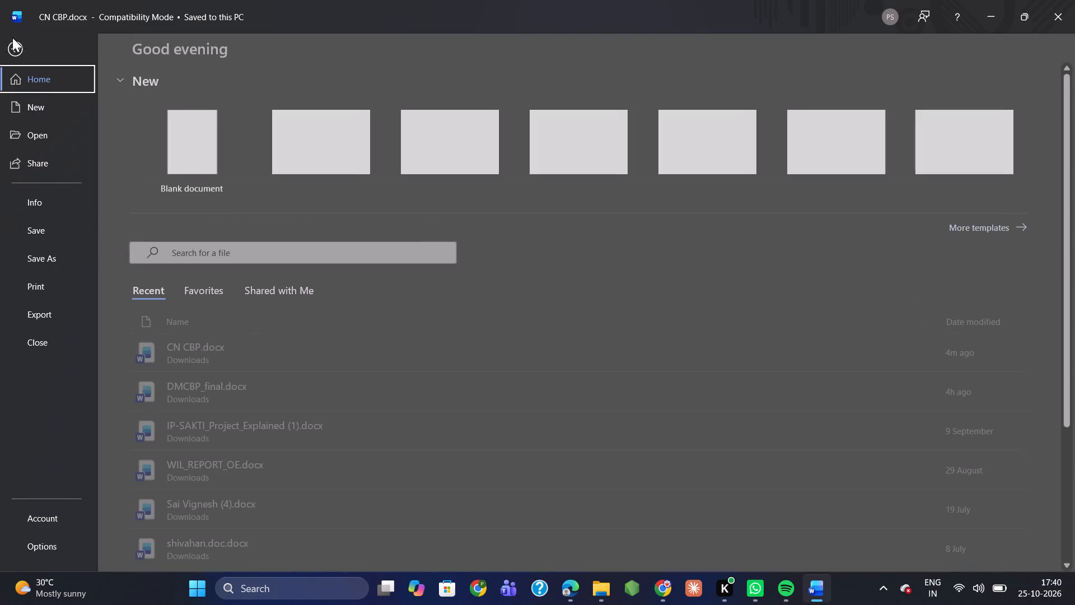
{"action": "left_click", "coordinate": [68, 305]}
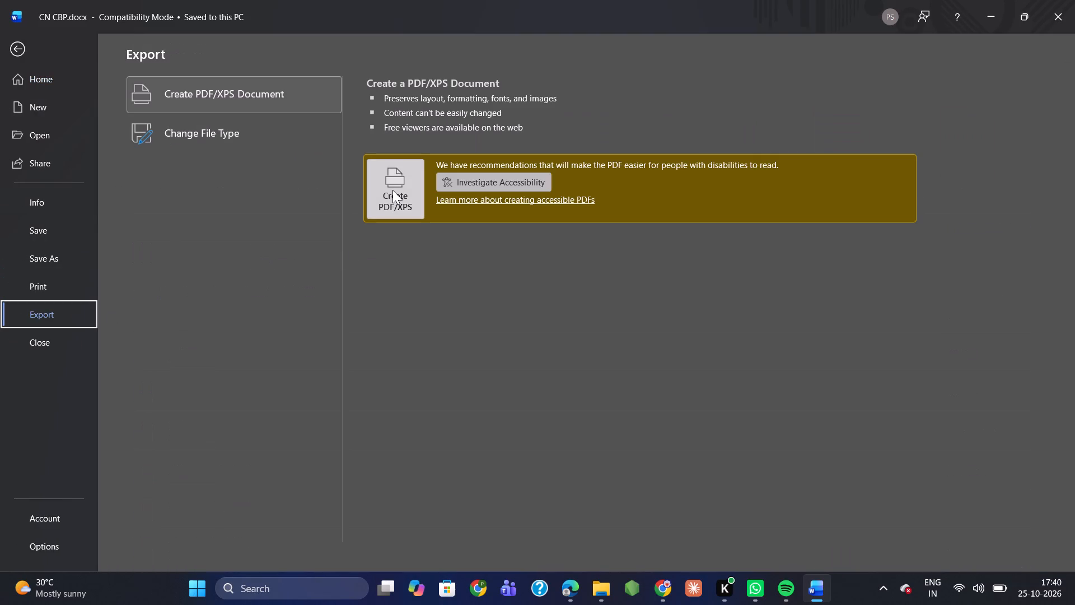
{"action": "left_click", "coordinate": [392, 190]}
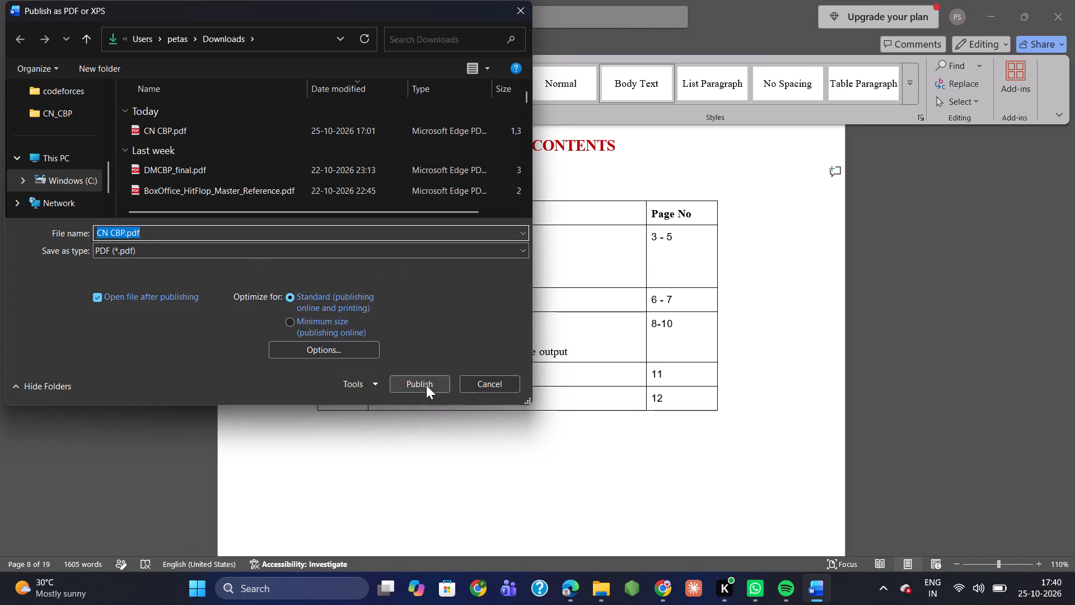
{"action": "left_click", "coordinate": [426, 385]}
{"action": "left_click", "coordinate": [558, 293]}
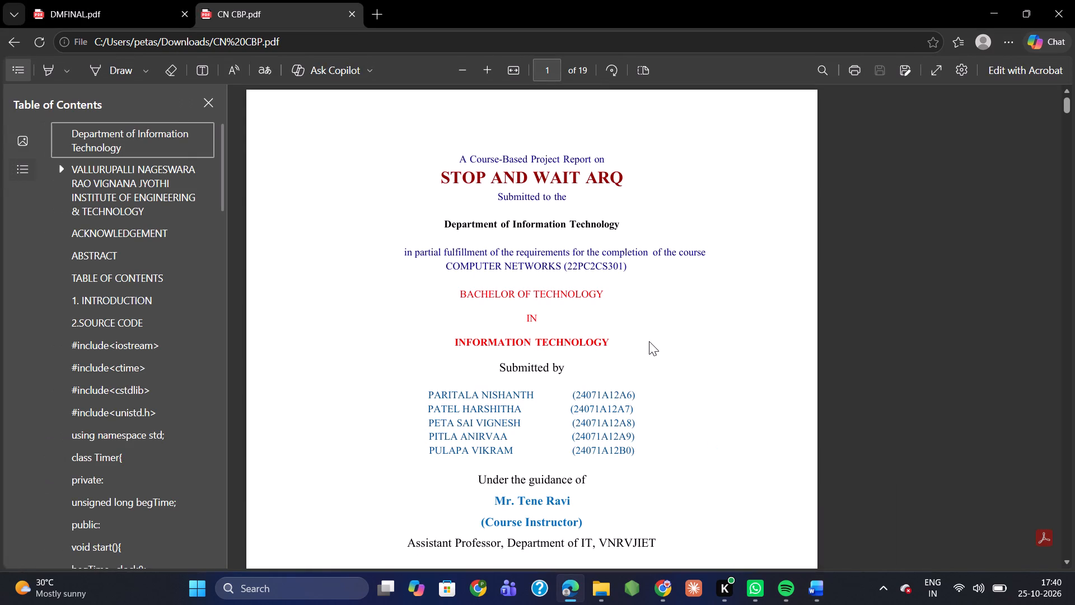
Review the exported CN CBP.pdf from the cover page to the final page, checking layout and page numbers, and close the PDF viewer.
{"action": "scroll", "coordinate": [649, 341], "scroll_direction": "down", "scroll_amount": 3}
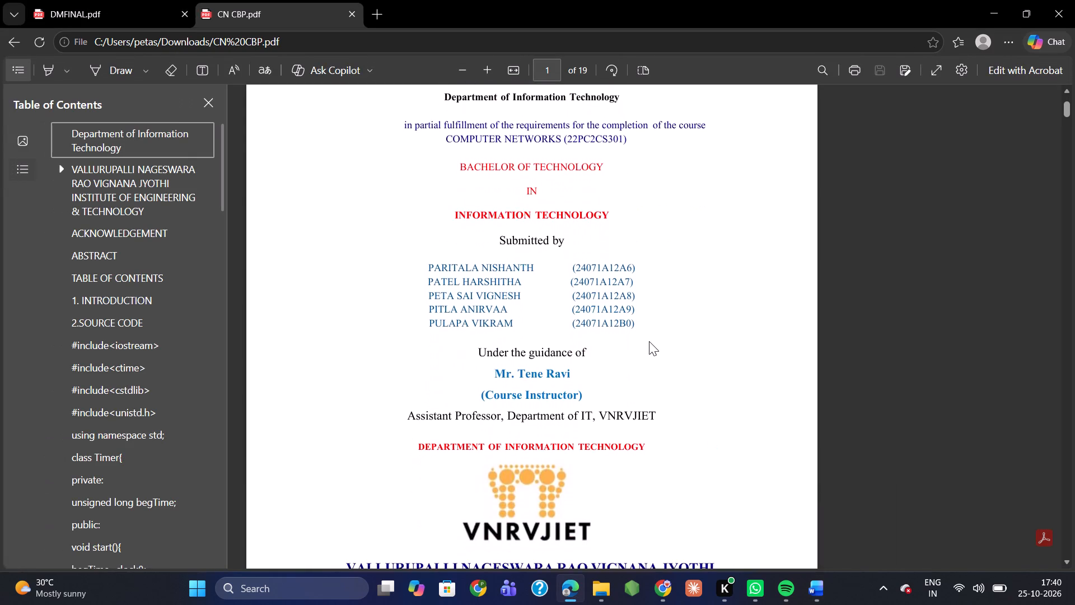
{"action": "scroll", "coordinate": [649, 341], "scroll_direction": "down", "scroll_amount": 3}
{"action": "scroll", "coordinate": [649, 341], "scroll_direction": "up", "scroll_amount": 2}
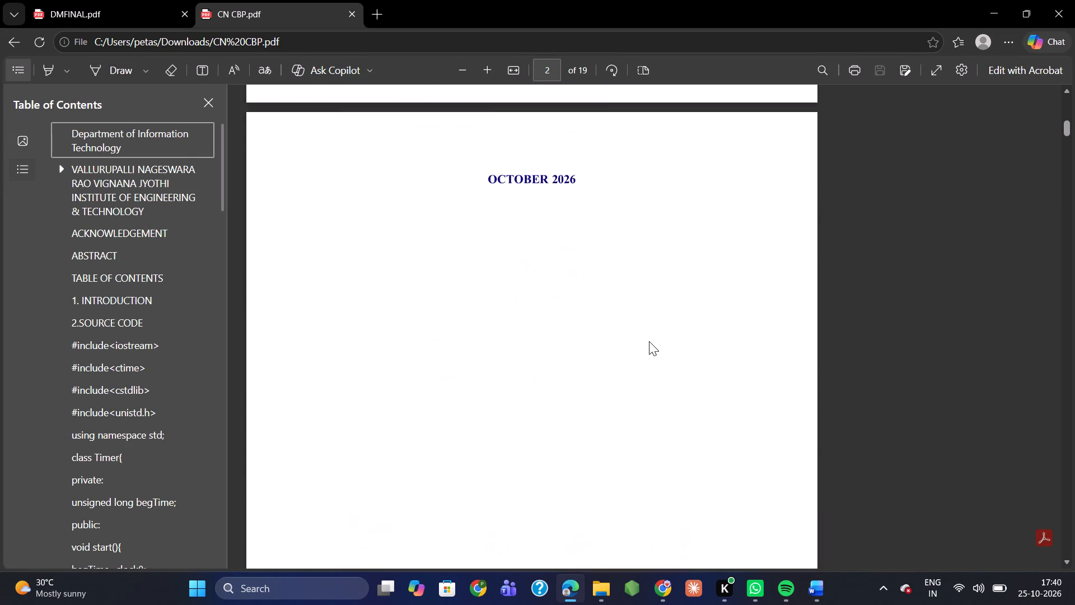
{"action": "scroll", "coordinate": [649, 341], "scroll_direction": "up", "scroll_amount": 2}
{"action": "scroll", "coordinate": [639, 341], "scroll_direction": "down", "scroll_amount": 4}
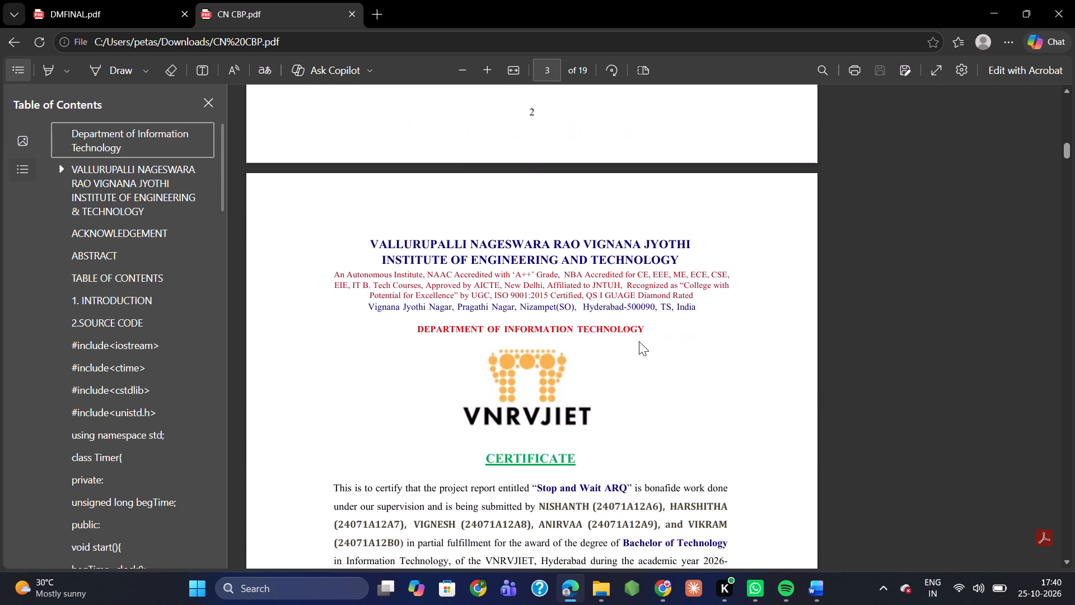
{"action": "scroll", "coordinate": [639, 341], "scroll_direction": "down", "scroll_amount": 4}
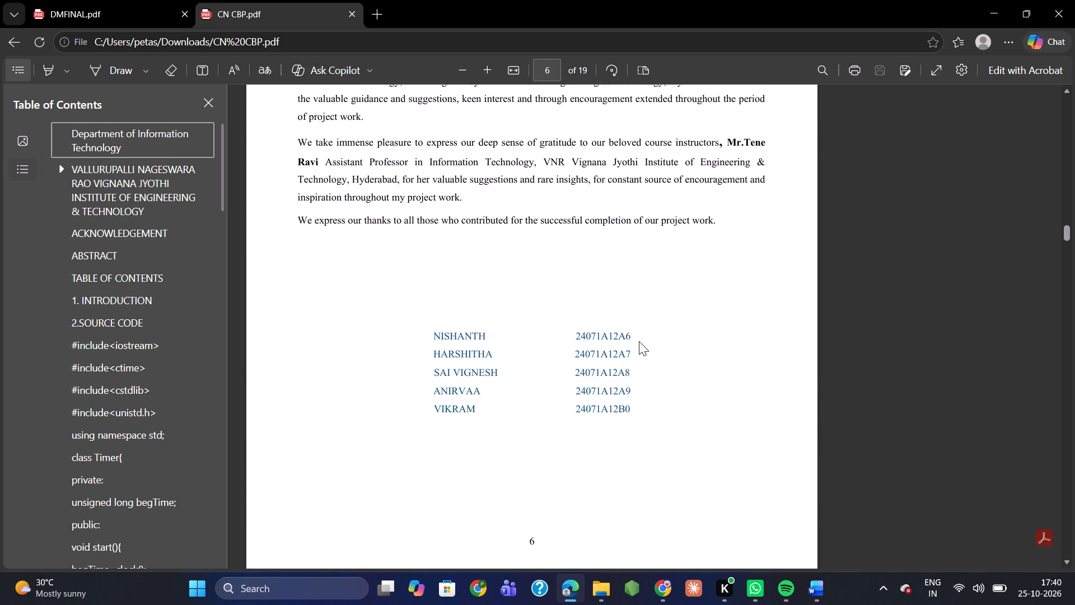
{"action": "scroll", "coordinate": [639, 341], "scroll_direction": "down", "scroll_amount": 5}
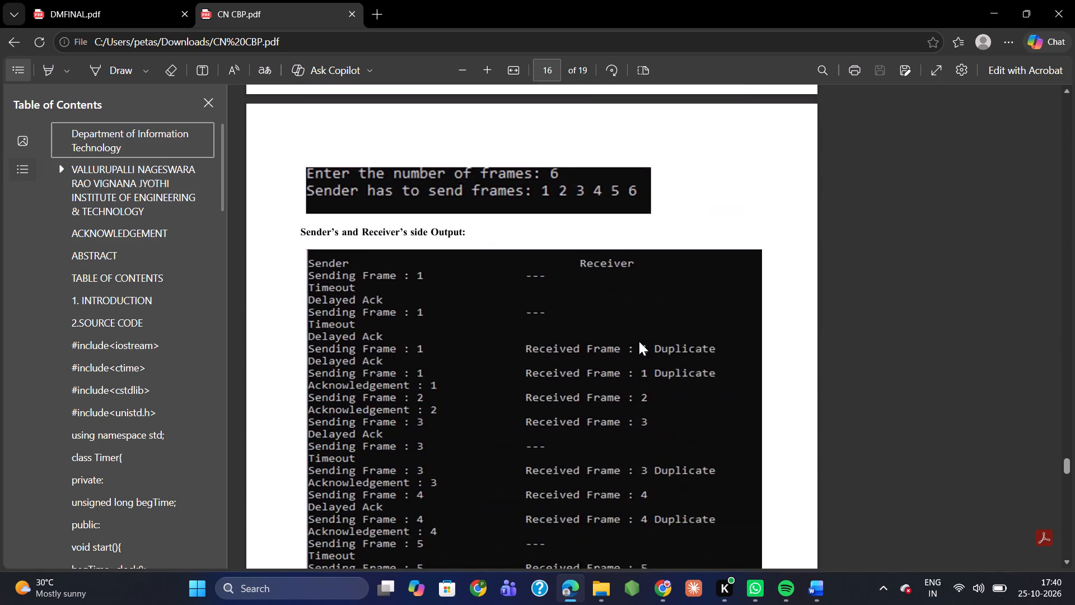
{"action": "scroll", "coordinate": [588, 115], "scroll_direction": "down", "scroll_amount": 9}
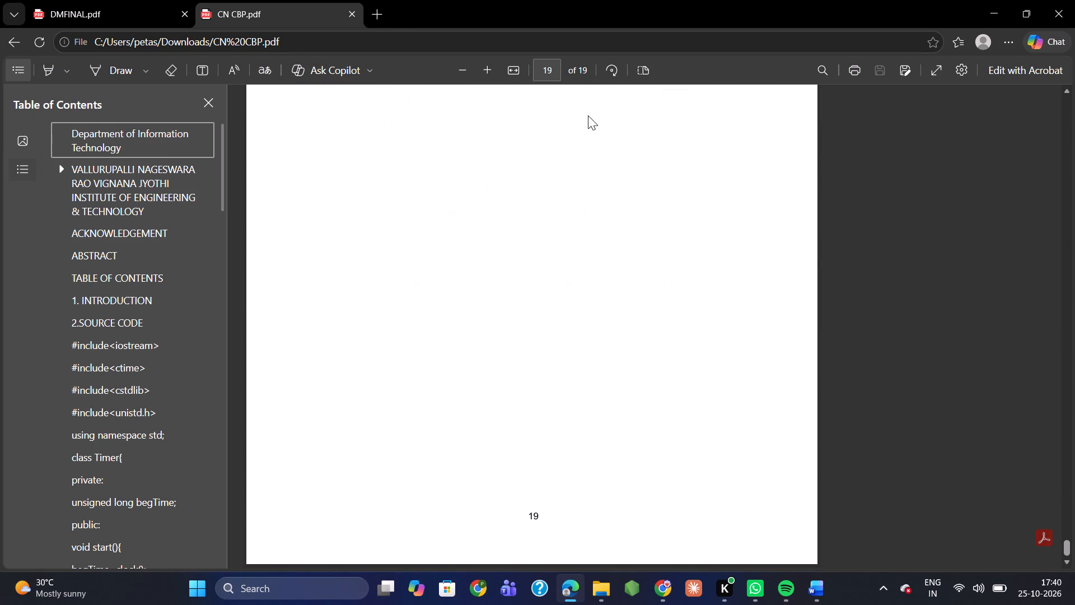
{"action": "left_click", "coordinate": [1074, 0]}
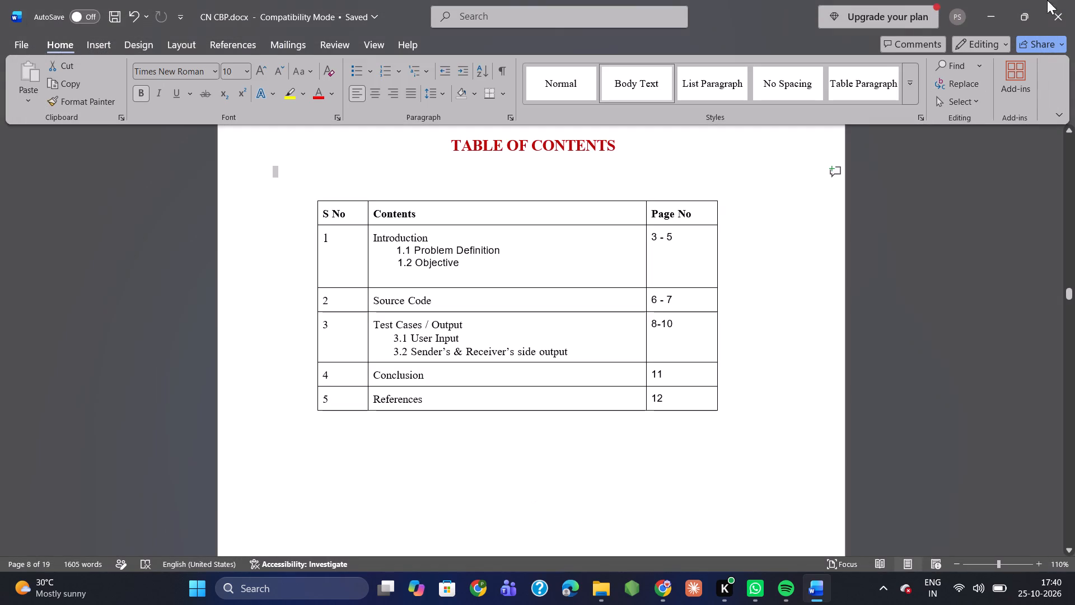
Look through the Word report's front pages, from the table of contents back to the cover, checking page layout and page numbering.
{"action": "scroll", "coordinate": [881, 361], "scroll_direction": "down", "scroll_amount": 4}
{"action": "scroll", "coordinate": [881, 361], "scroll_direction": "up", "scroll_amount": 3}
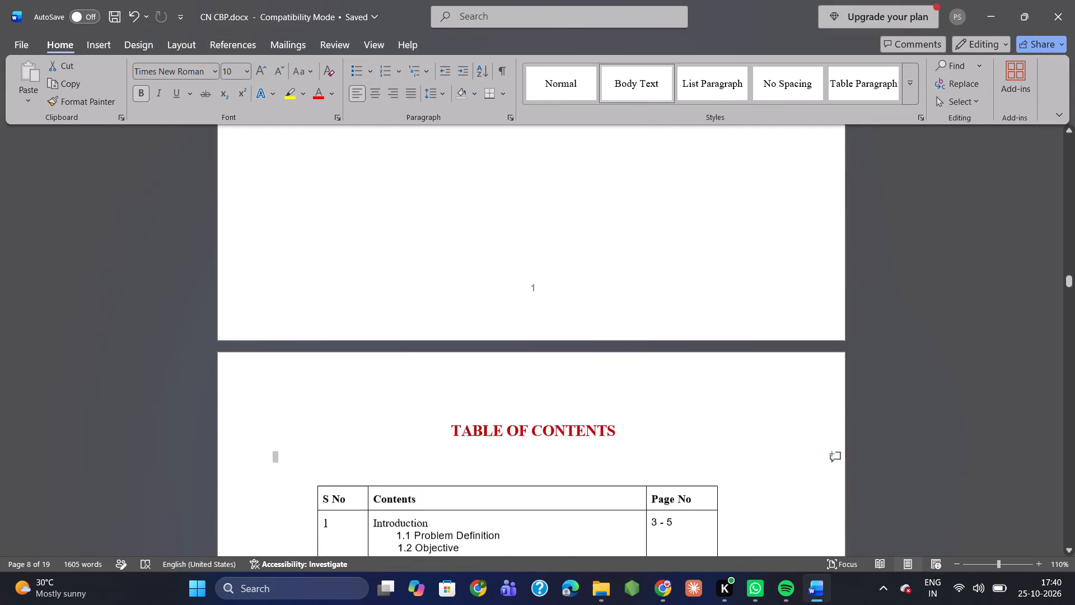
{"action": "scroll", "coordinate": [881, 361], "scroll_direction": "up", "scroll_amount": 9}
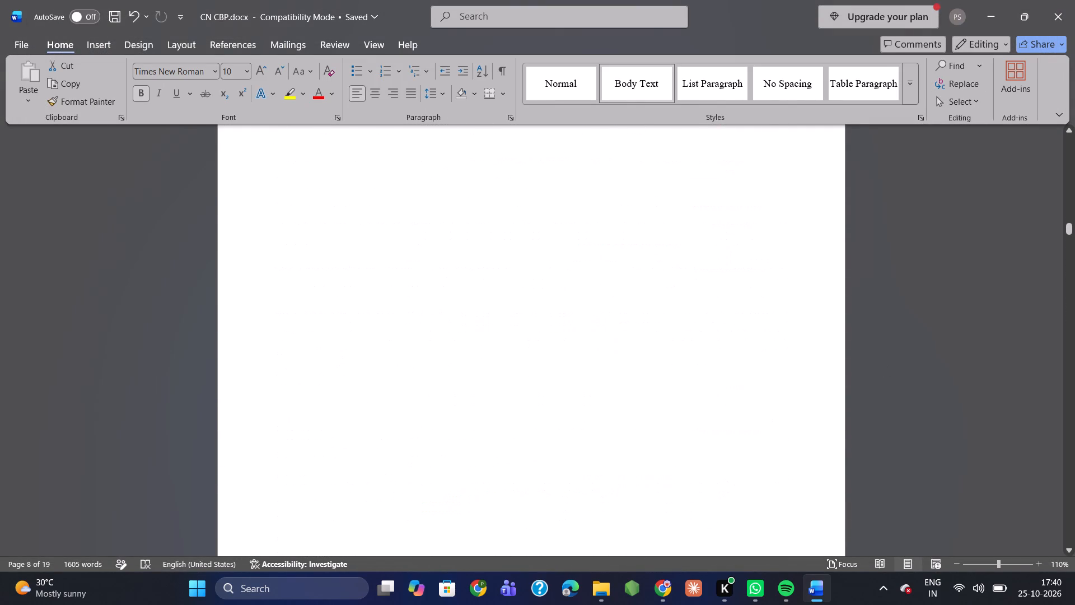
{"action": "scroll", "coordinate": [881, 361], "scroll_direction": "up", "scroll_amount": 11}
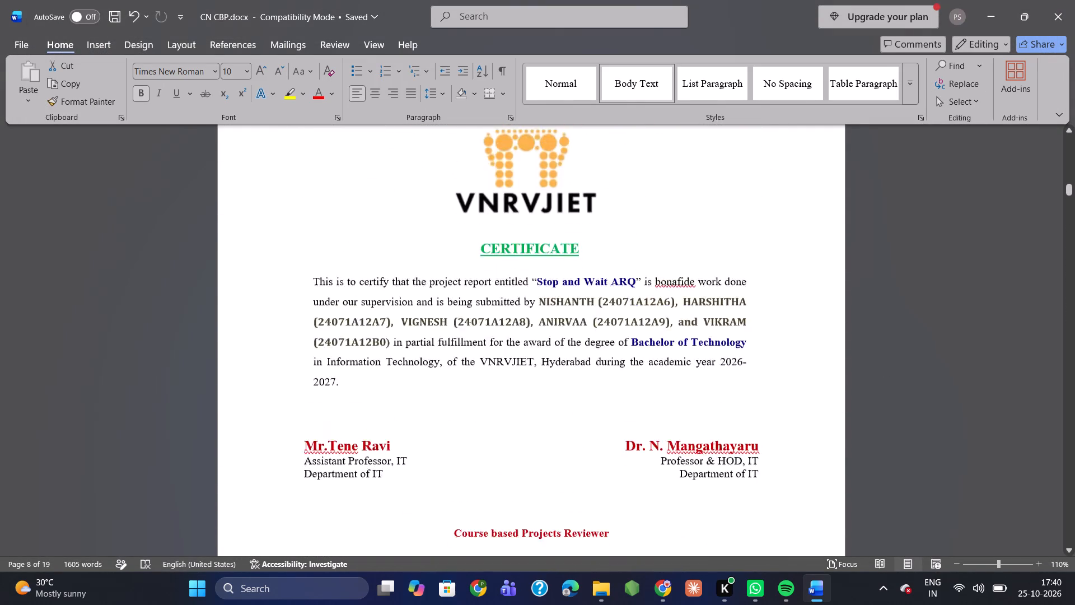
{"action": "scroll", "coordinate": [881, 361], "scroll_direction": "up", "scroll_amount": 8}
{"action": "scroll", "coordinate": [881, 361], "scroll_direction": "down", "scroll_amount": 1}
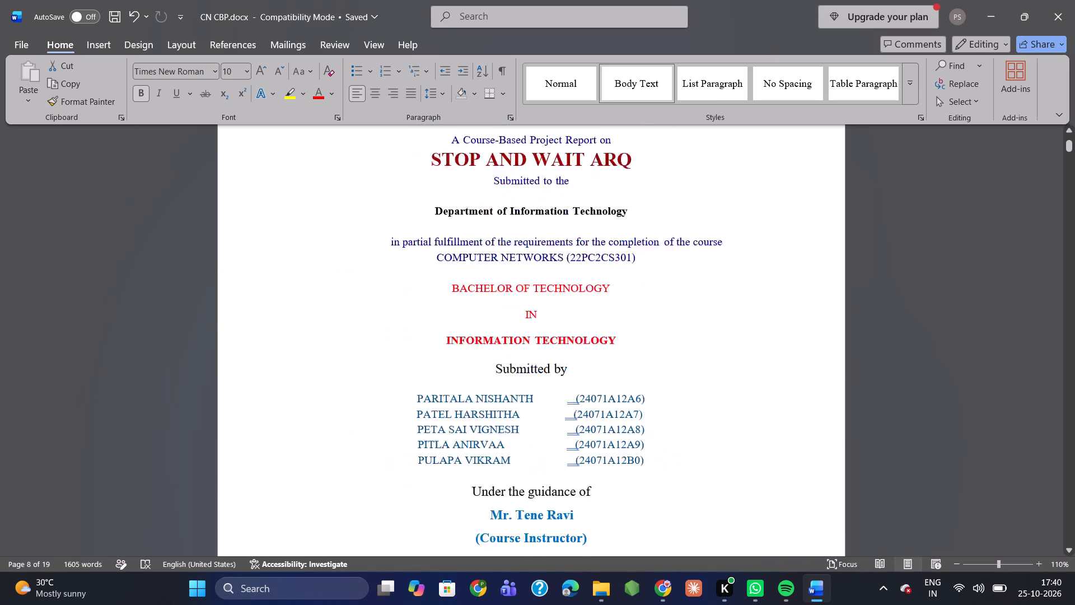
{"action": "scroll", "coordinate": [881, 361], "scroll_direction": "down", "scroll_amount": 1}
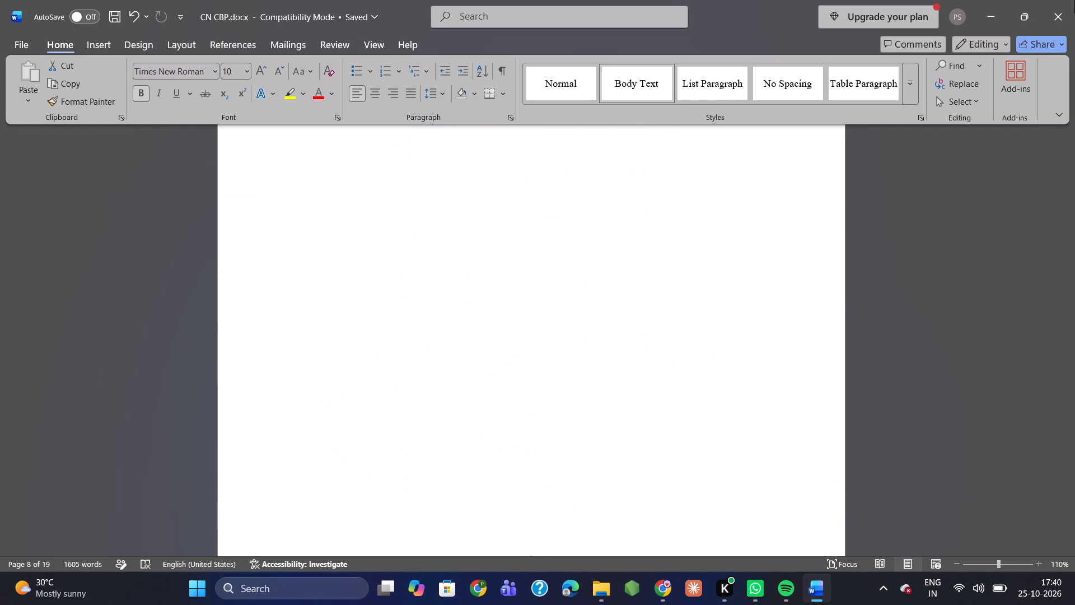